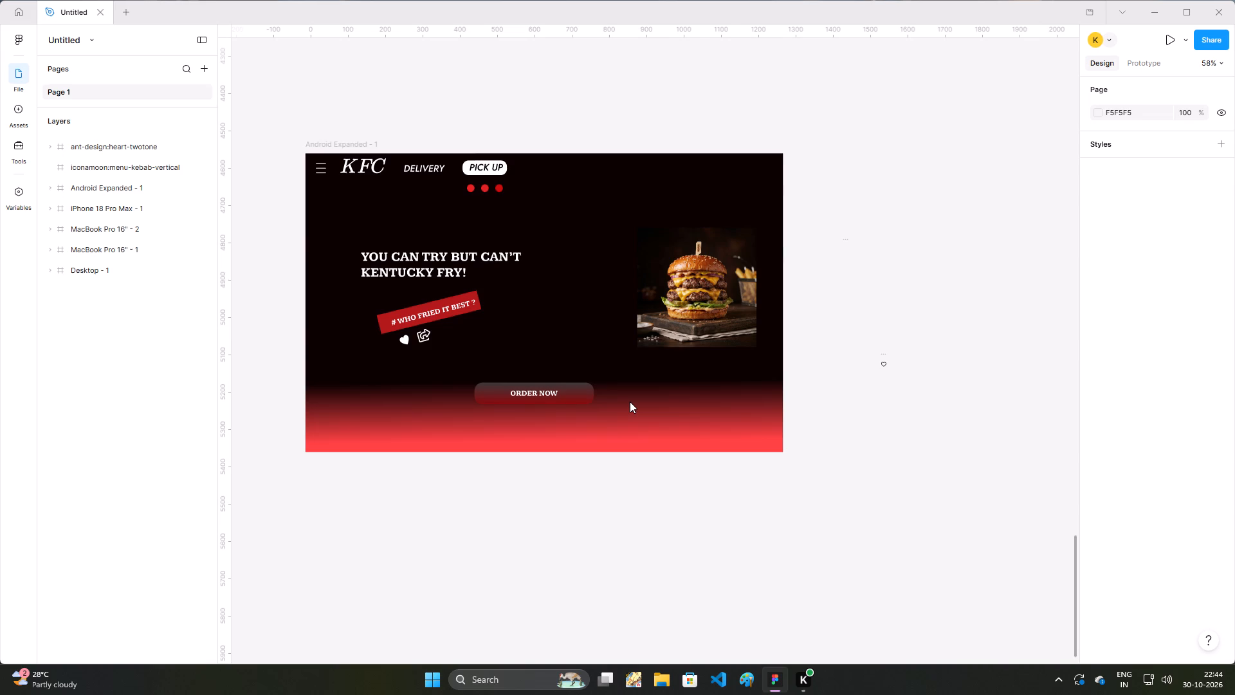
Add a MacBook Pro 16" frame (1728 × 1117) on the canvas below the KFC burger banner design.
scroll(630, 402, down, 2)
scroll(630, 402, up, 3)
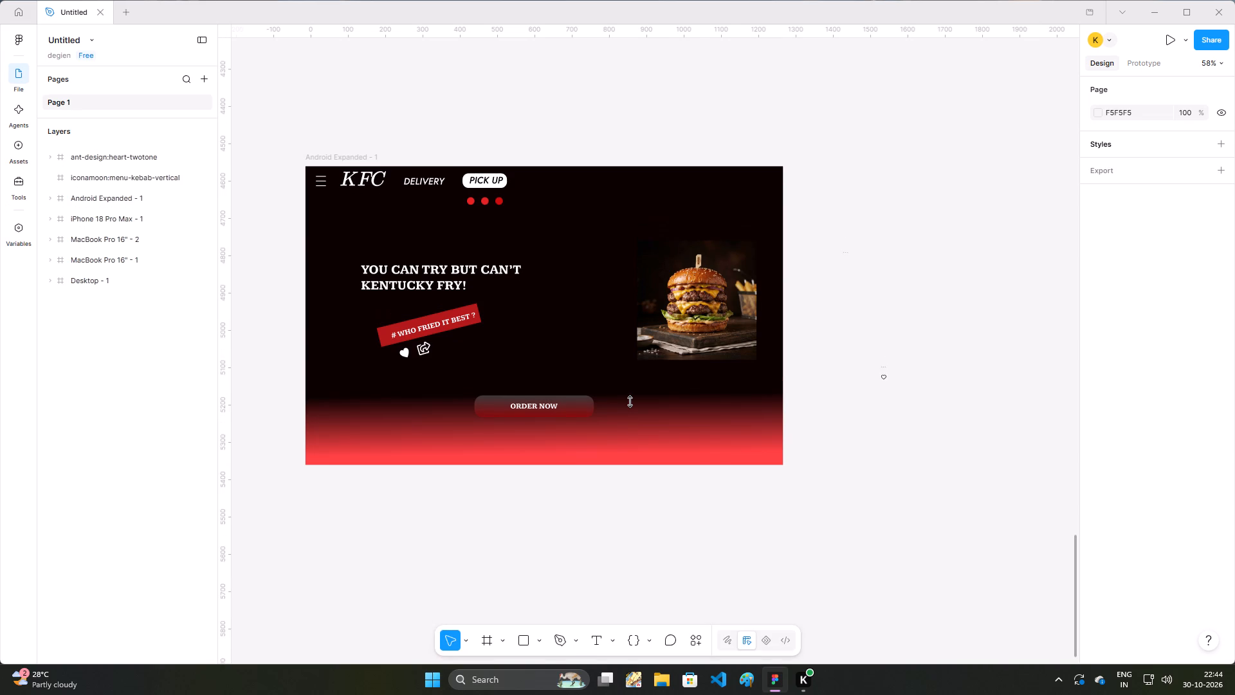
scroll(630, 402, up, 15)
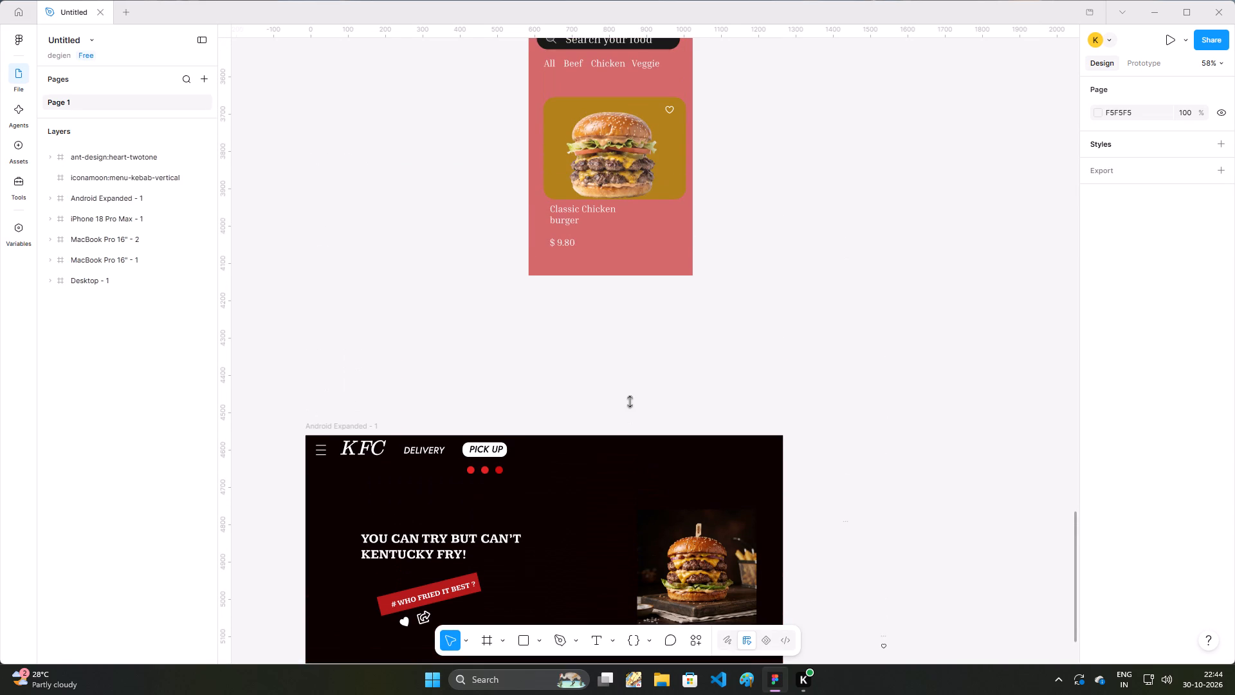
scroll(576, 477, down, 20)
scroll(576, 477, down, 1)
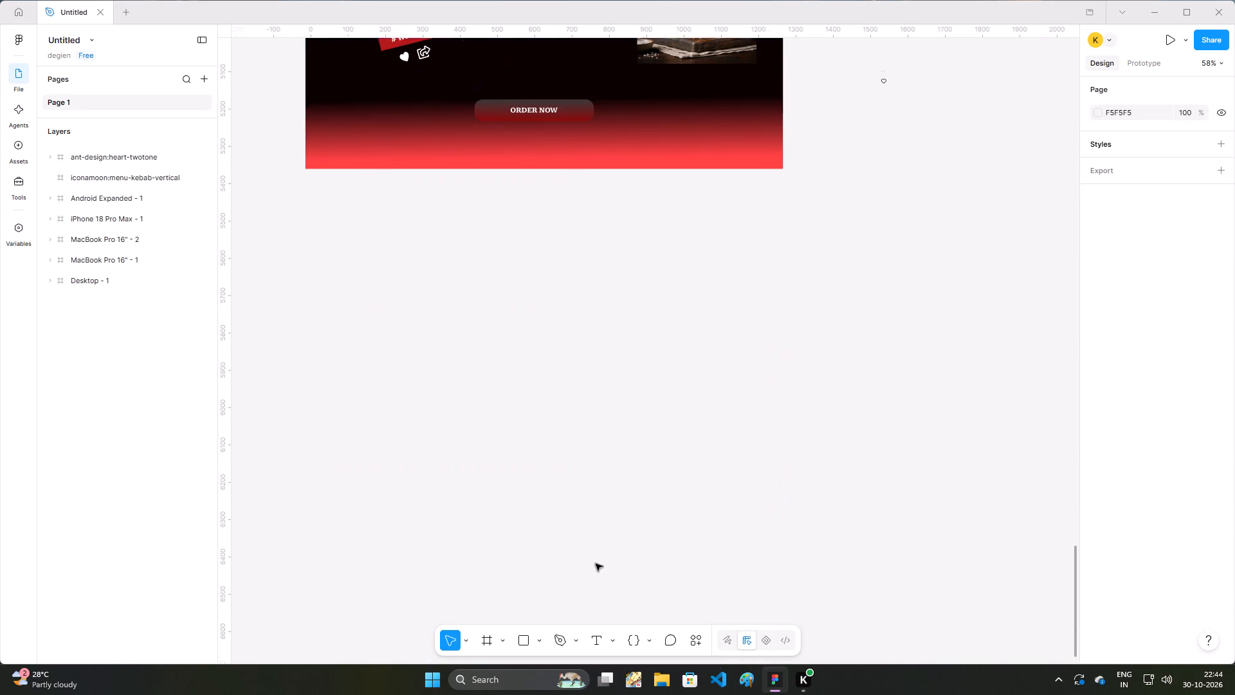
scroll(596, 564, down, 2)
key(f)
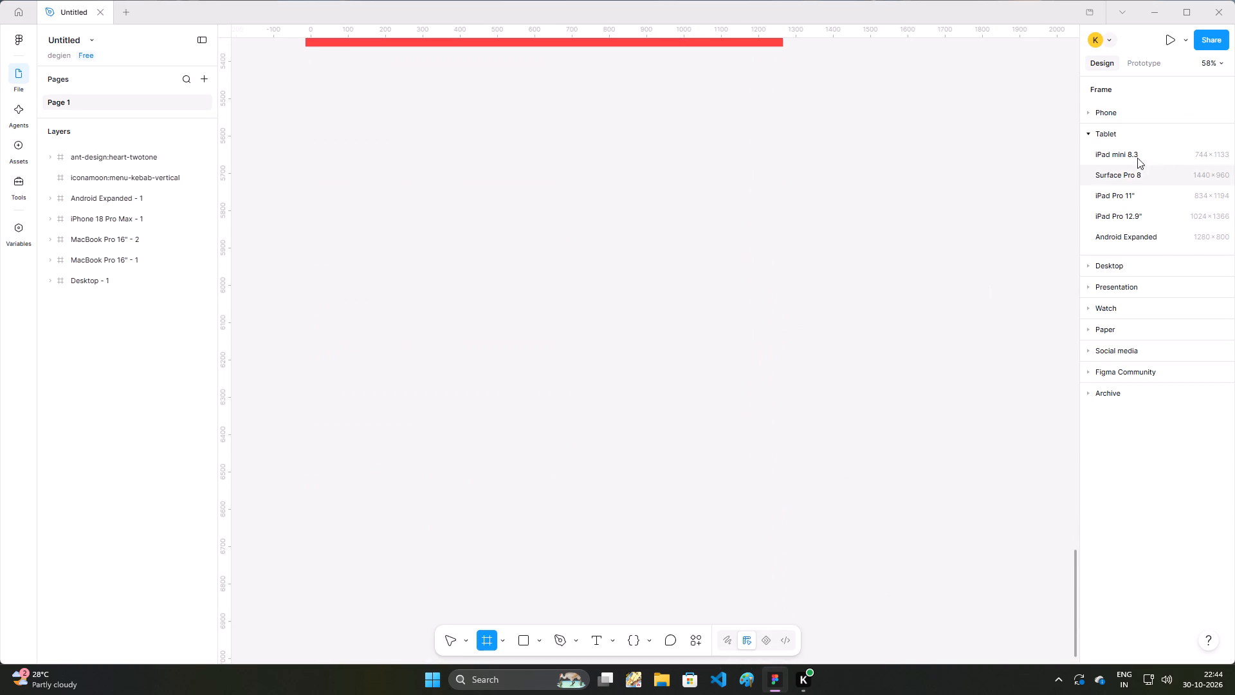
click(1139, 134)
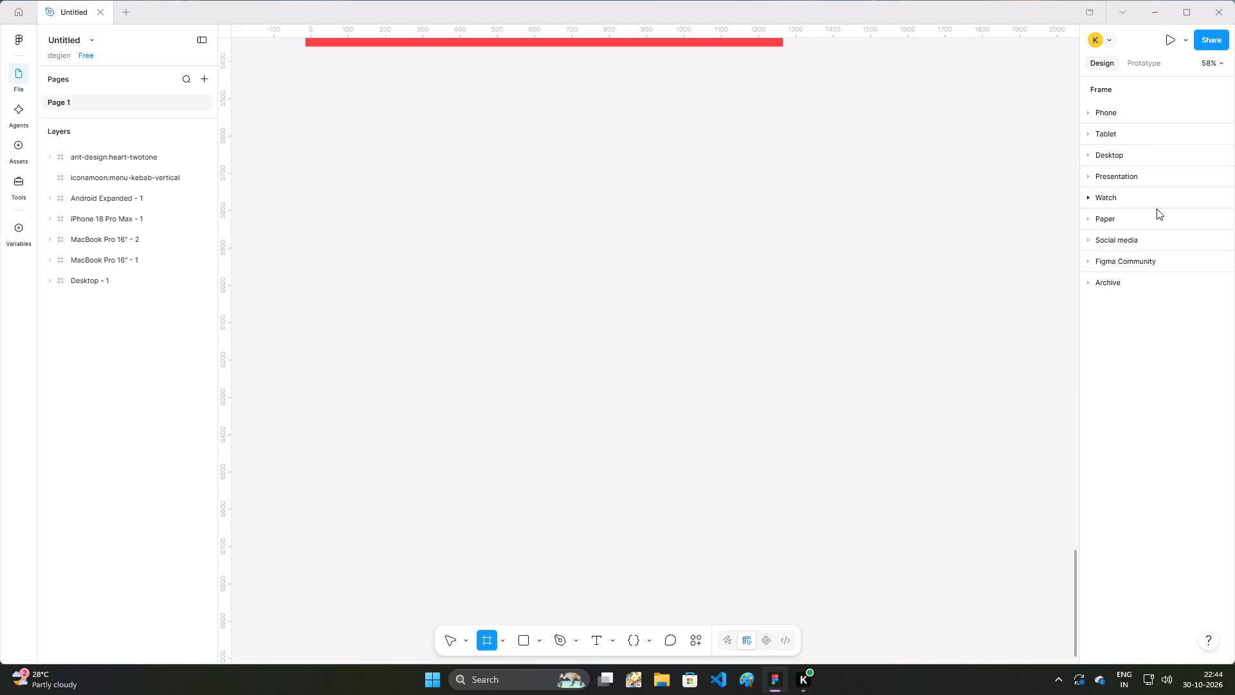
click(1106, 155)
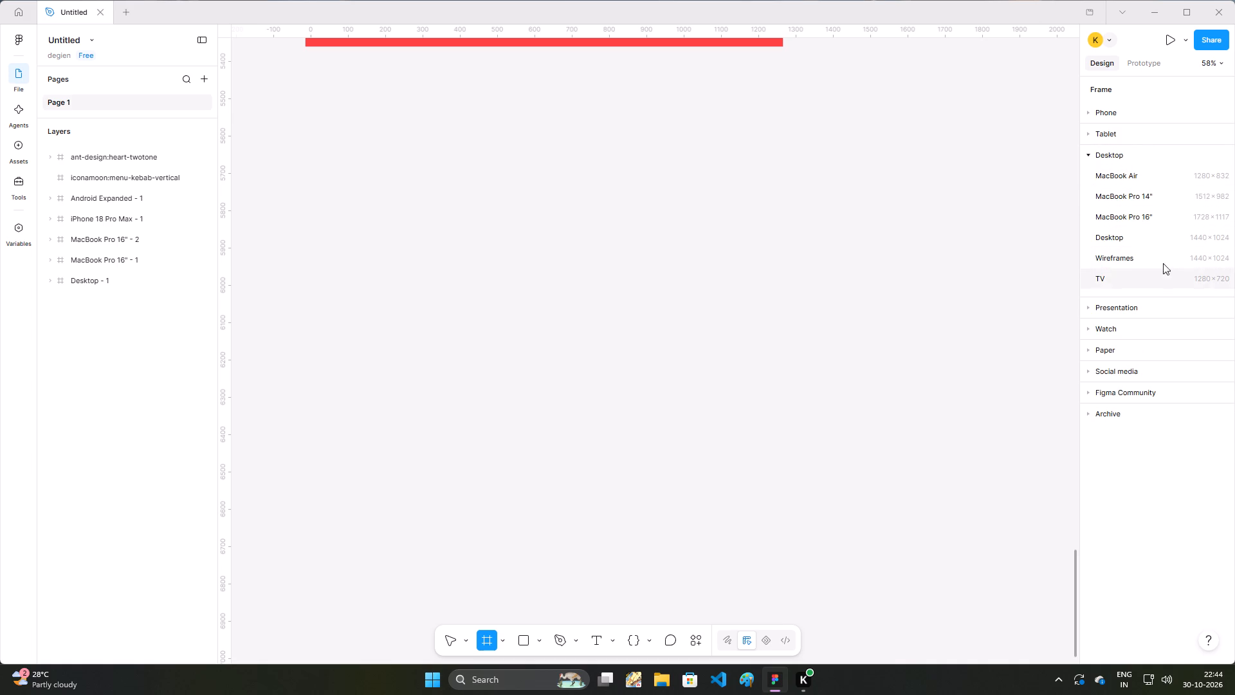
click(1185, 222)
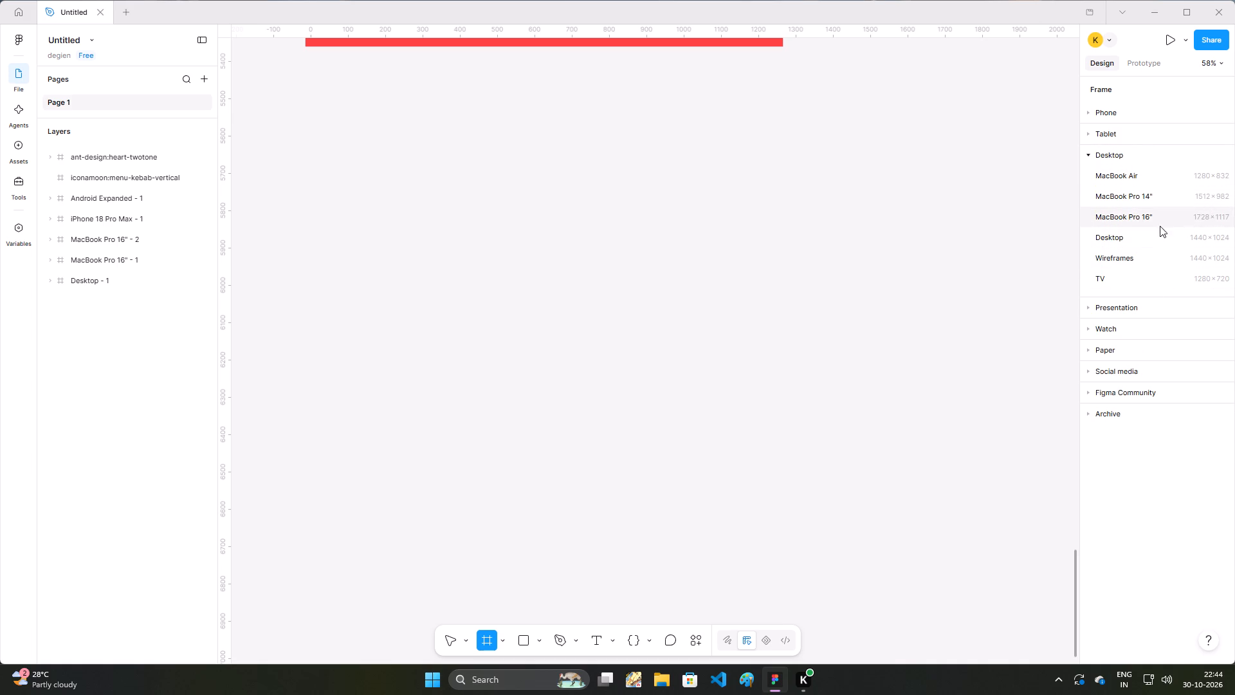
click(1158, 216)
click(995, 285)
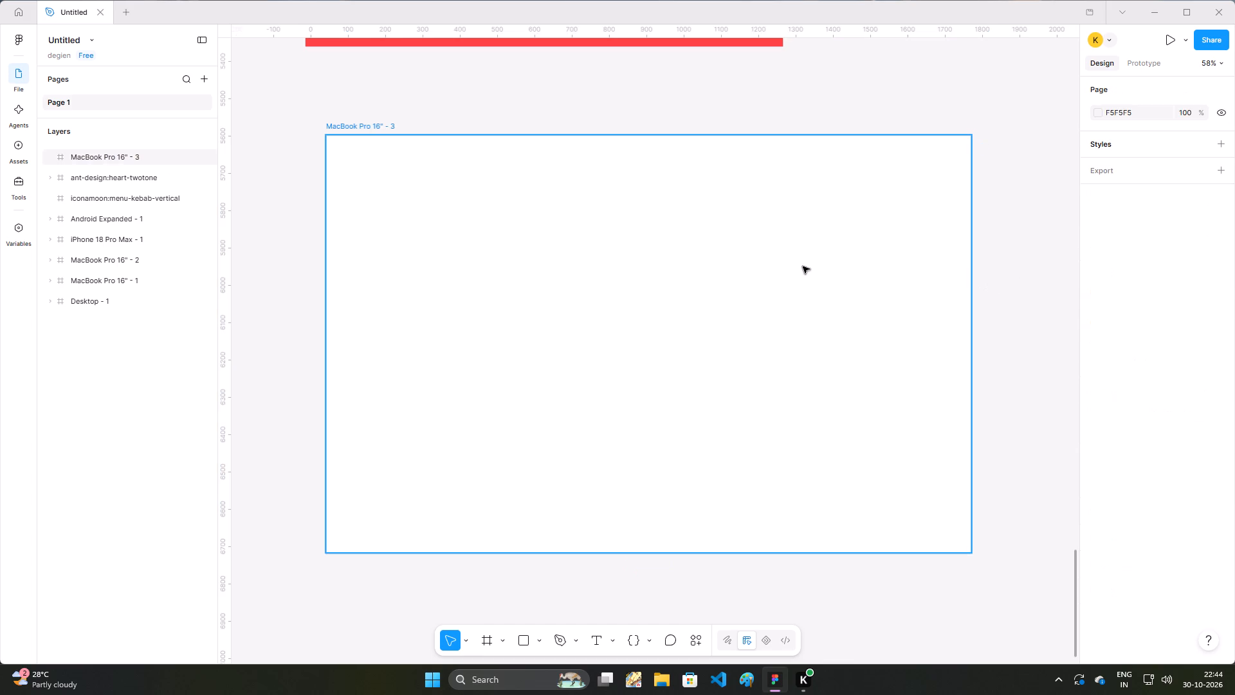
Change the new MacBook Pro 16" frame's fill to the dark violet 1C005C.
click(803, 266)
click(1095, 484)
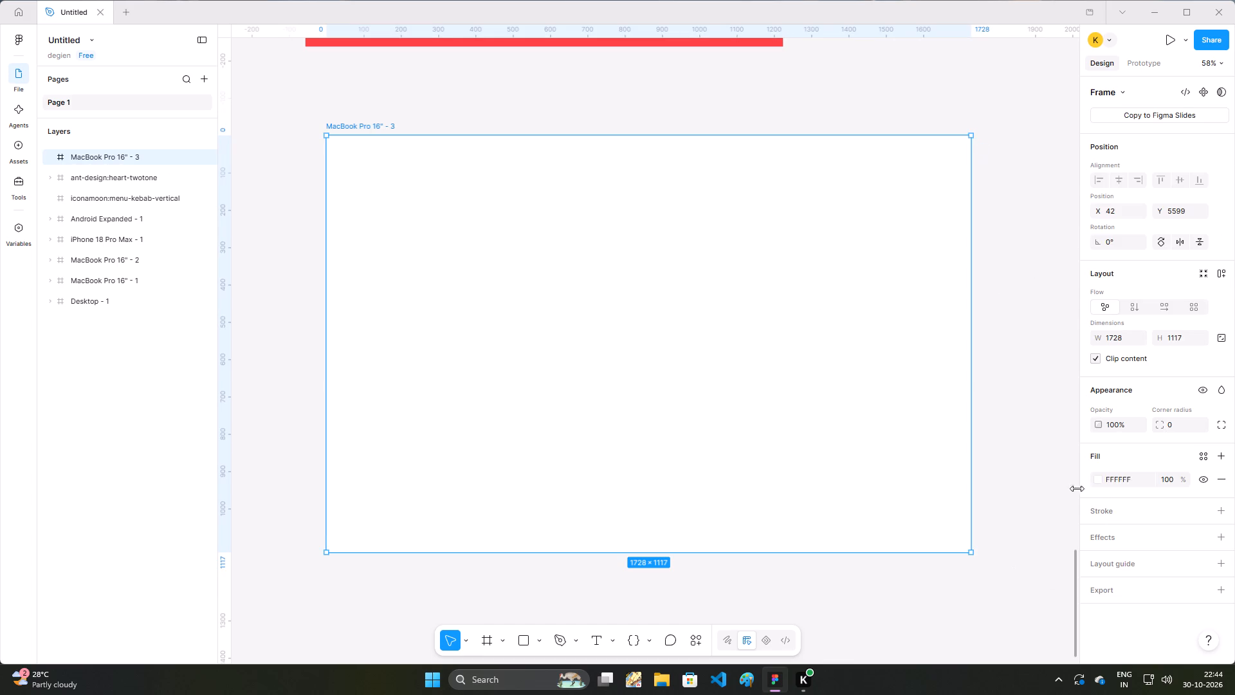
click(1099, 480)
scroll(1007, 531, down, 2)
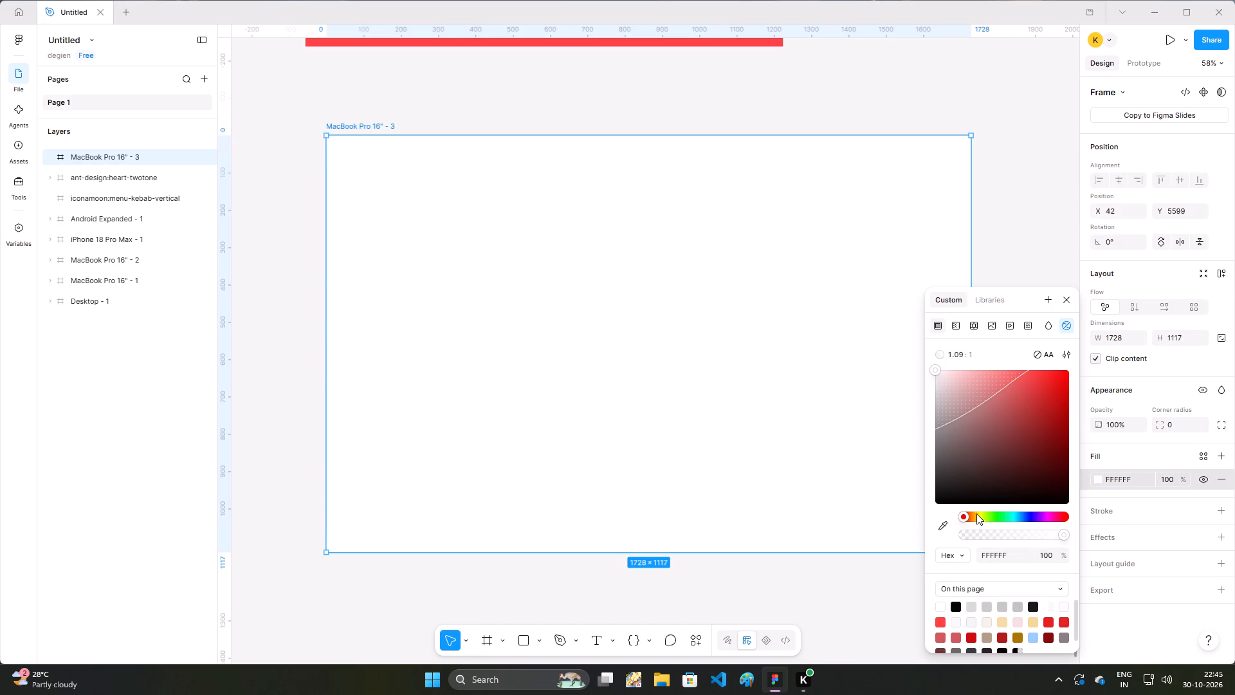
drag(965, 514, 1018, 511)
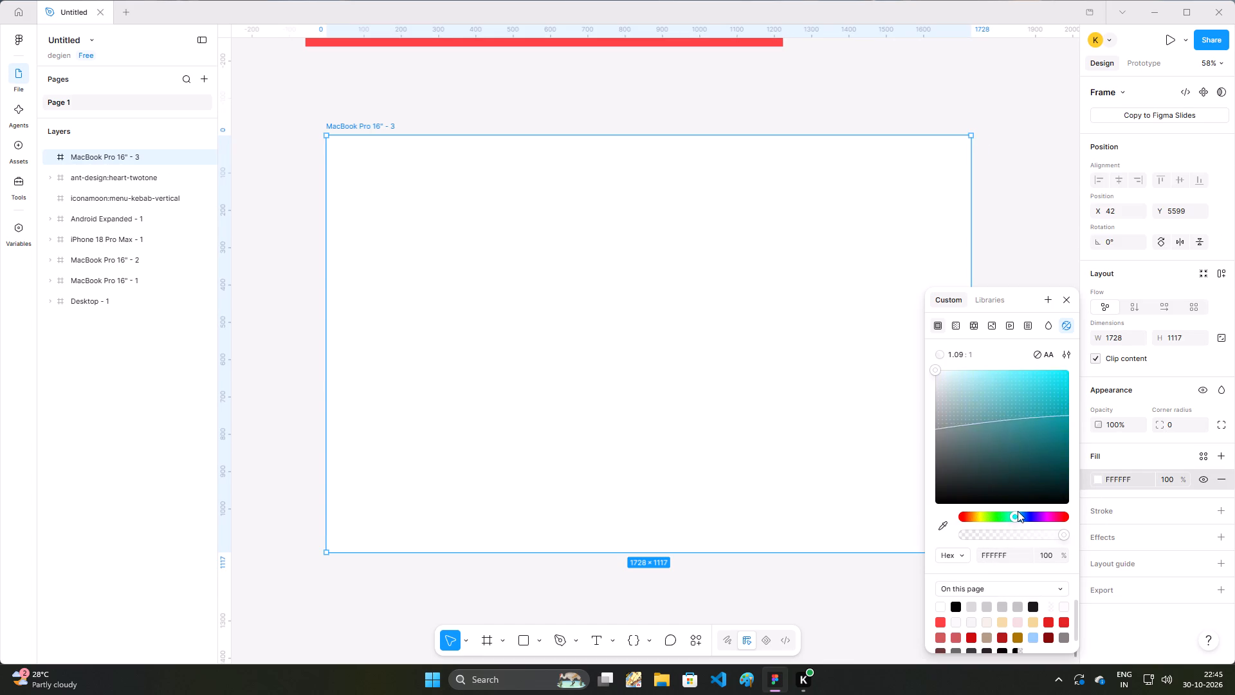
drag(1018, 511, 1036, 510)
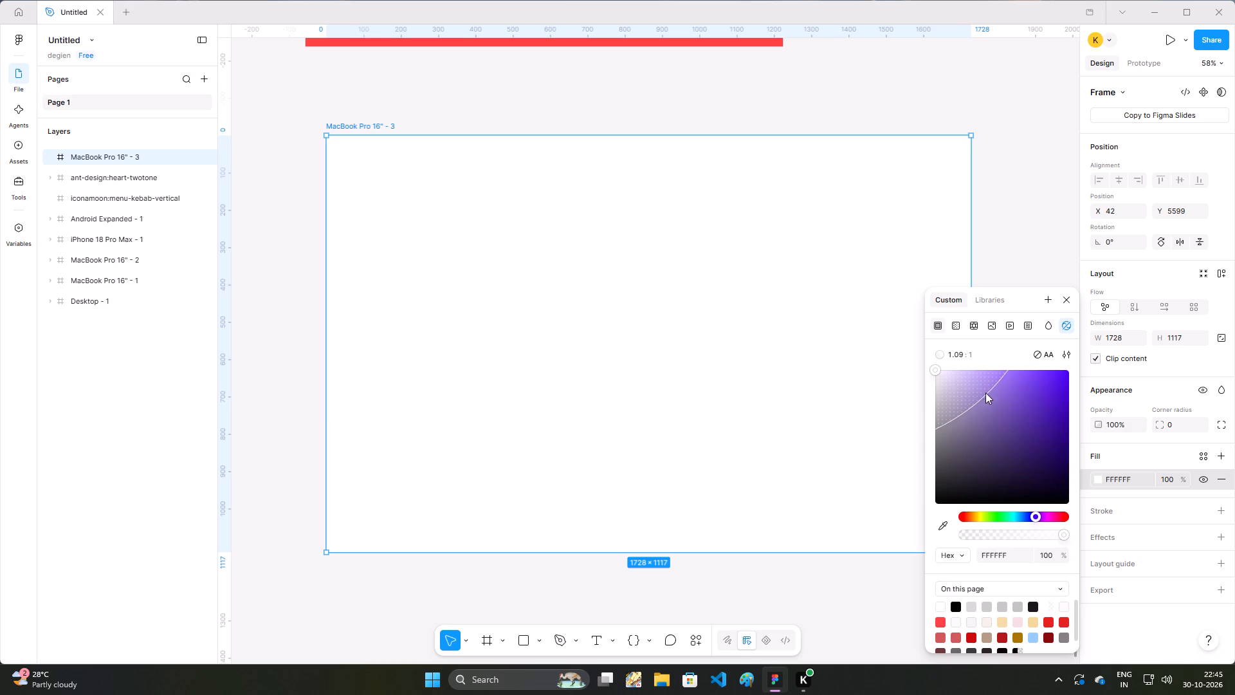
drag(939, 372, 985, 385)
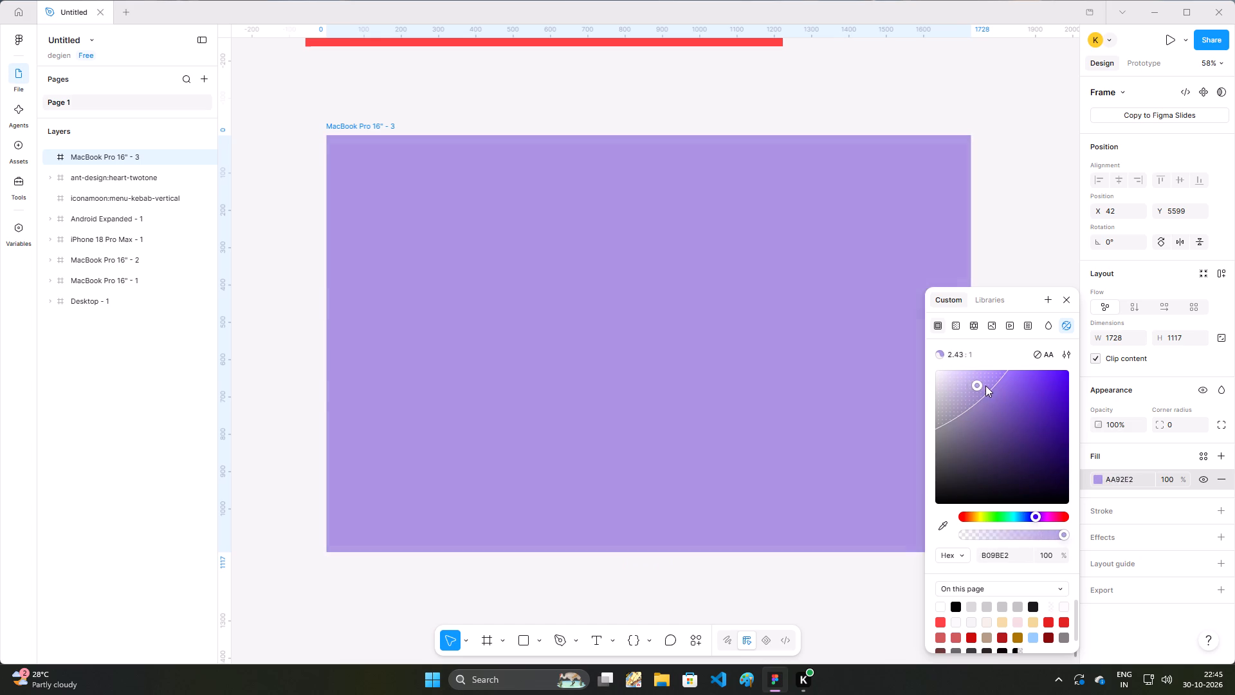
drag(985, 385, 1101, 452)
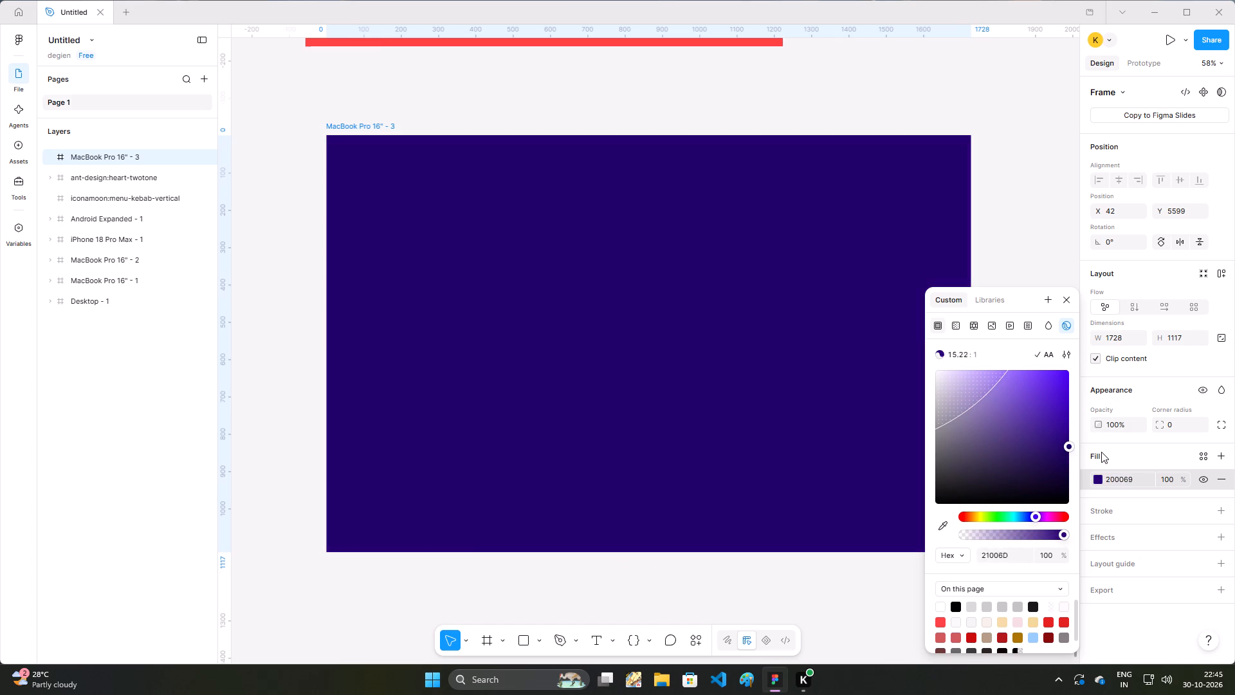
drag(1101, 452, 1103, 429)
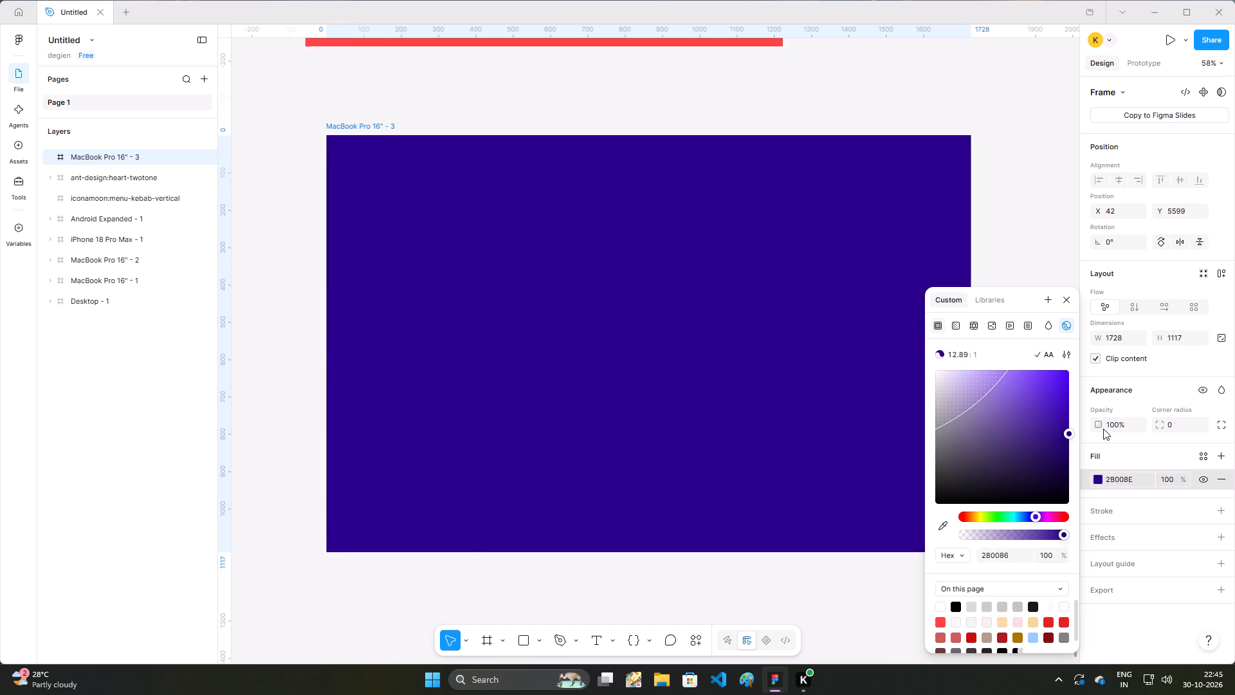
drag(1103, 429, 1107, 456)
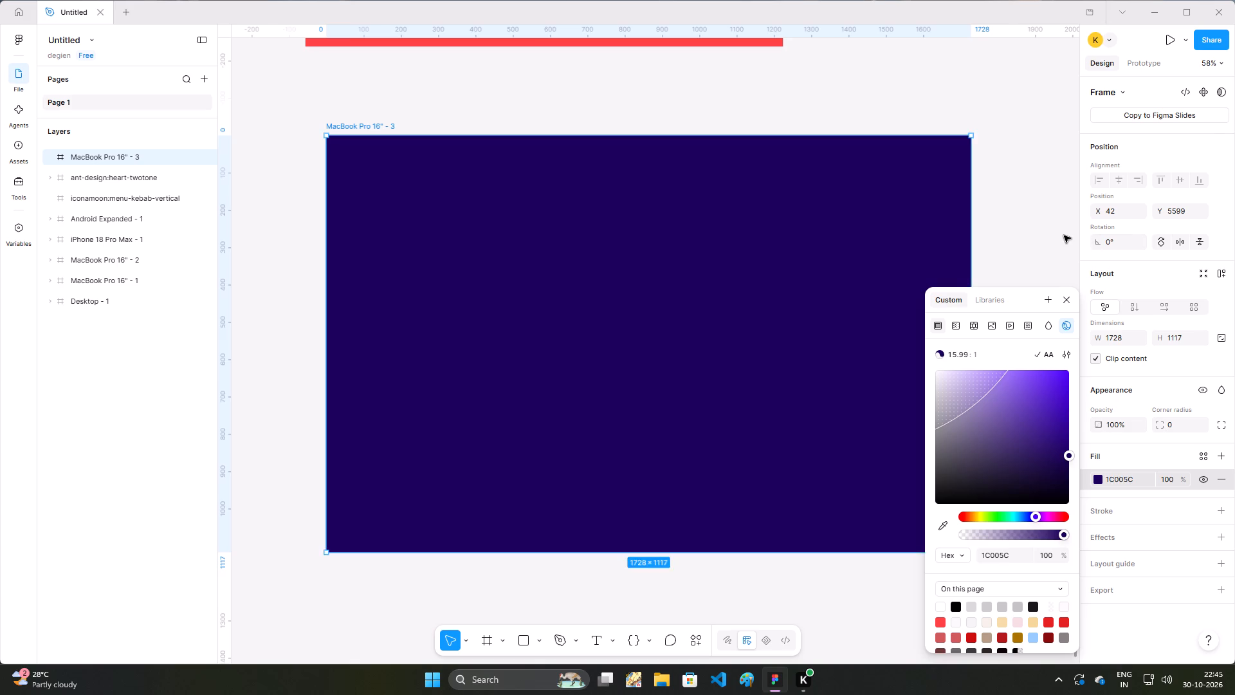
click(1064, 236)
Shift the dark violet frame slightly to about X 26, Y 5601.
click(810, 404)
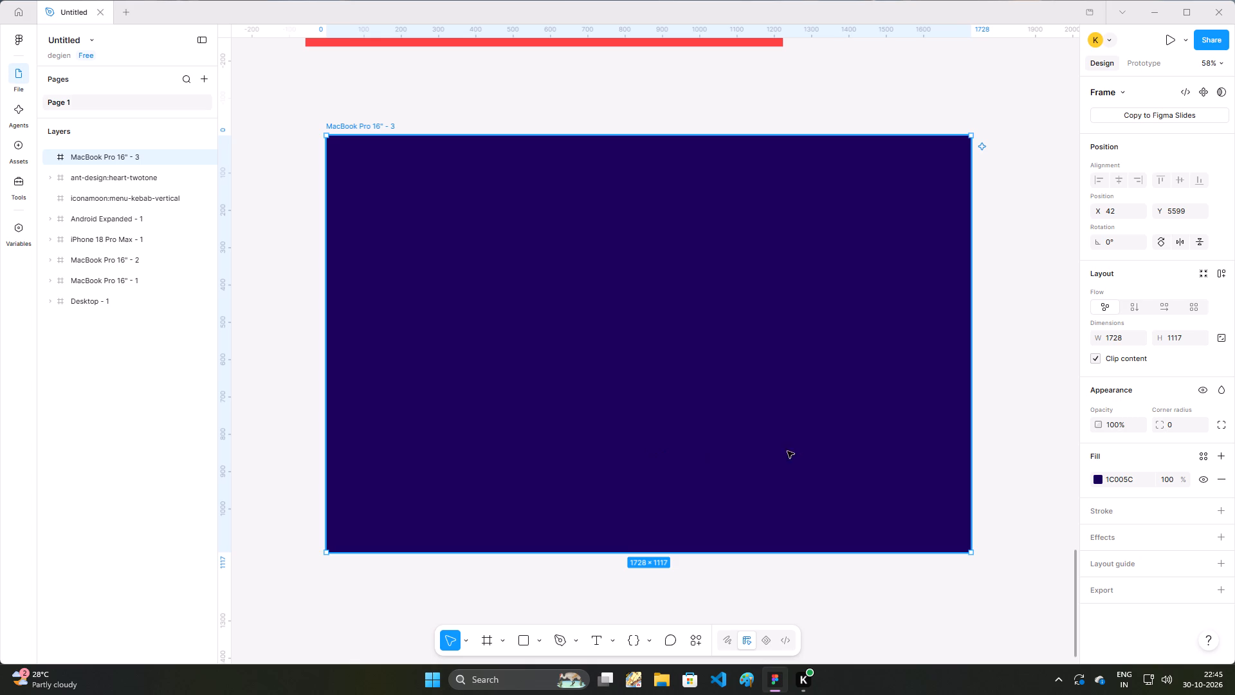
click(861, 439)
drag(719, 394, 713, 395)
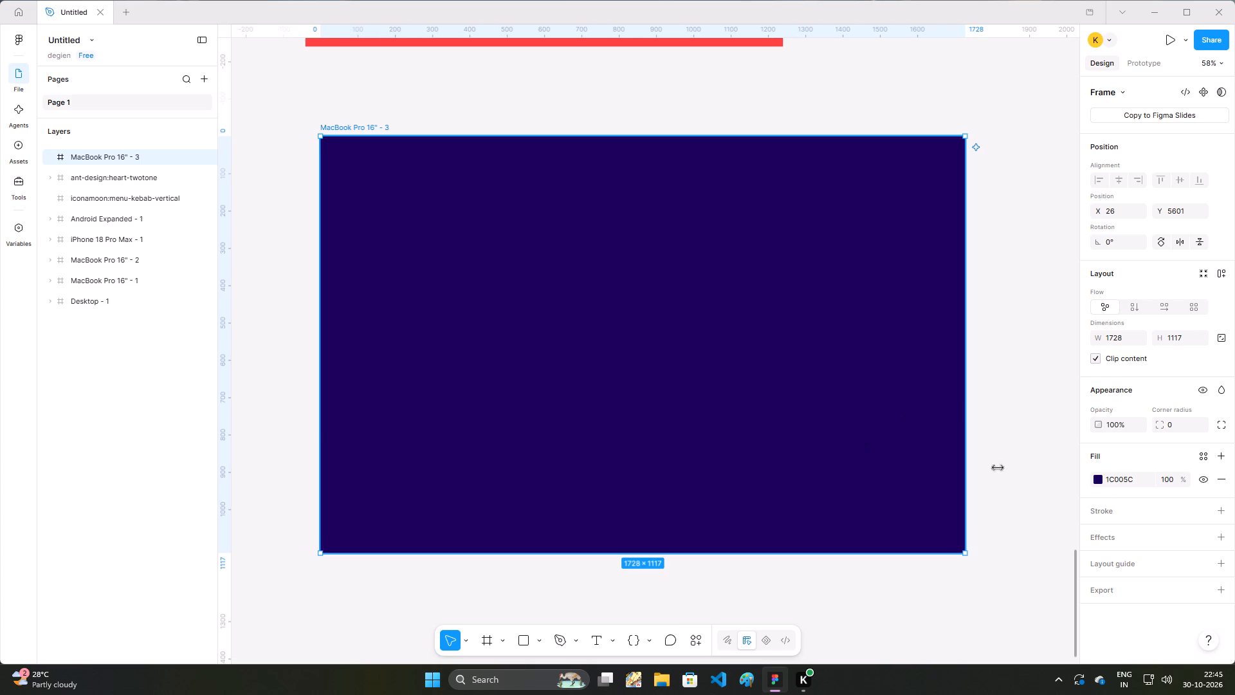
Lighten the frame's fill to the soft violet A693D2 at 63% fill opacity.
click(1100, 475)
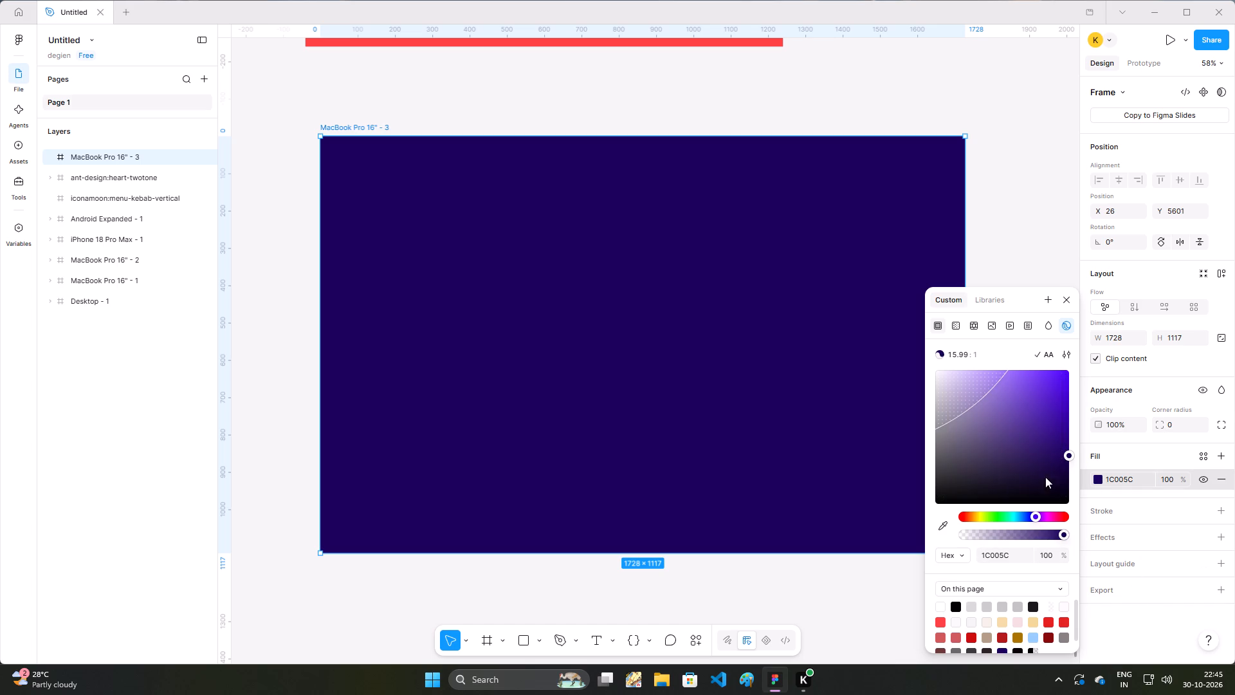
drag(1069, 457, 1007, 414)
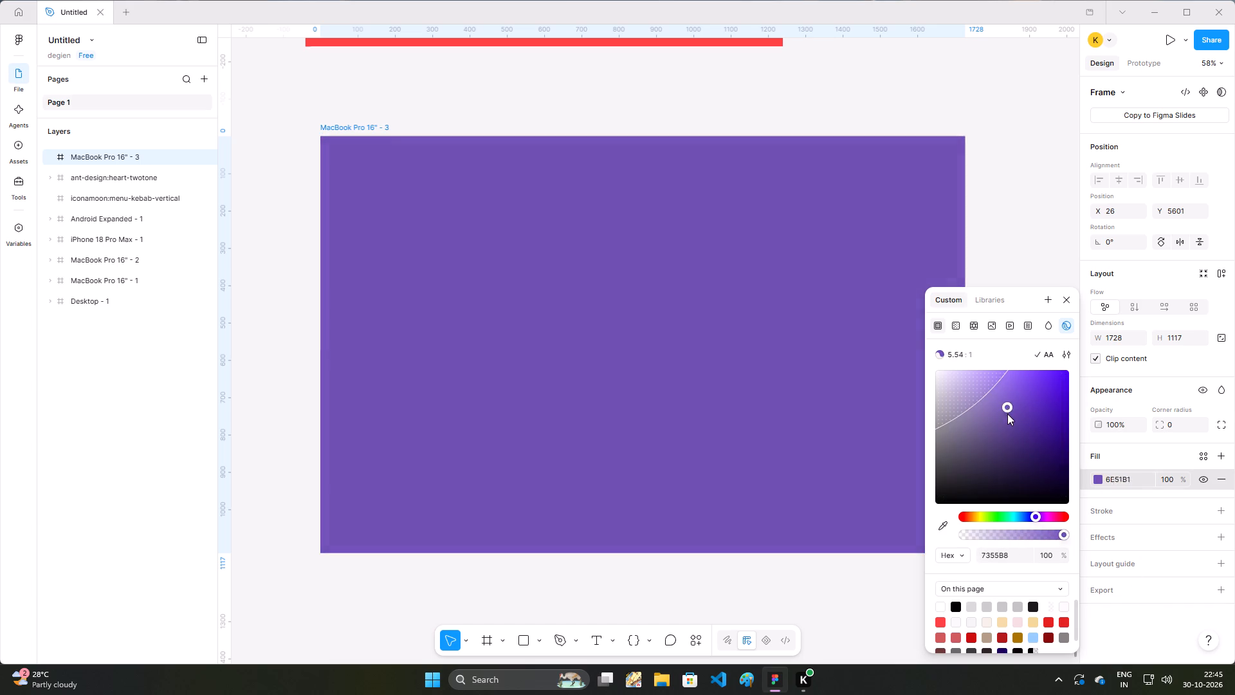
drag(1007, 414, 1010, 422)
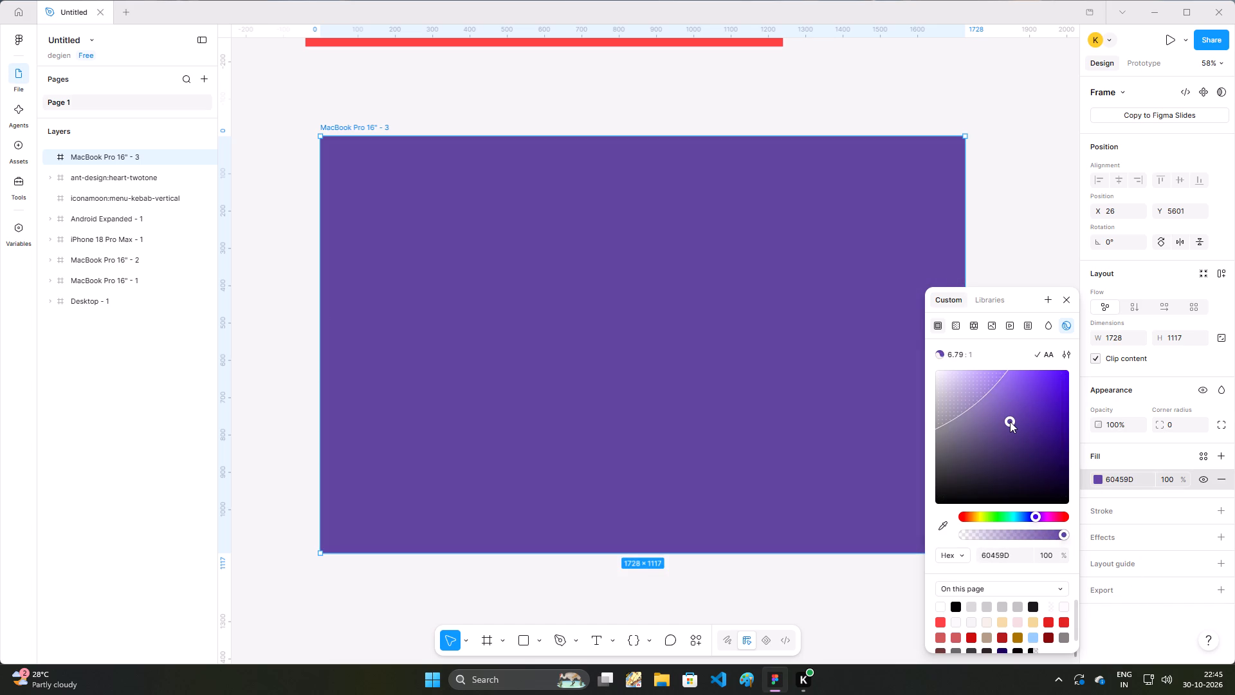
drag(1010, 422, 999, 433)
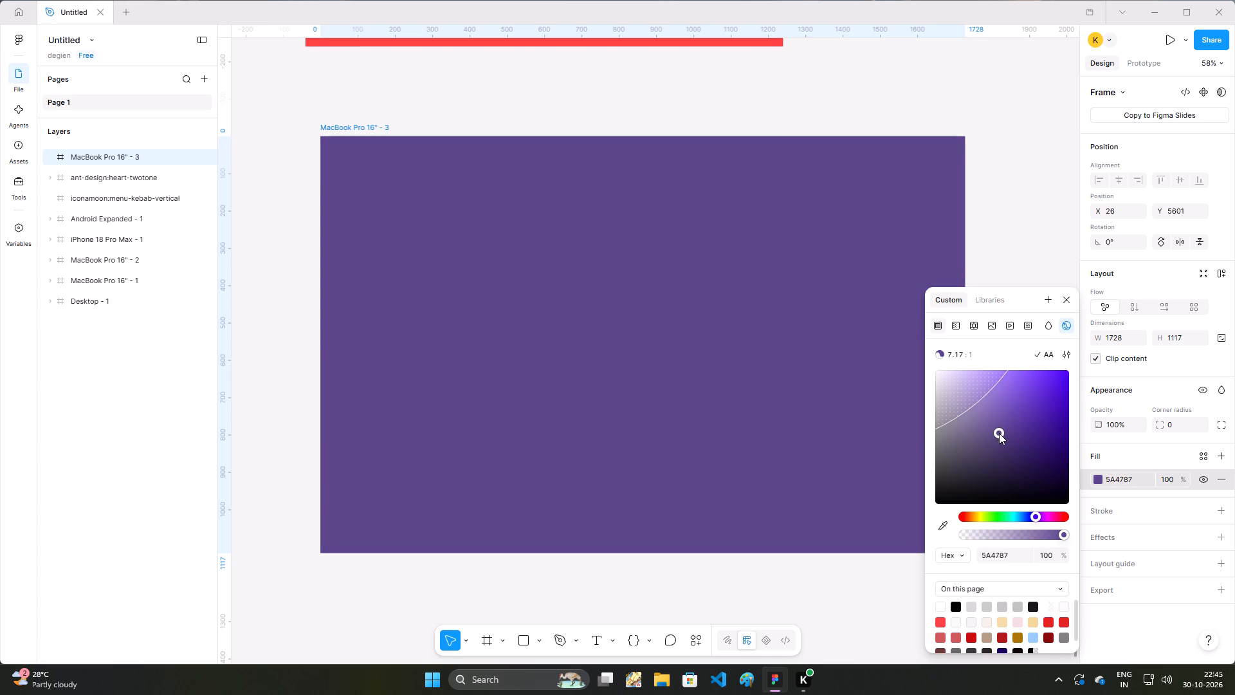
drag(999, 433, 996, 425)
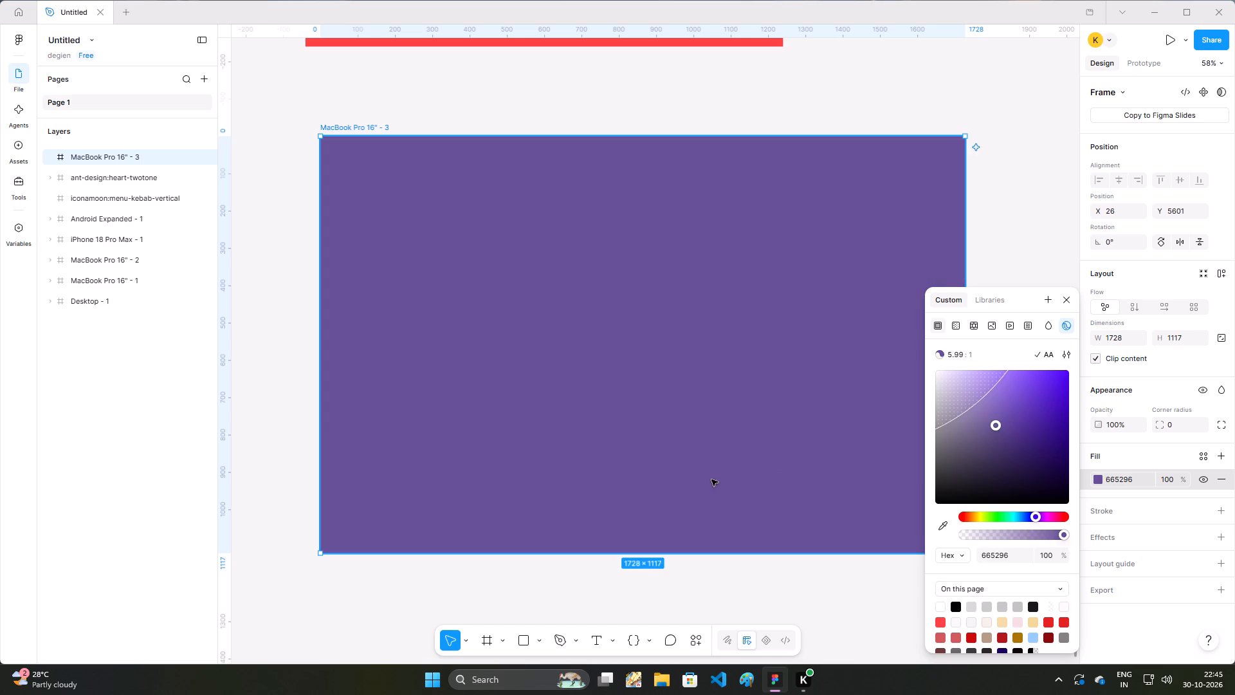
click(733, 474)
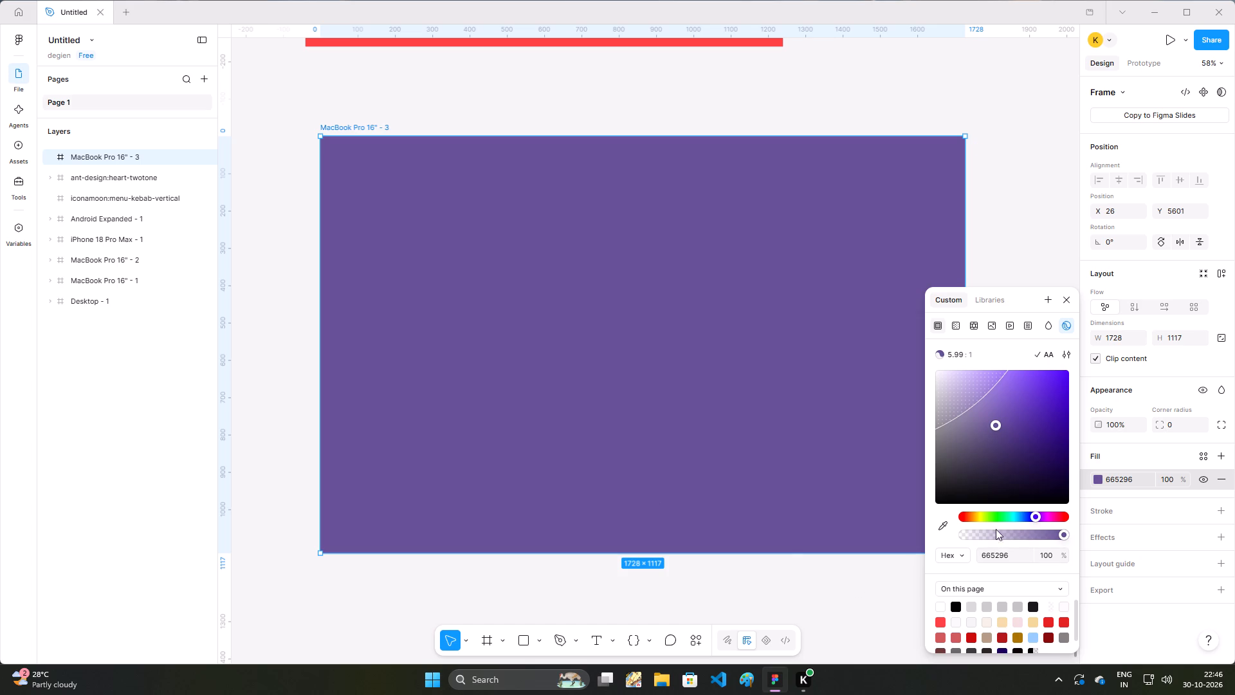
drag(1065, 533, 1056, 533)
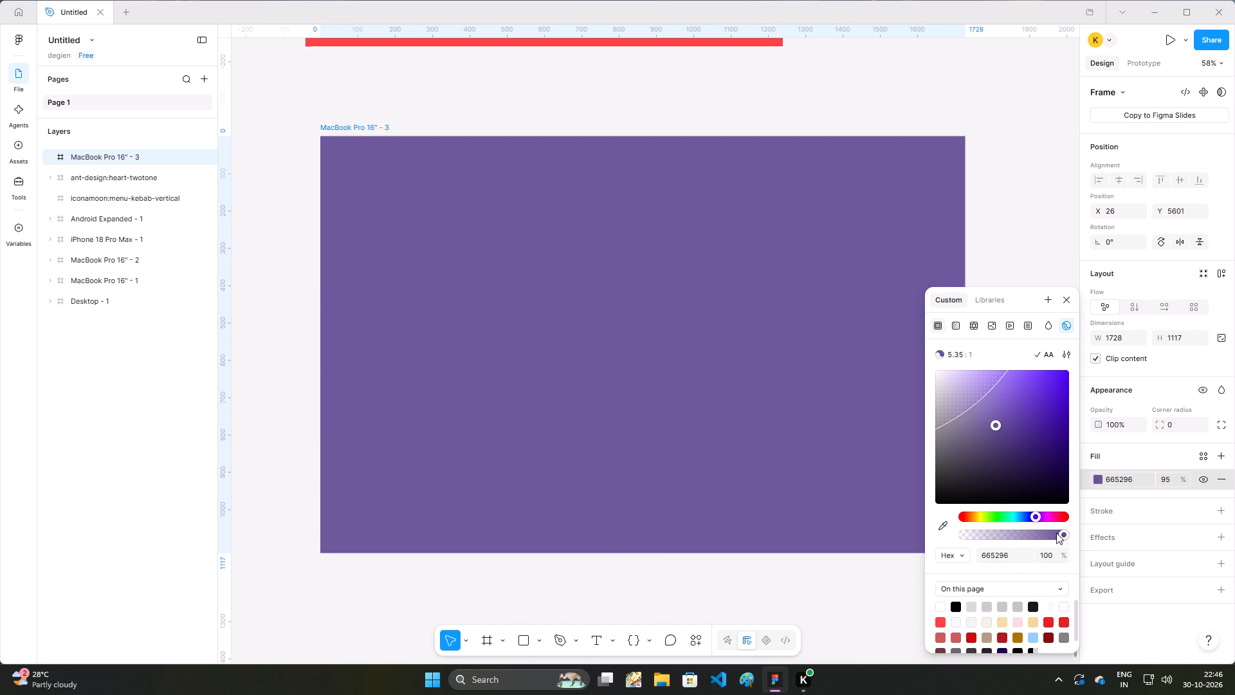
drag(1056, 533, 1041, 528)
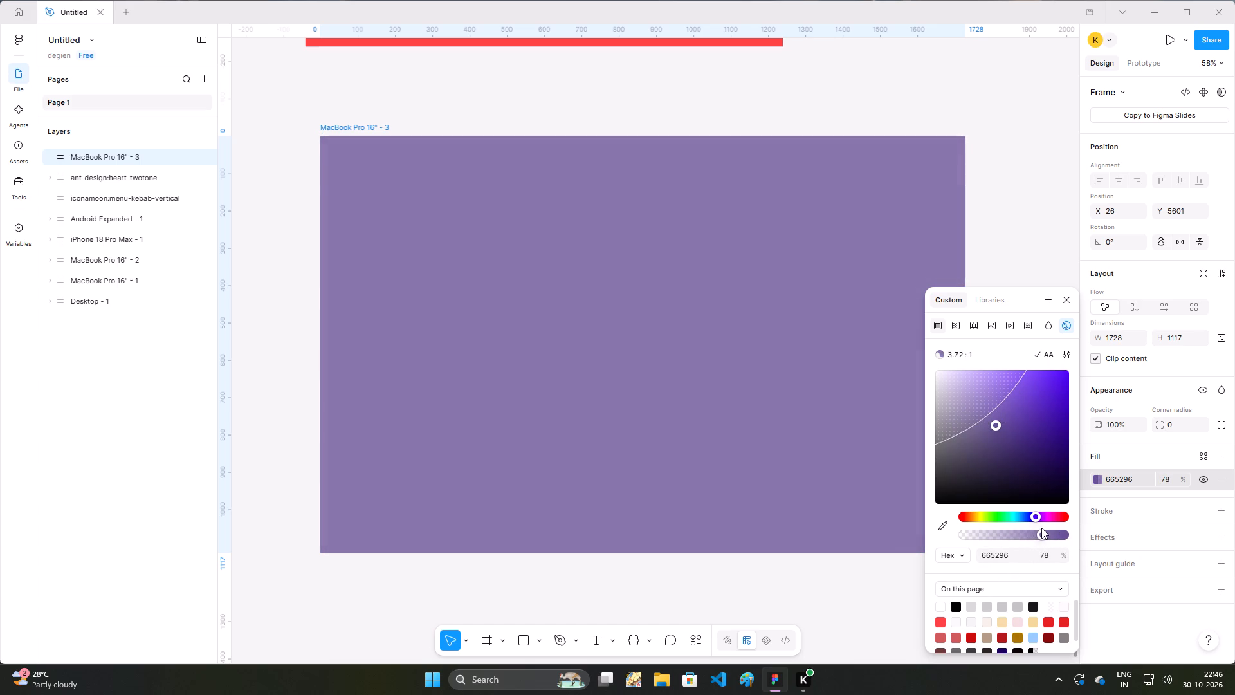
drag(1041, 528, 1031, 527)
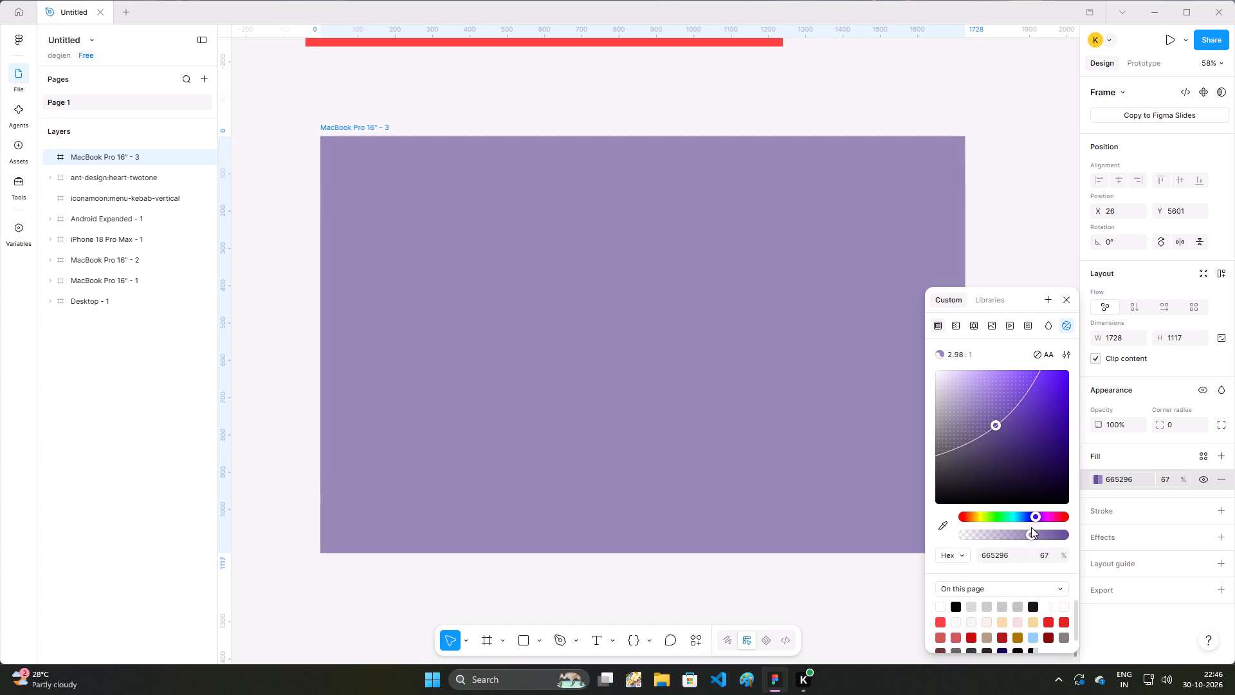
drag(1031, 527, 1034, 525)
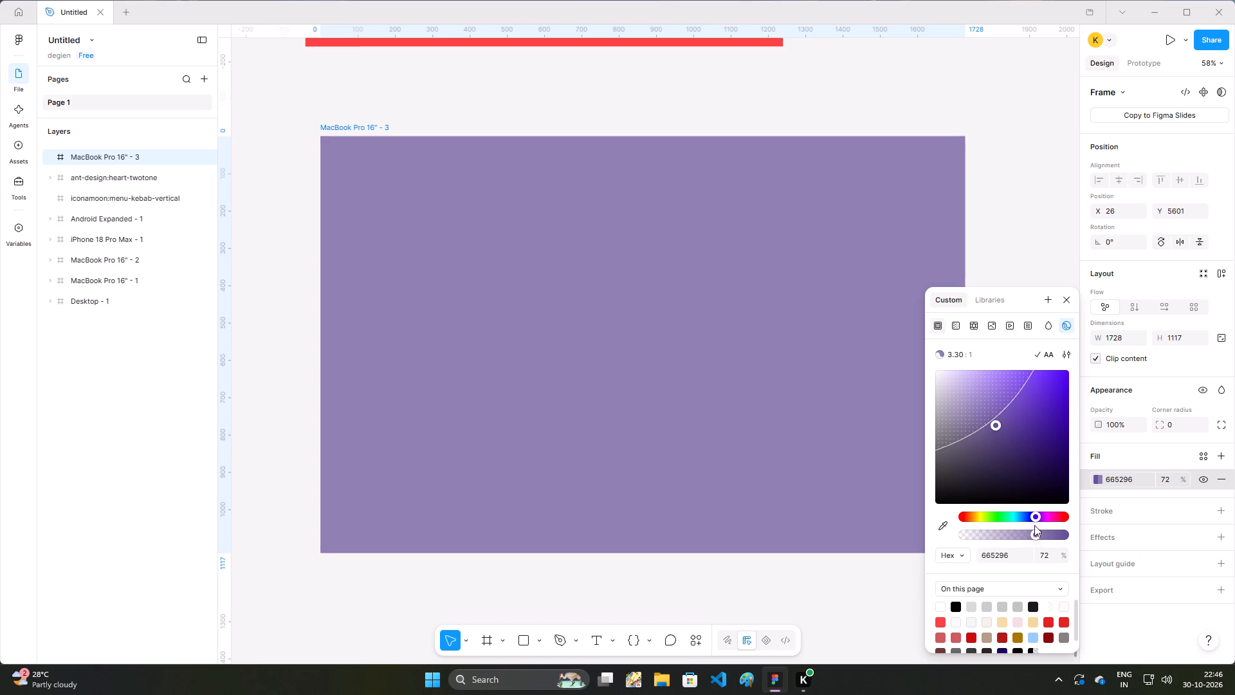
drag(1034, 525, 1031, 526)
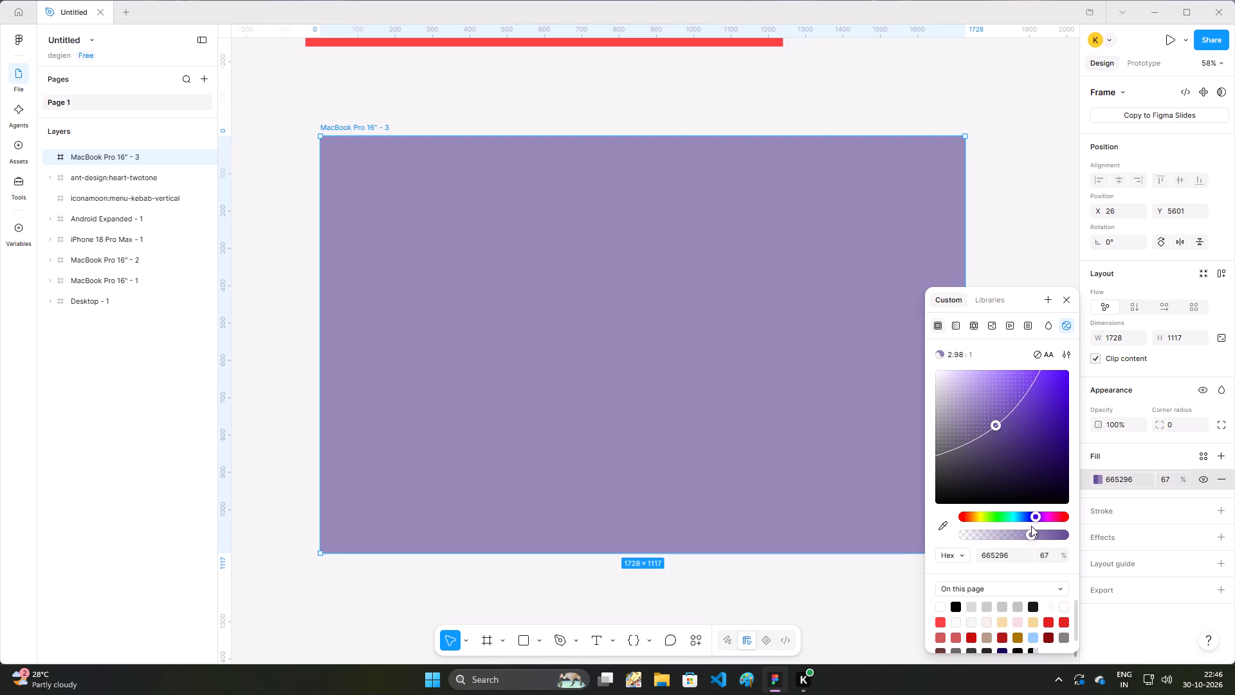
drag(1031, 526, 1027, 526)
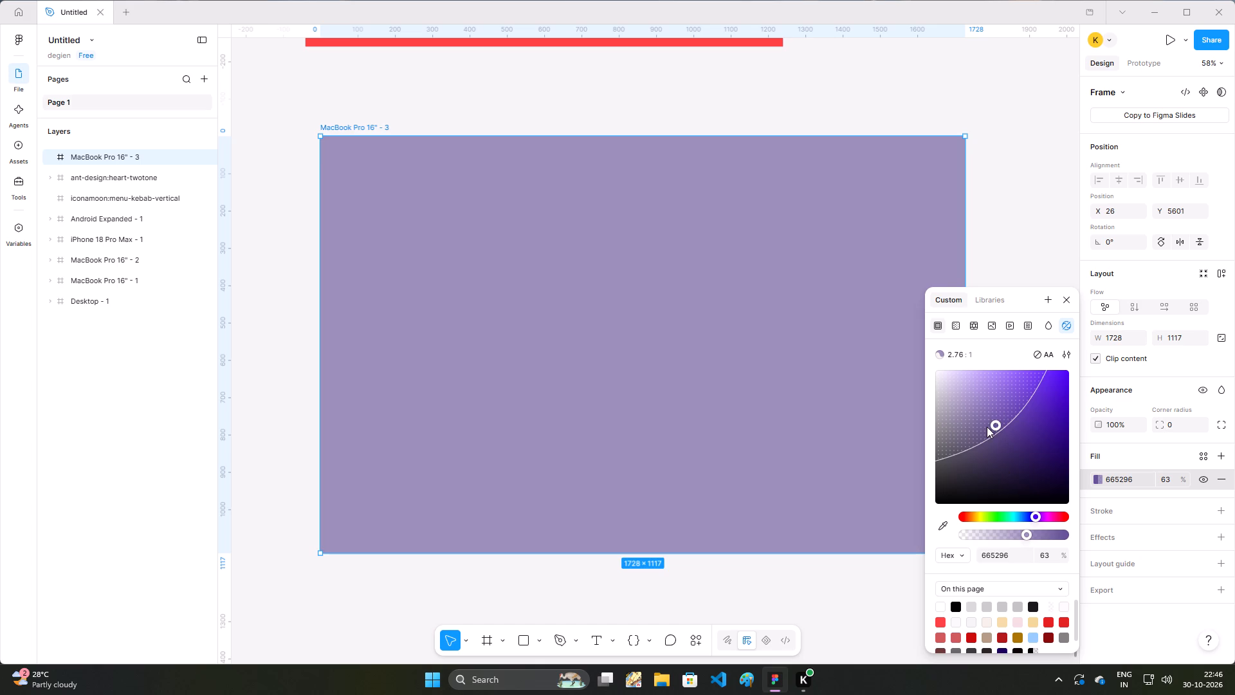
drag(987, 422, 974, 413)
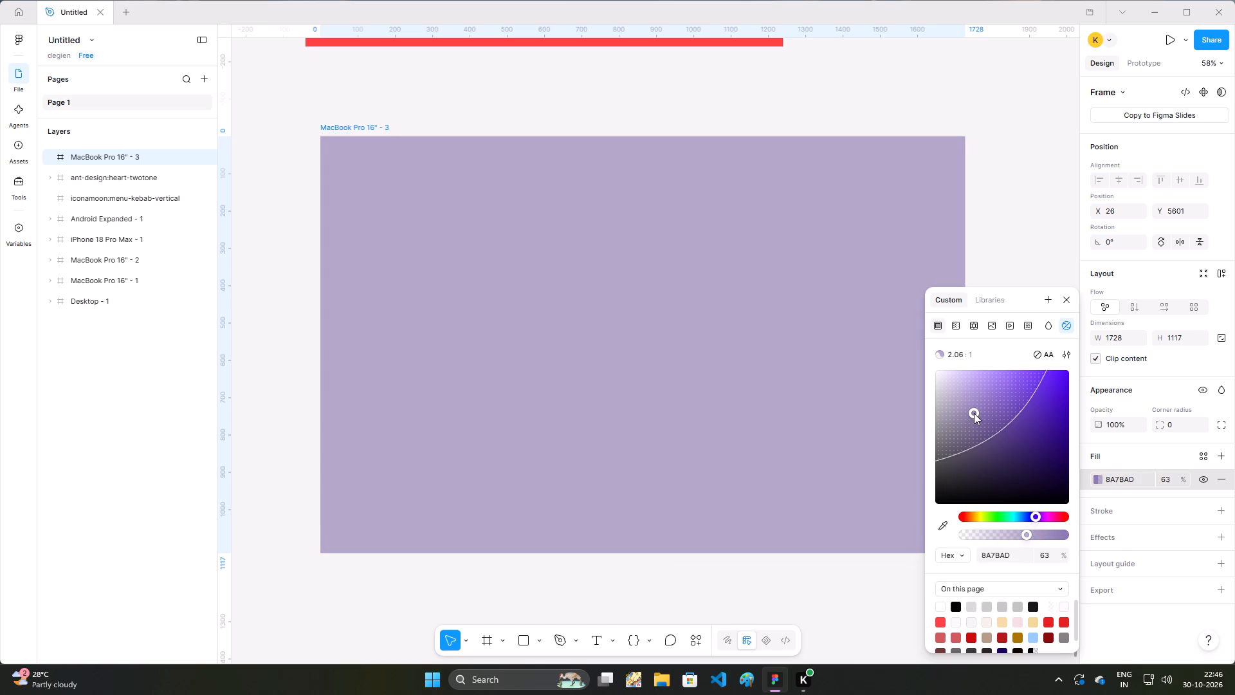
drag(974, 413, 975, 394)
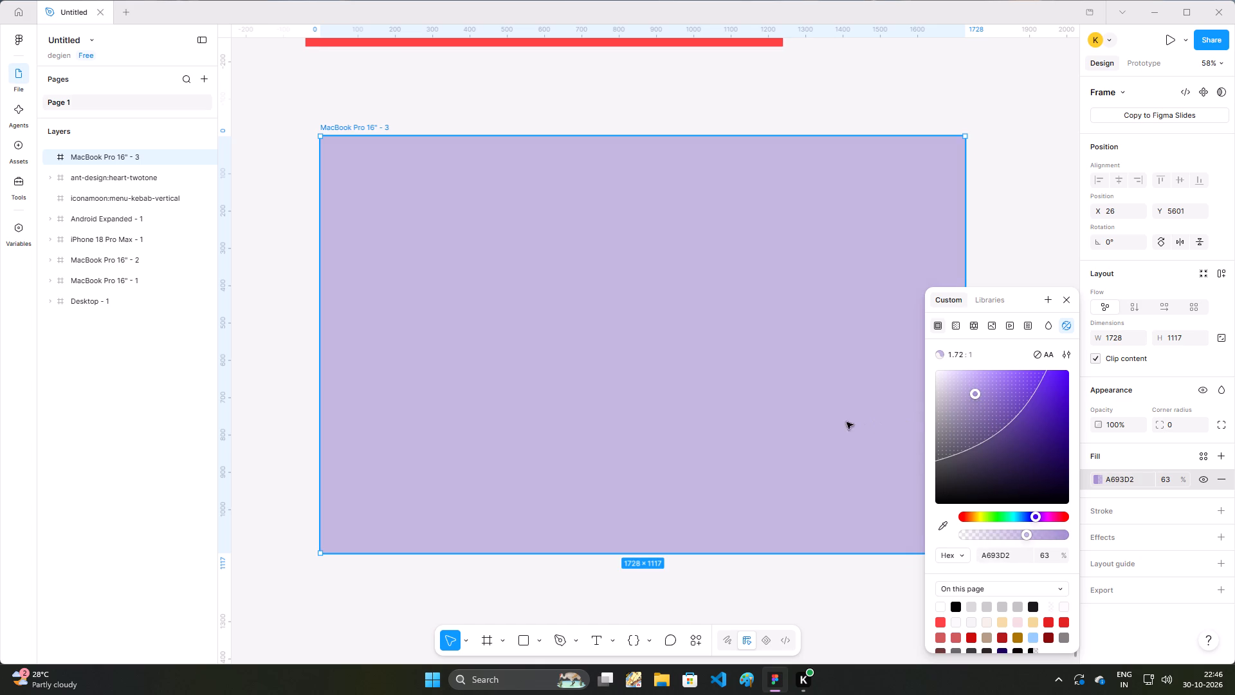
Present the prototype and page back from the new violet frame to the first screen to review the existing designs.
scroll(836, 416, up, 6)
scroll(622, 291, up, 3)
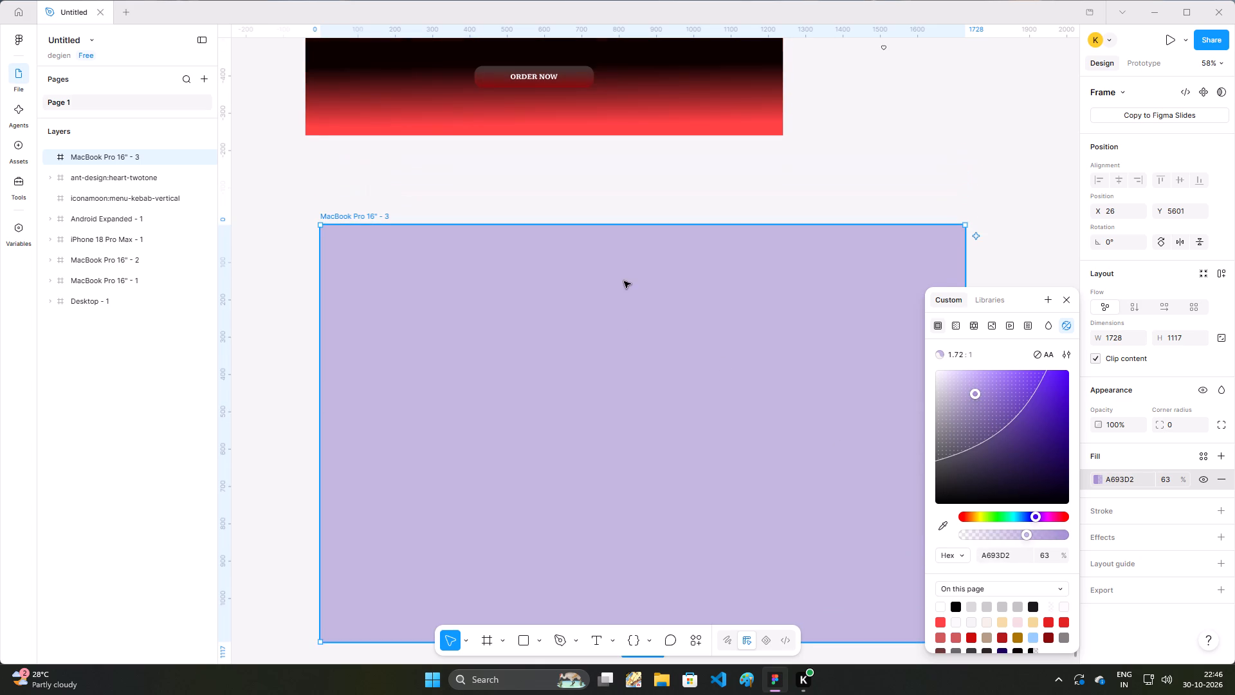
click(1166, 39)
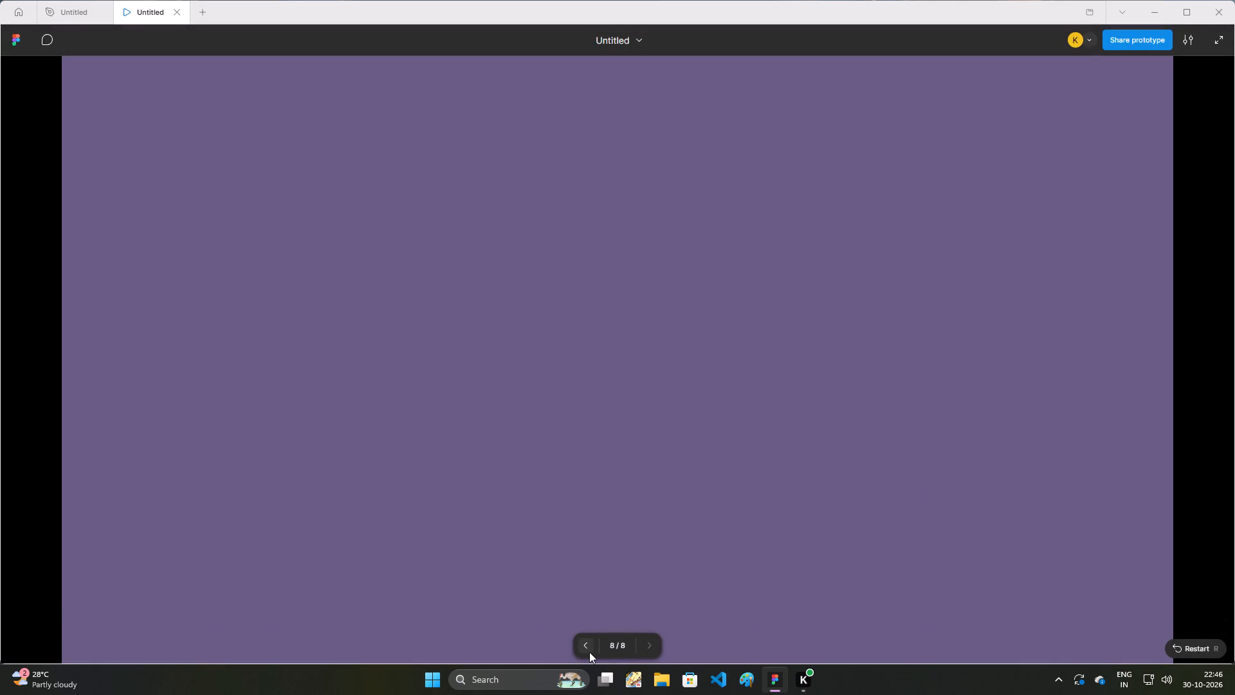
triple_click(589, 652)
triple_click(589, 652)
triple_click(589, 652)
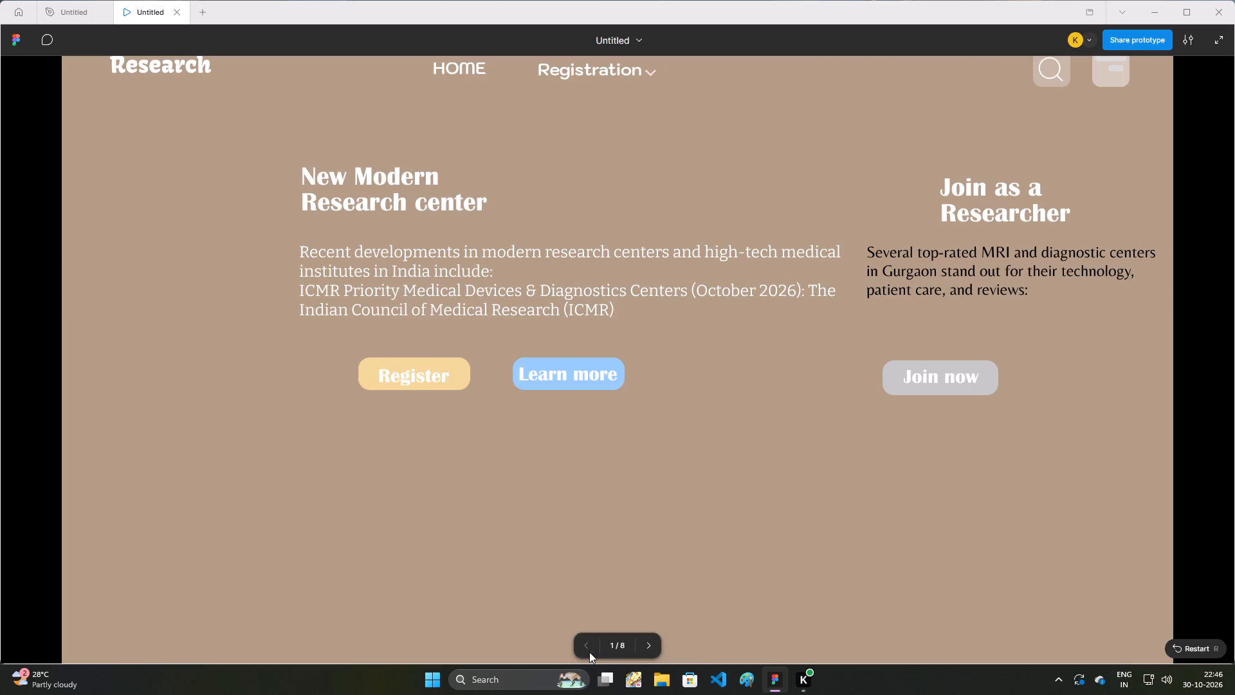
Page forward through the prototype to screen 5 to review the earlier designs, and close the presentation.
click(645, 643)
click(645, 643)
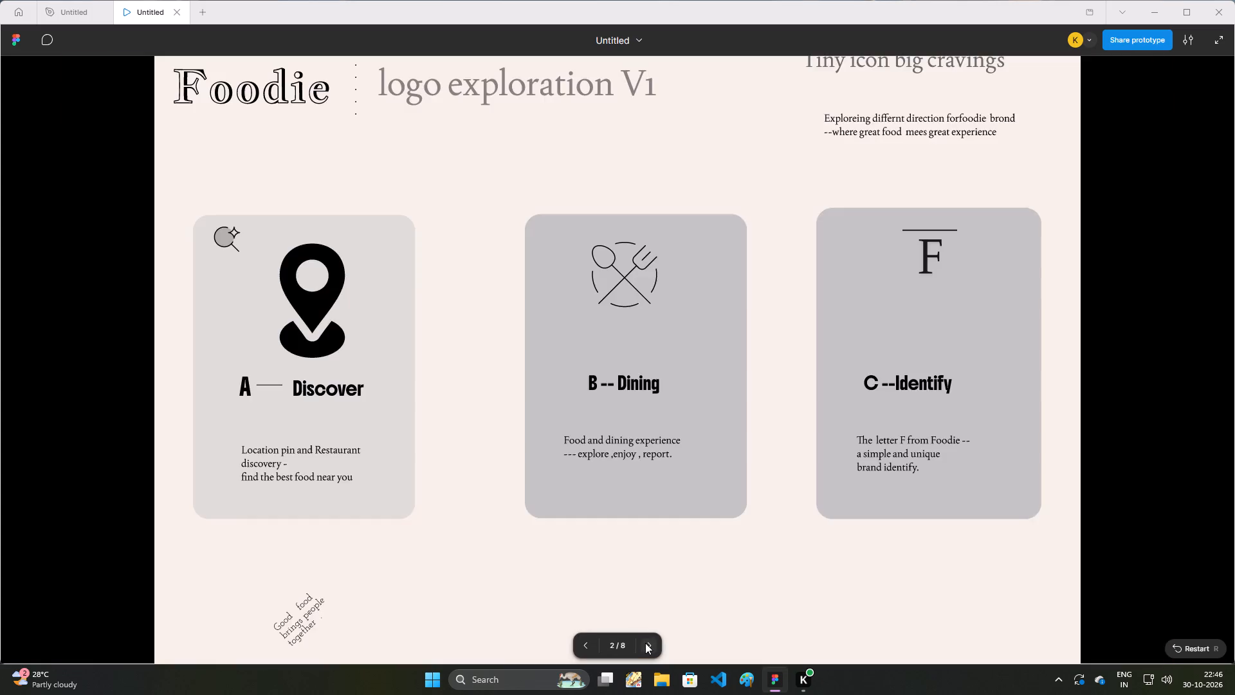
click(645, 643)
click(645, 643)
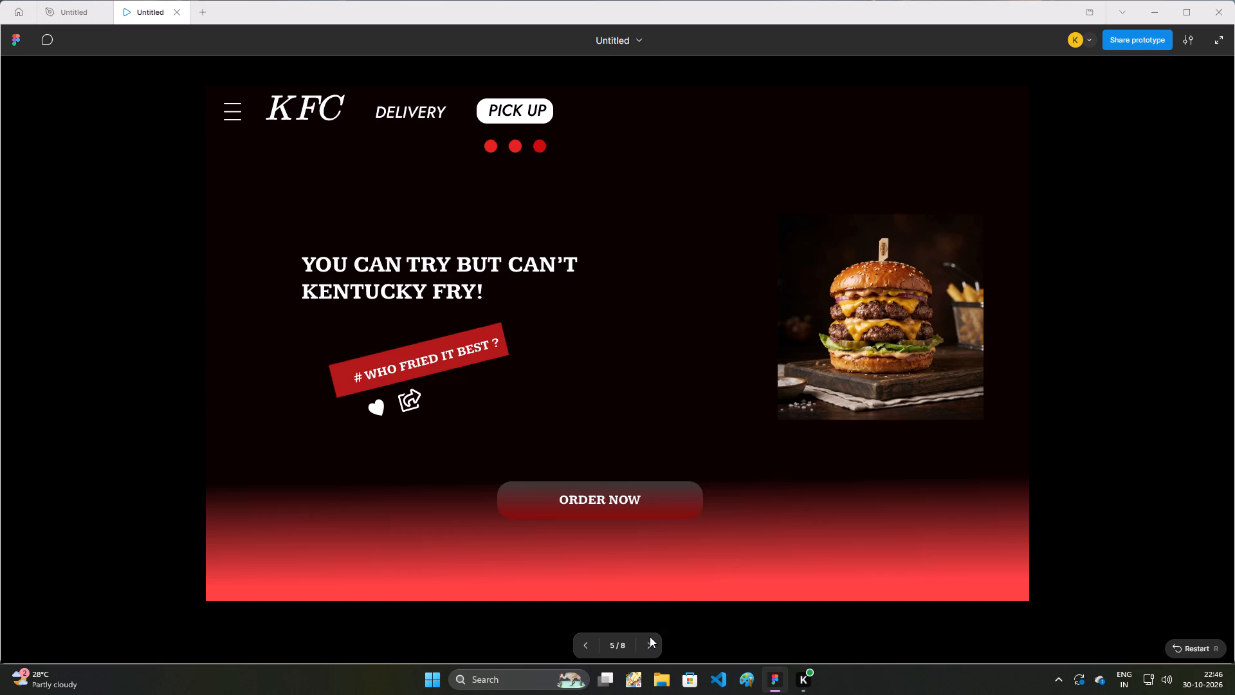
click(179, 16)
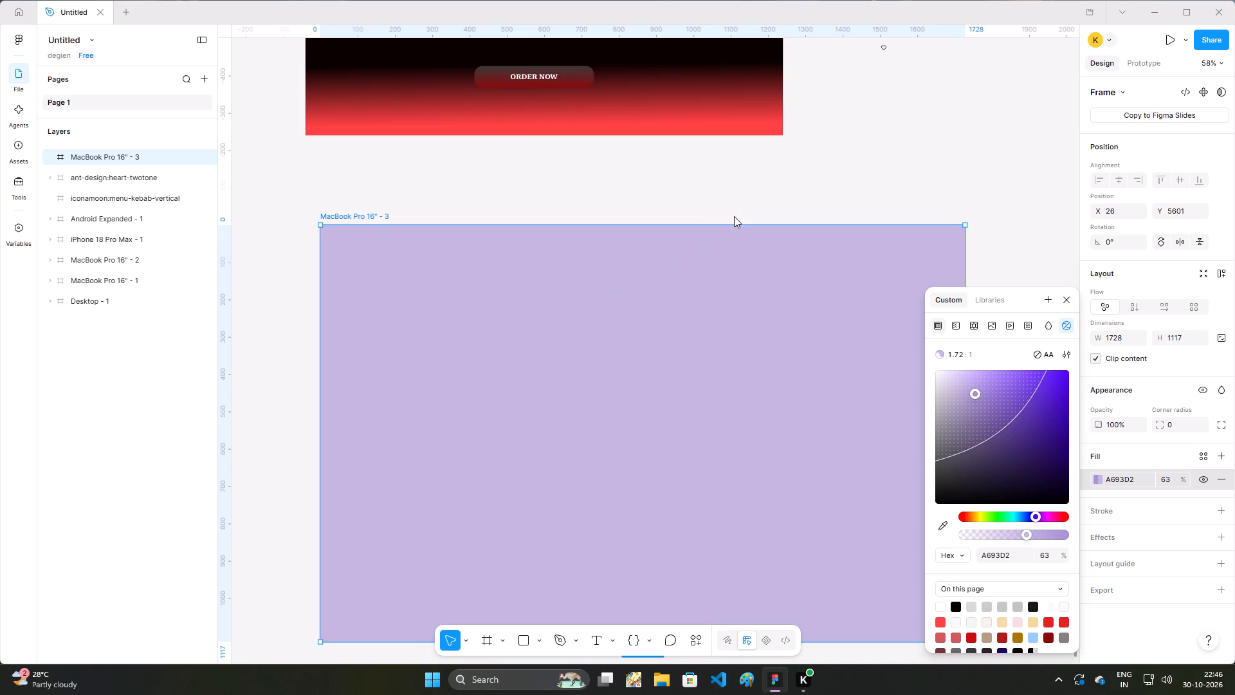
Run the Iconify plugin and search its icon library for CUBE.
click(21, 195)
click(21, 170)
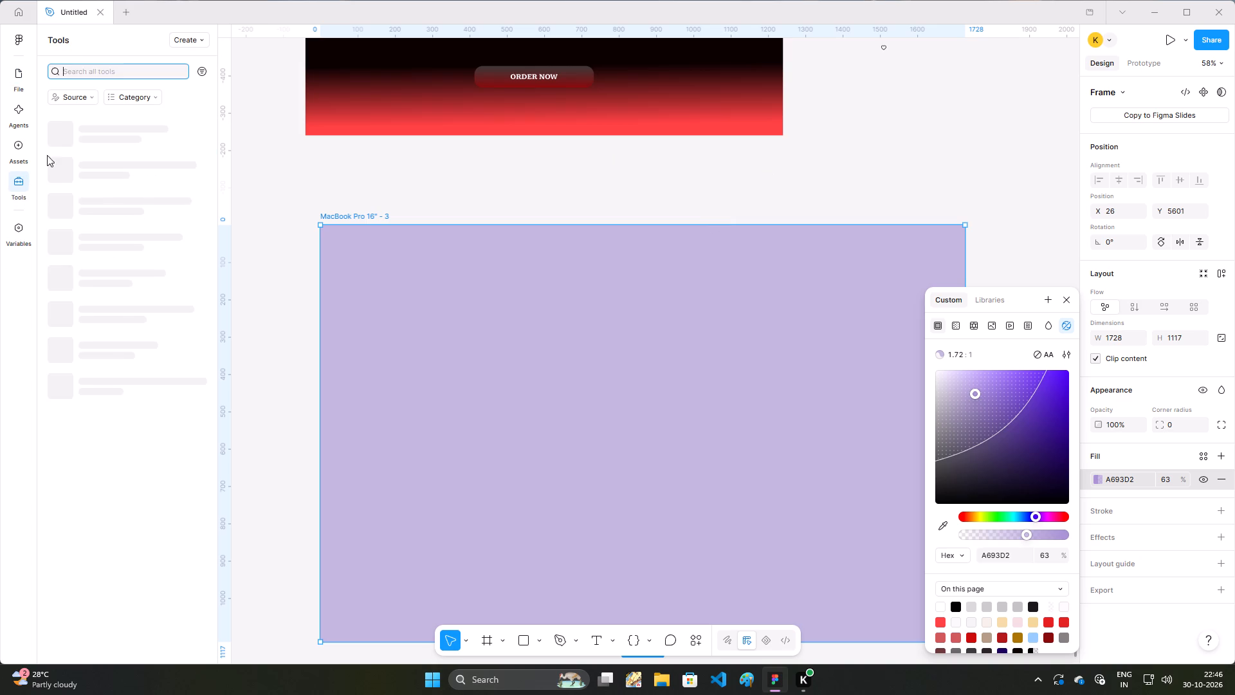
click(90, 307)
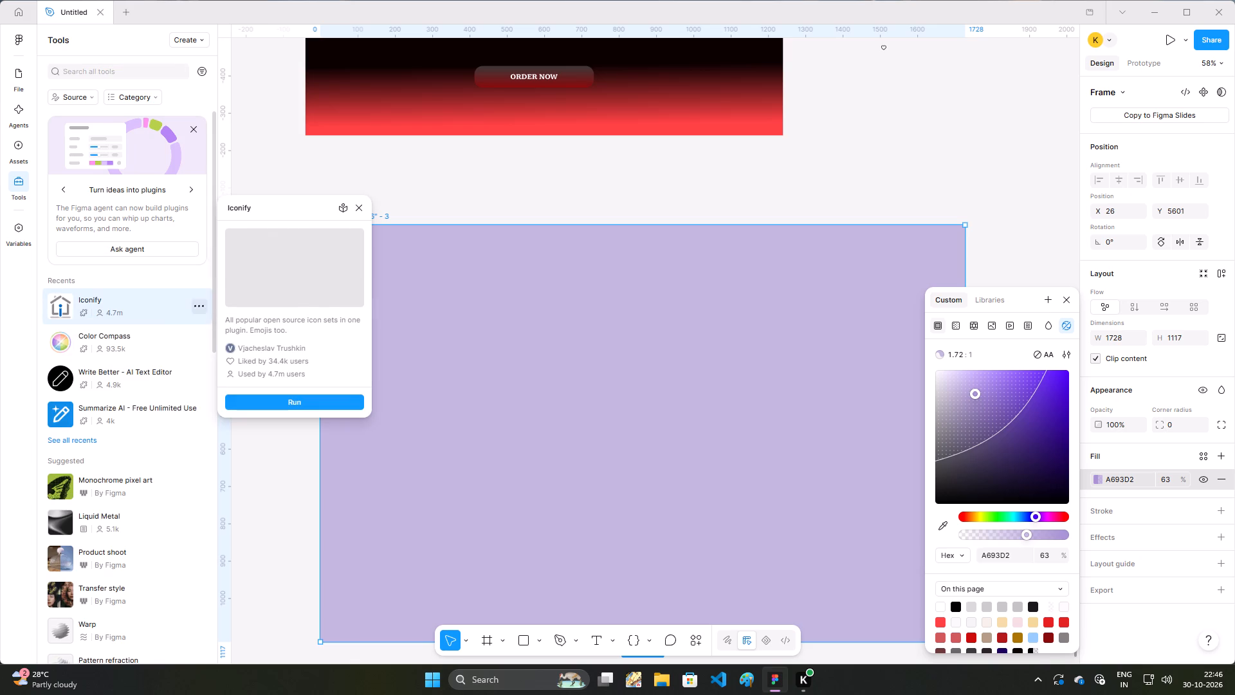
click(270, 401)
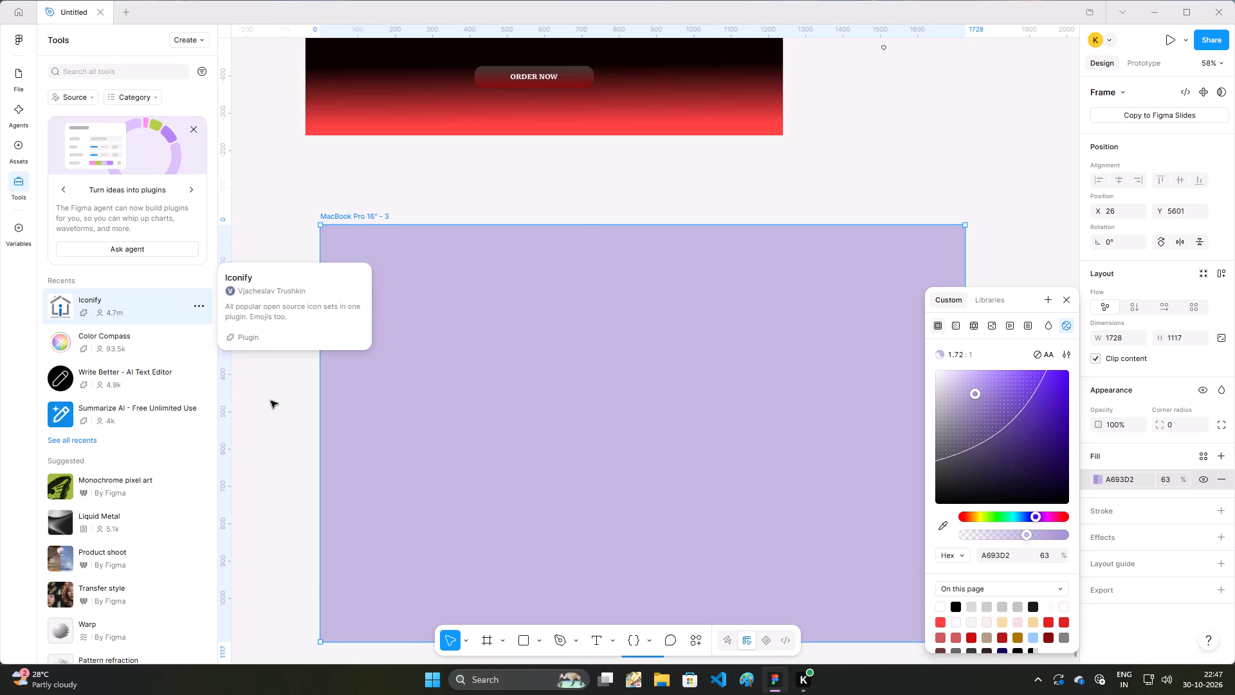
click(311, 149)
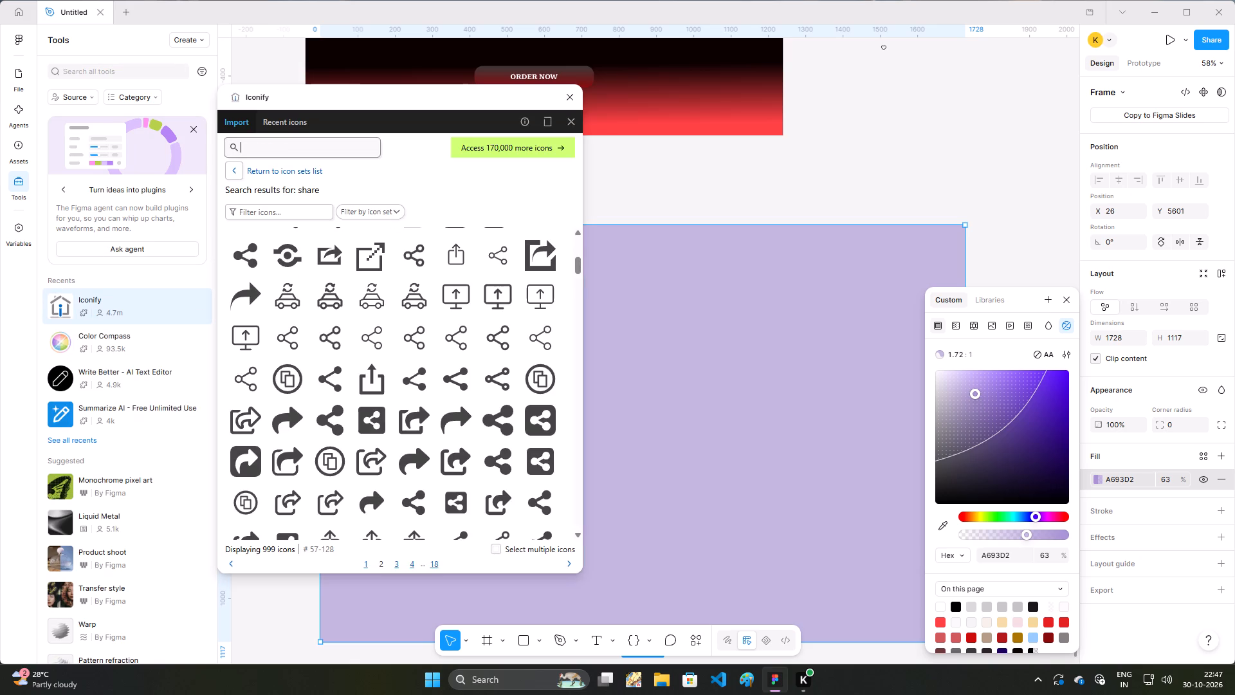
text(CU)
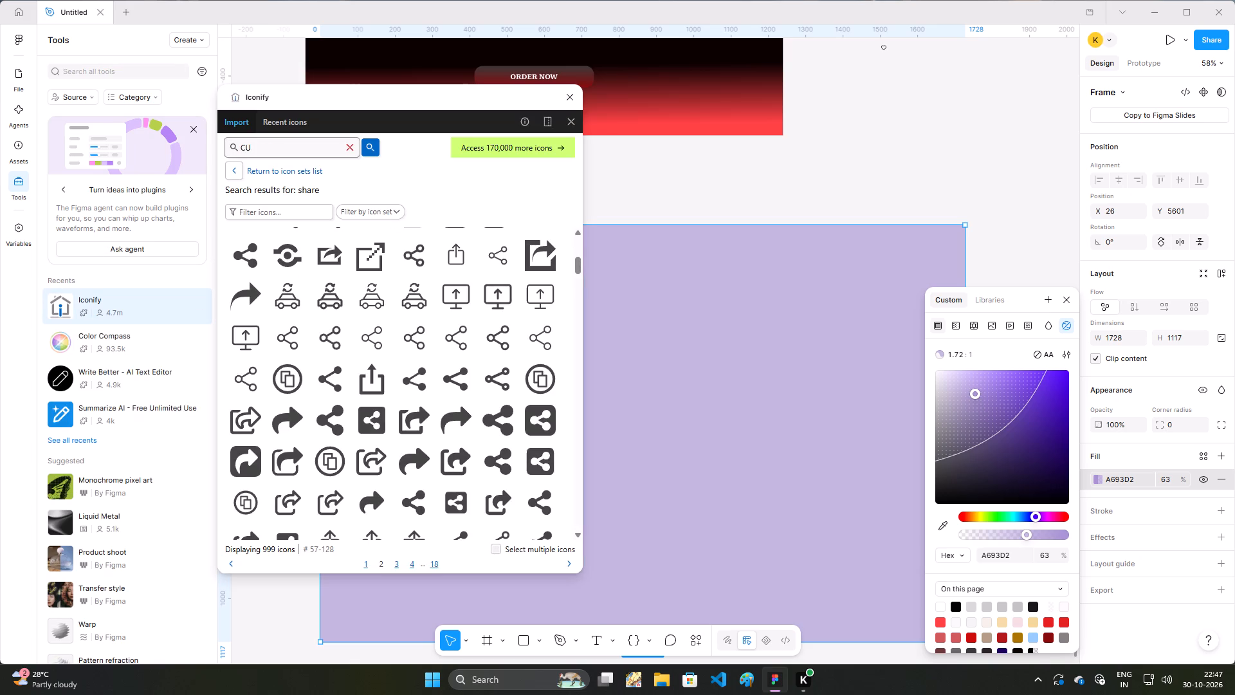
text(BE)
key(Return)
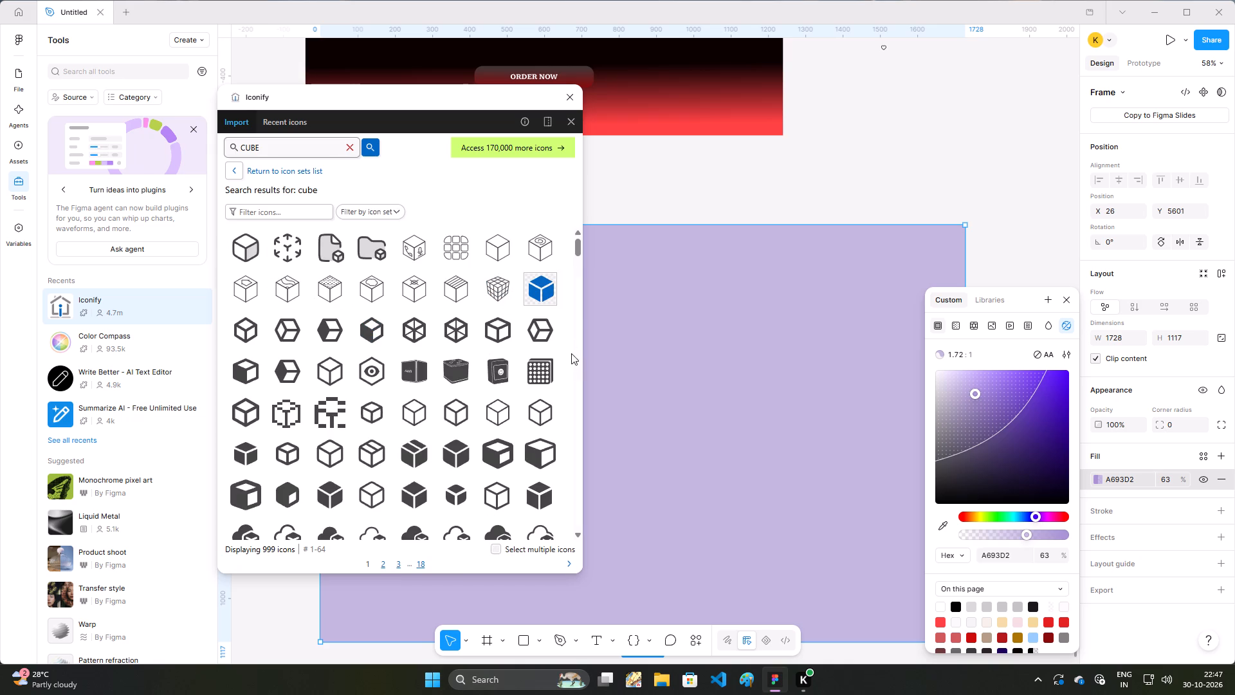
Import the outlined bx:cube icon near the top of the MacBook Pro 16" - 3 frame, enlarge it to 42 × 42, and close Iconify.
click(498, 324)
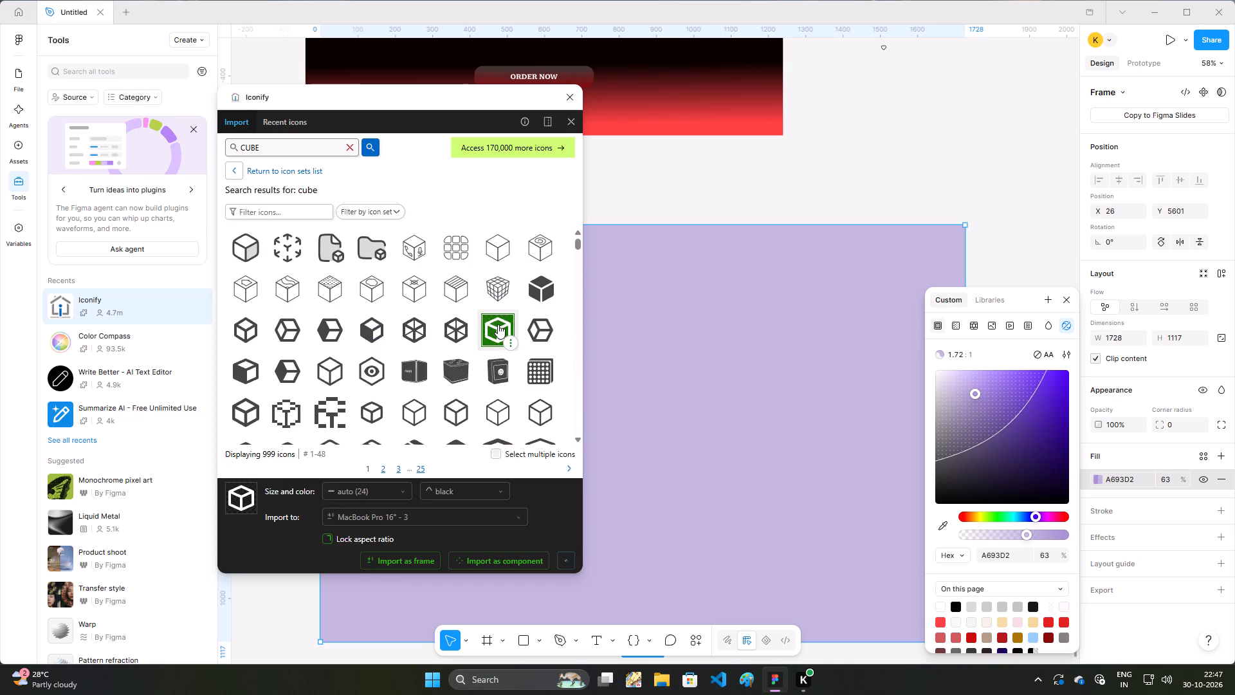
drag(498, 324, 631, 269)
drag(497, 326, 619, 259)
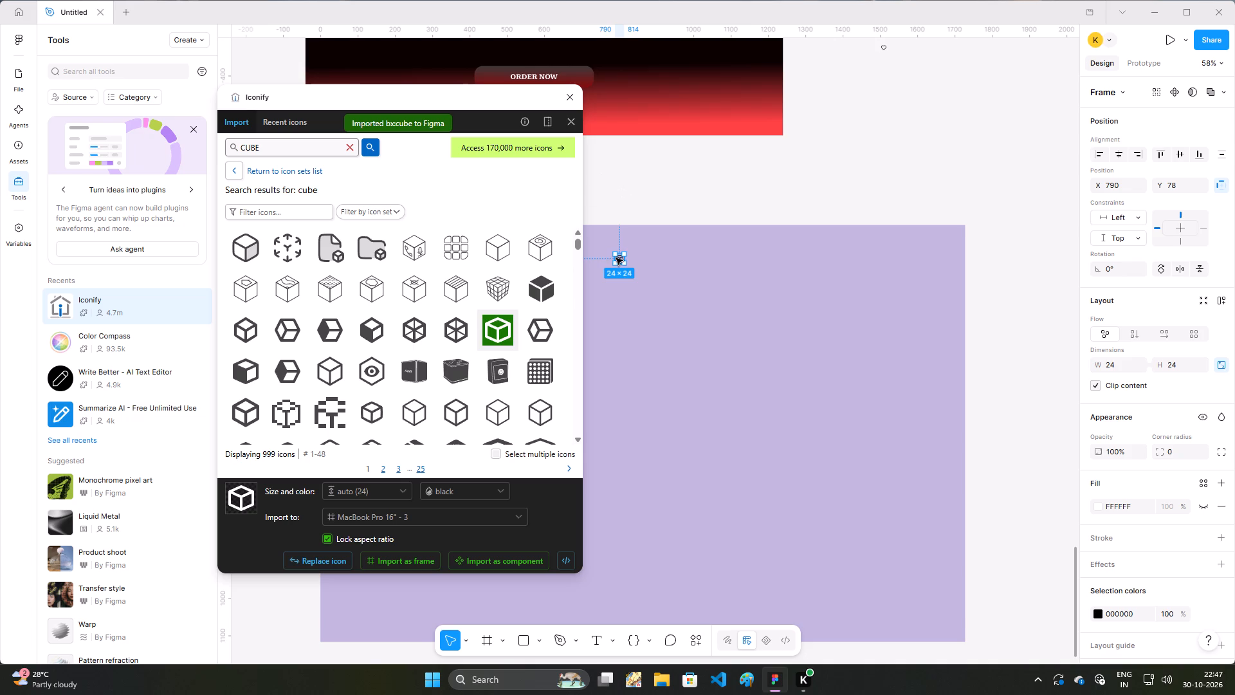
click(625, 265)
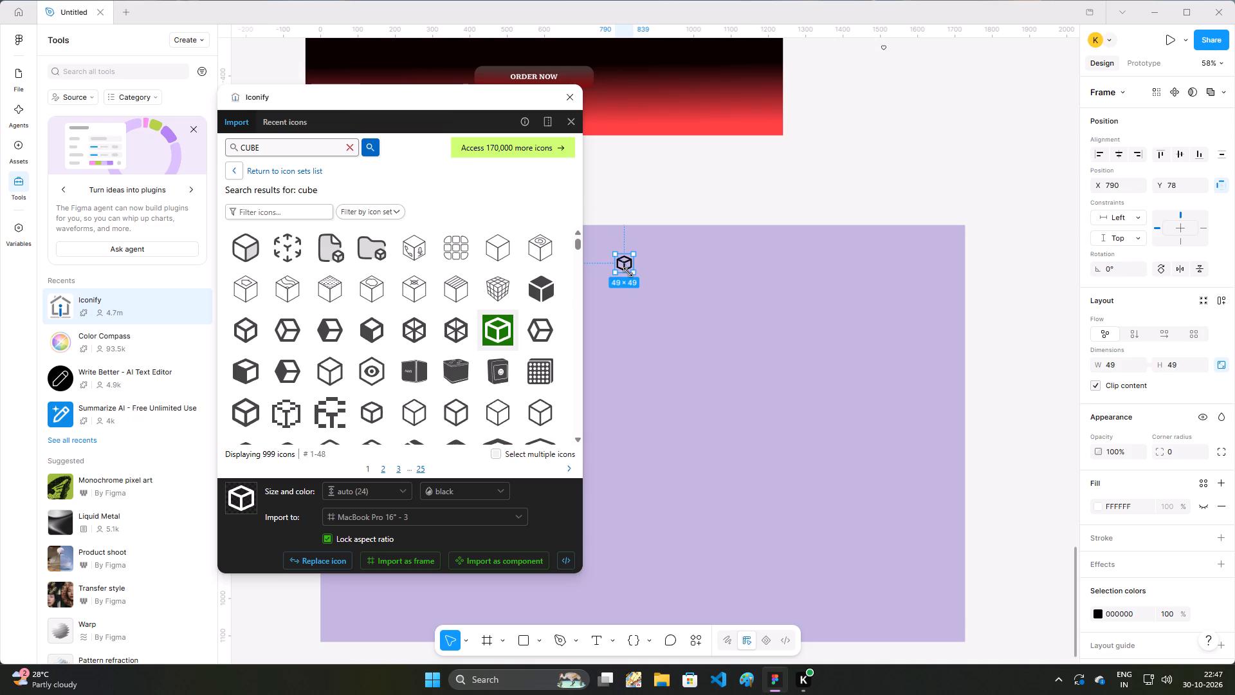
click(569, 101)
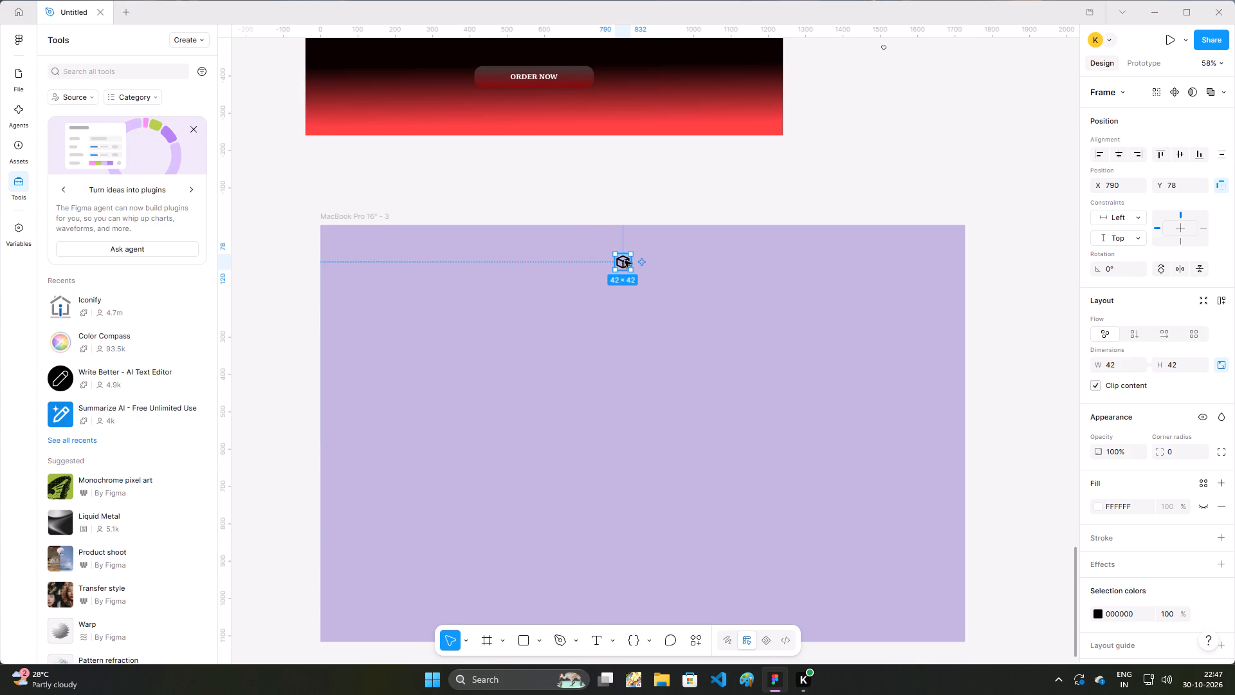
Move the cube icon into the frame's upper-left corner, at about X 43, Y 28.
drag(625, 261, 345, 242)
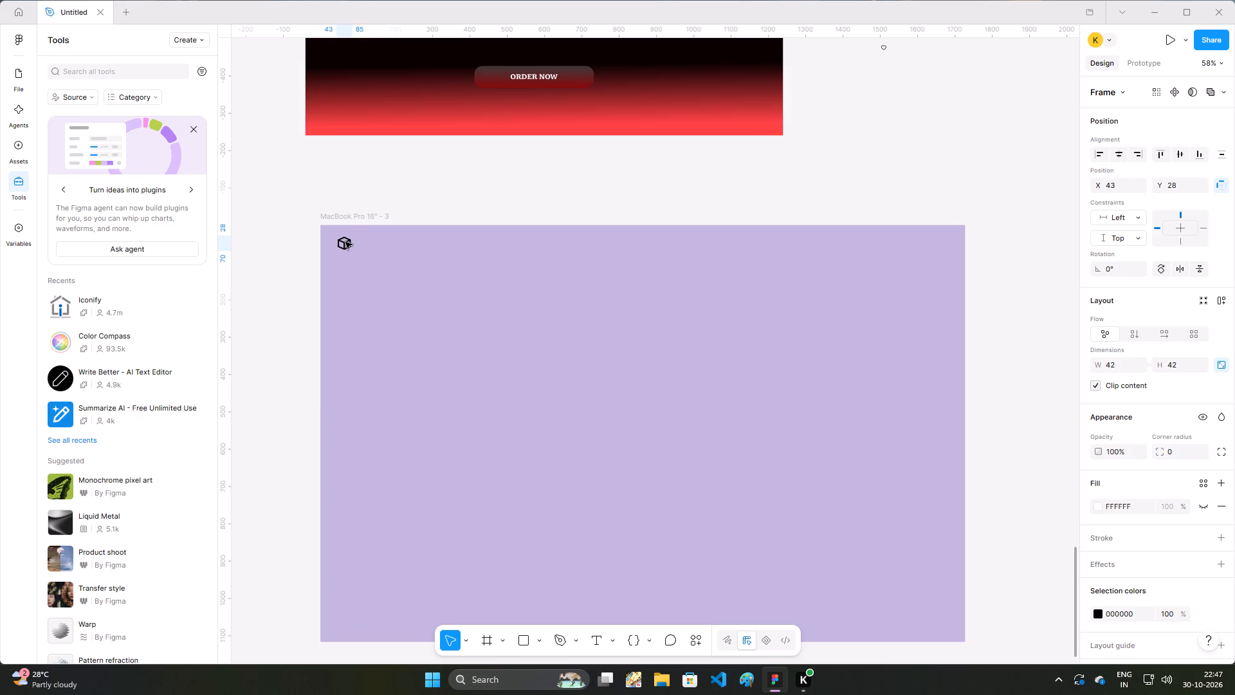
drag(345, 242, 345, 241)
click(617, 347)
double_click(680, 375)
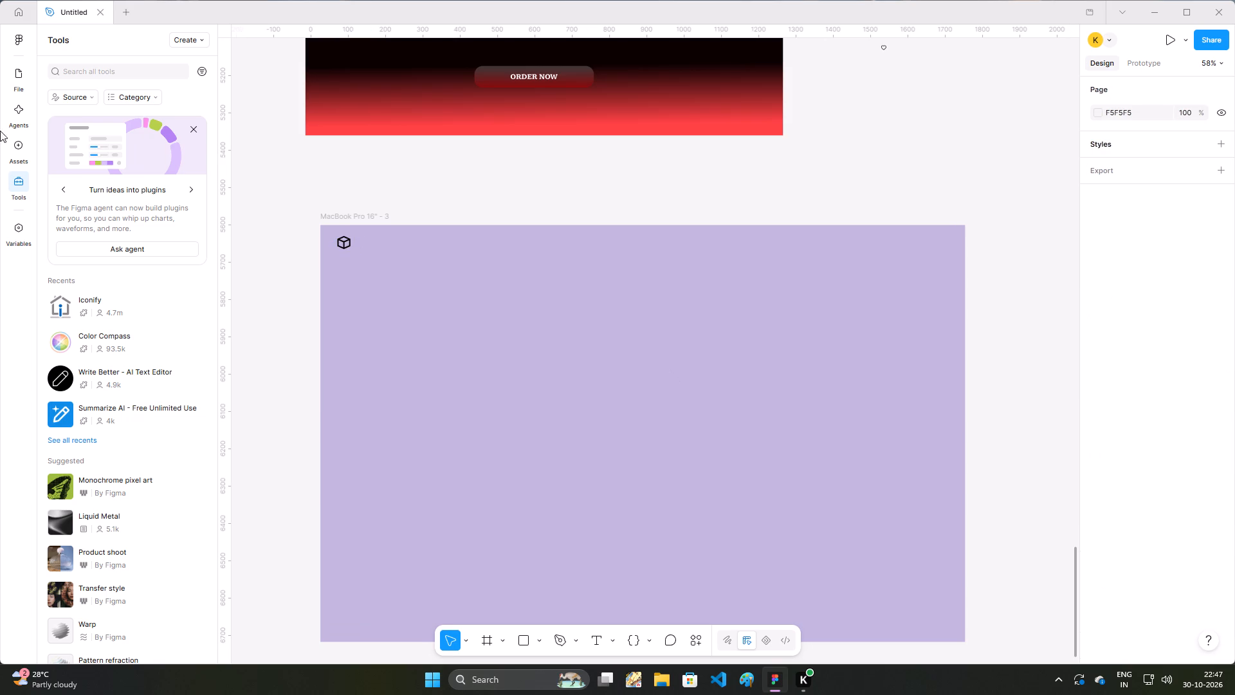
Change the MacBook Pro 16" - 3 frame's fill colour to white FFFFFF.
click(15, 78)
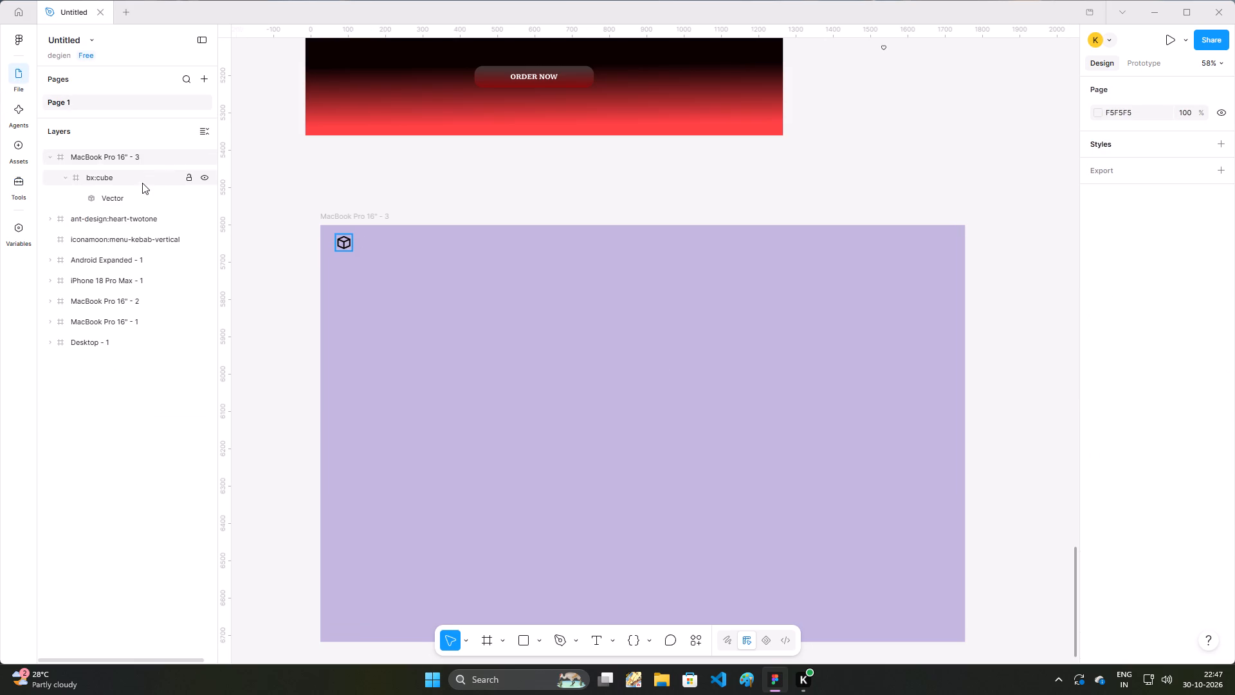
click(127, 156)
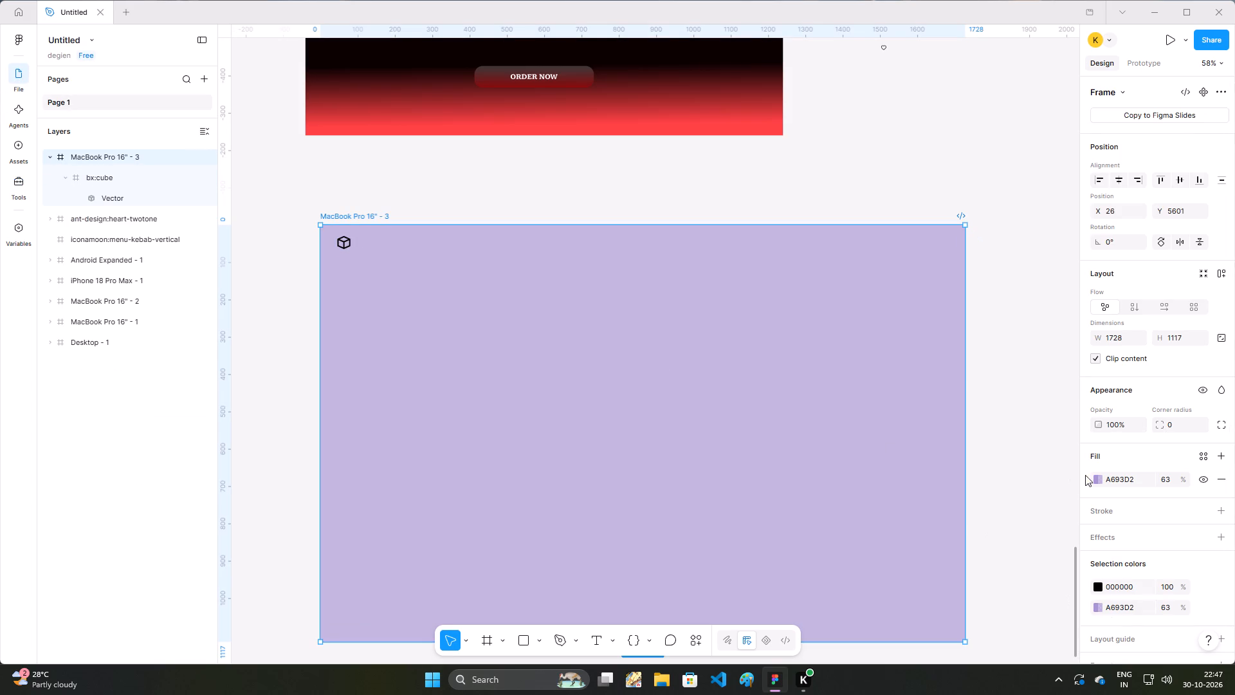
click(1097, 476)
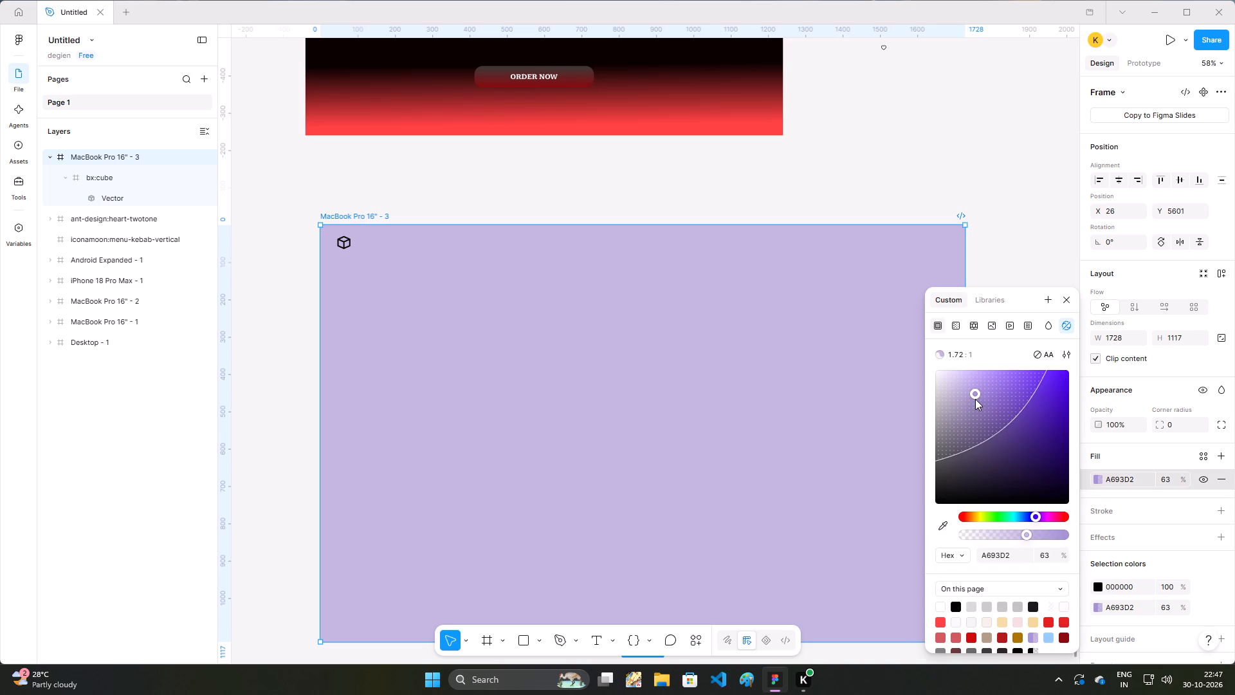
drag(975, 387, 933, 374)
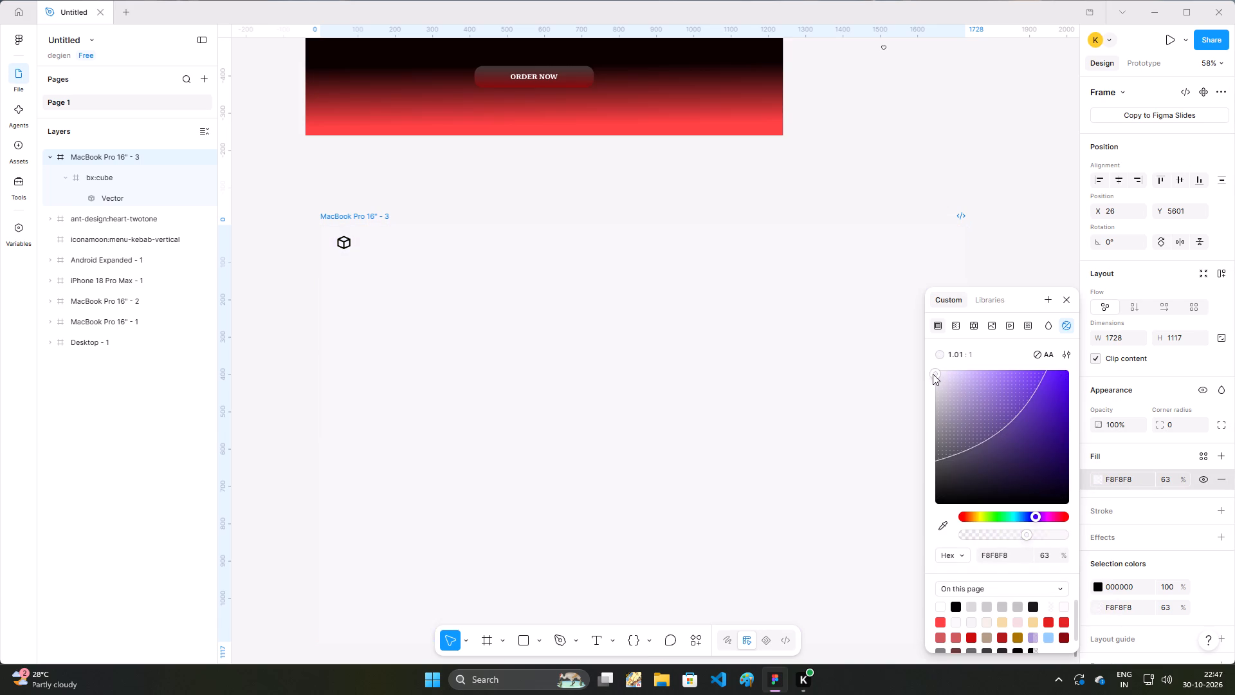
drag(933, 374, 913, 368)
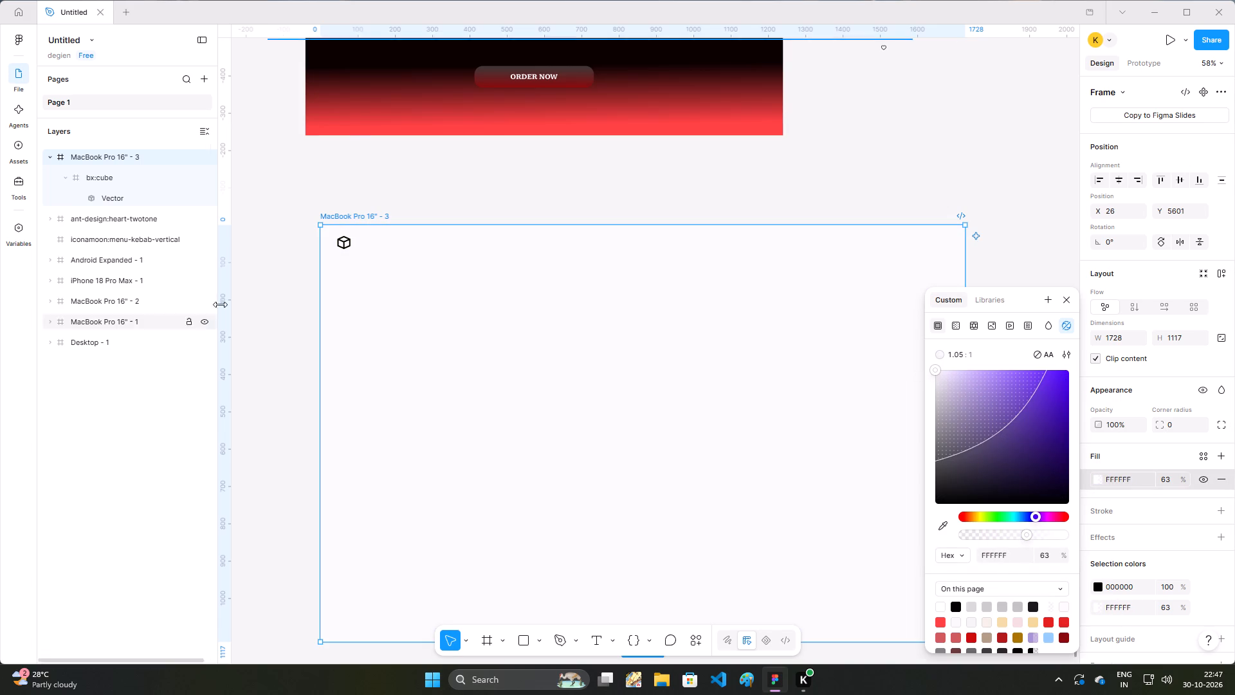
click(389, 270)
Add the text "SWIFT DROP" just right of the cube icon, at about X 114, Y 46.
key(t)
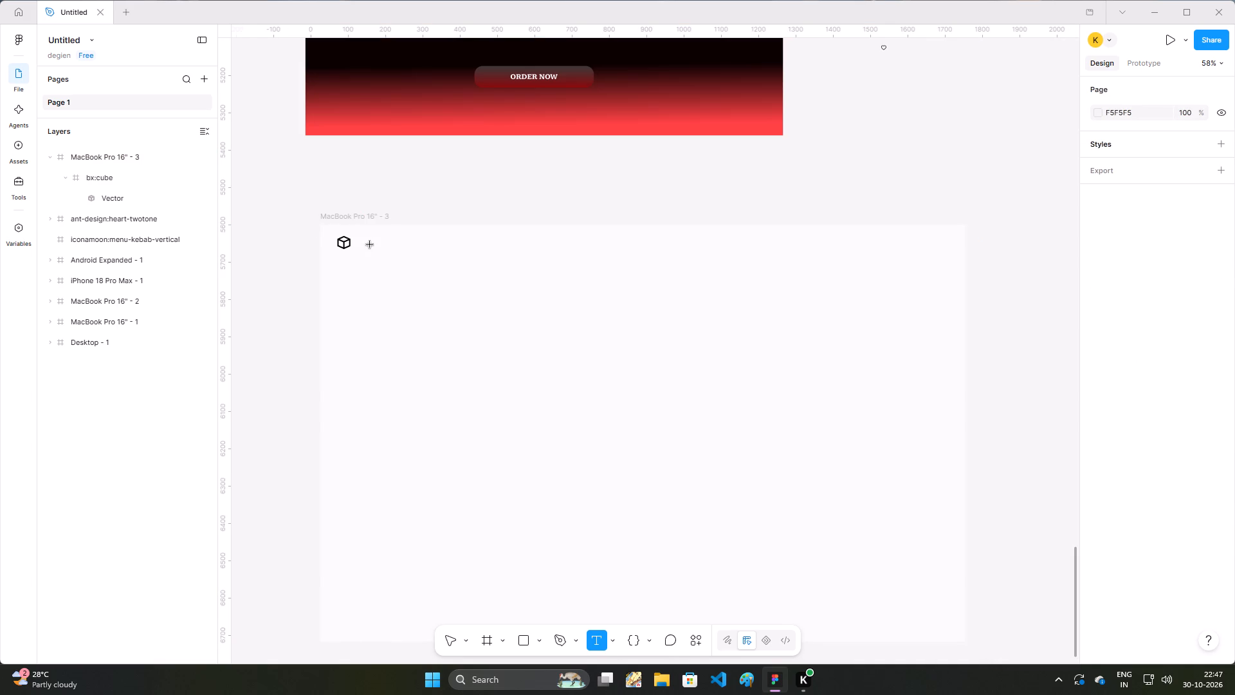
click(363, 242)
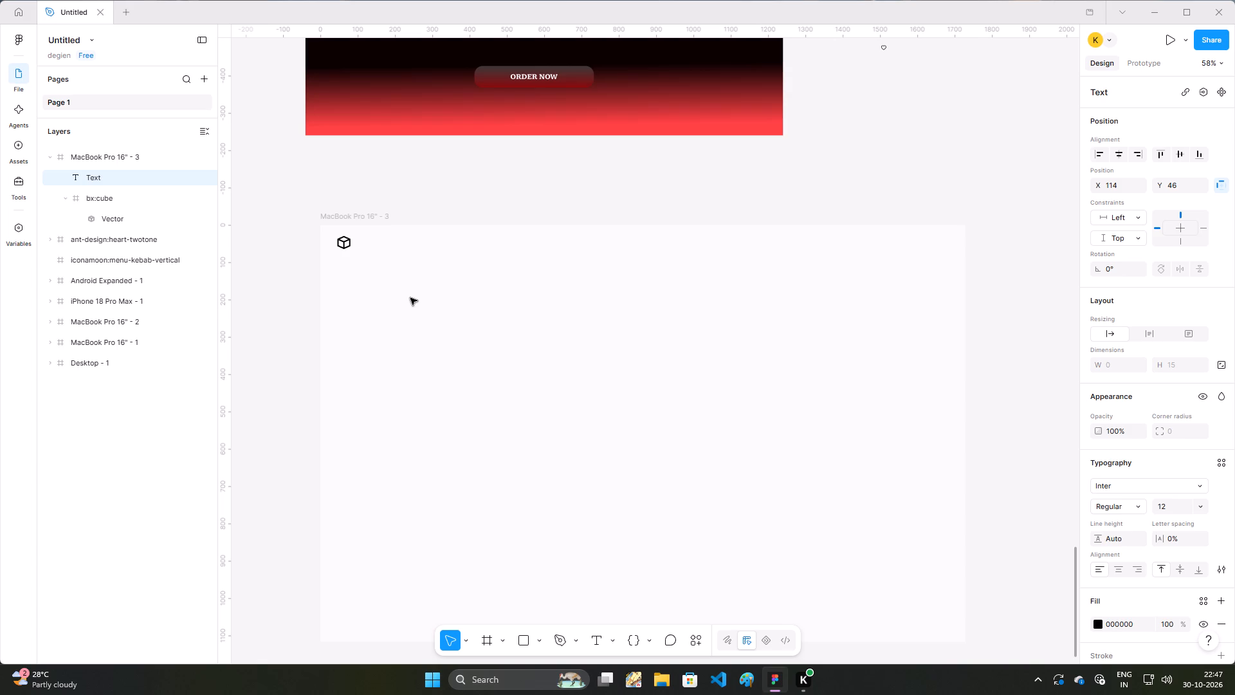
key(s)
key(w)
text(IFT)
key(d)
key(BackSpace)
key(space)
text(DROP)
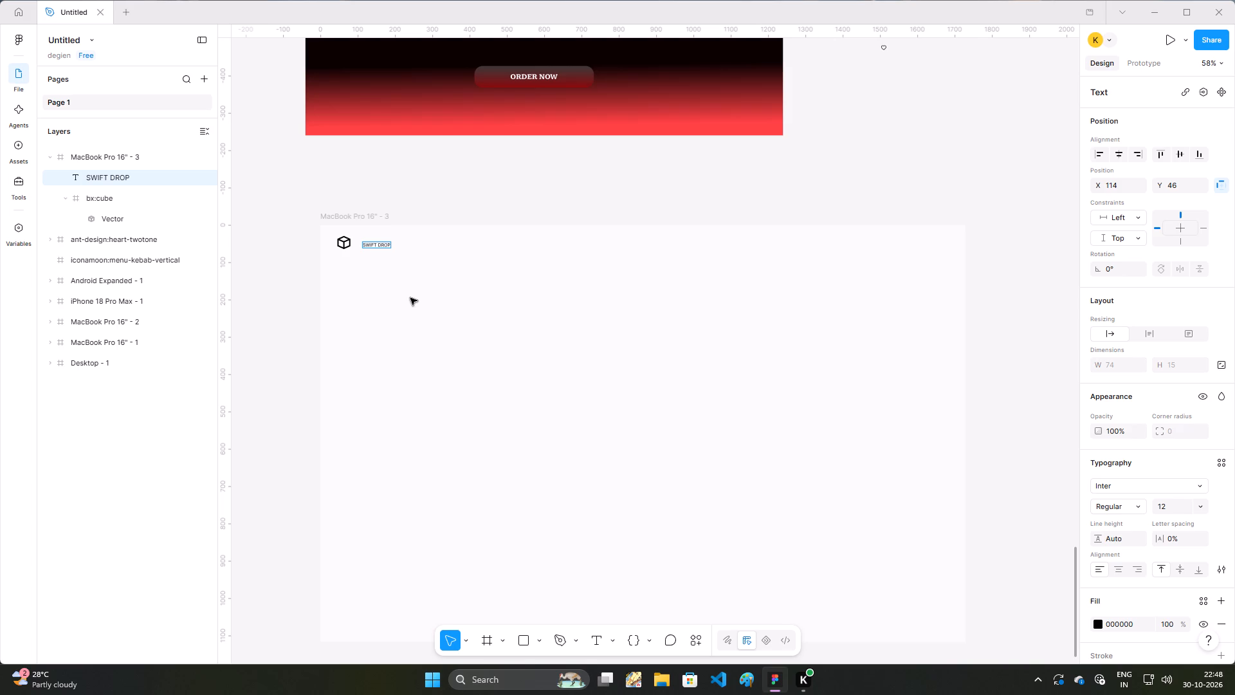
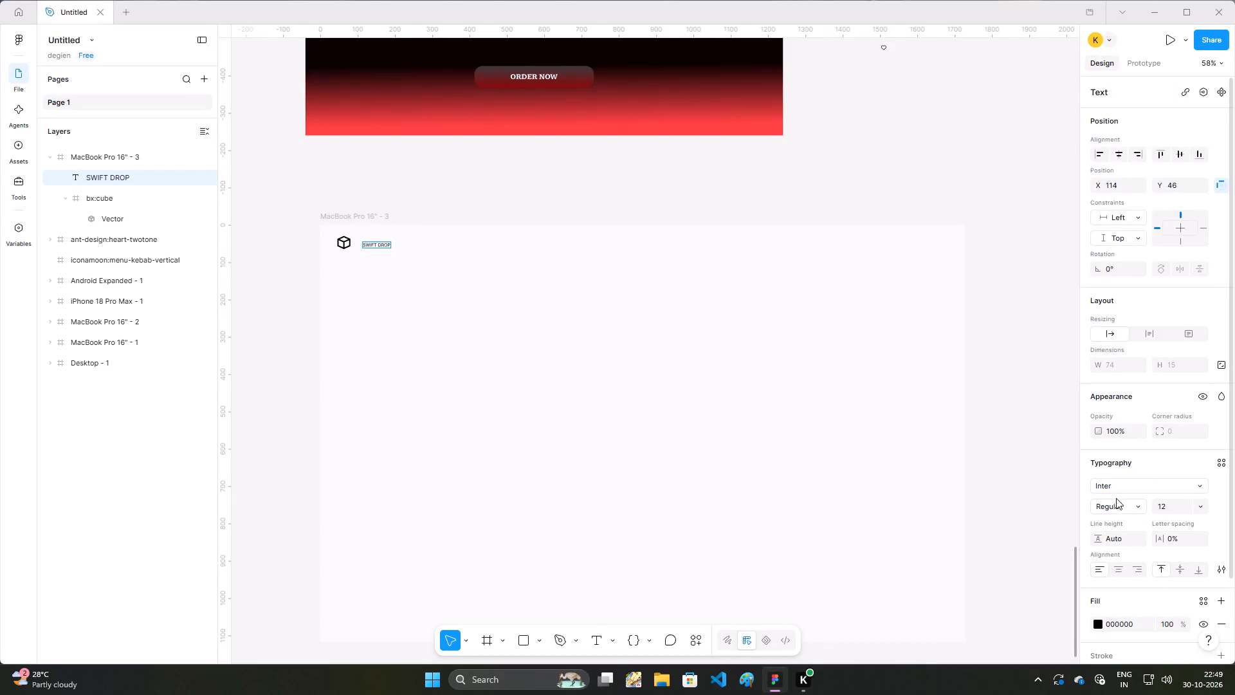
Format the "SWIFT DROP" text as Istok Web, Bold, size 25.
key(ctrl+a)
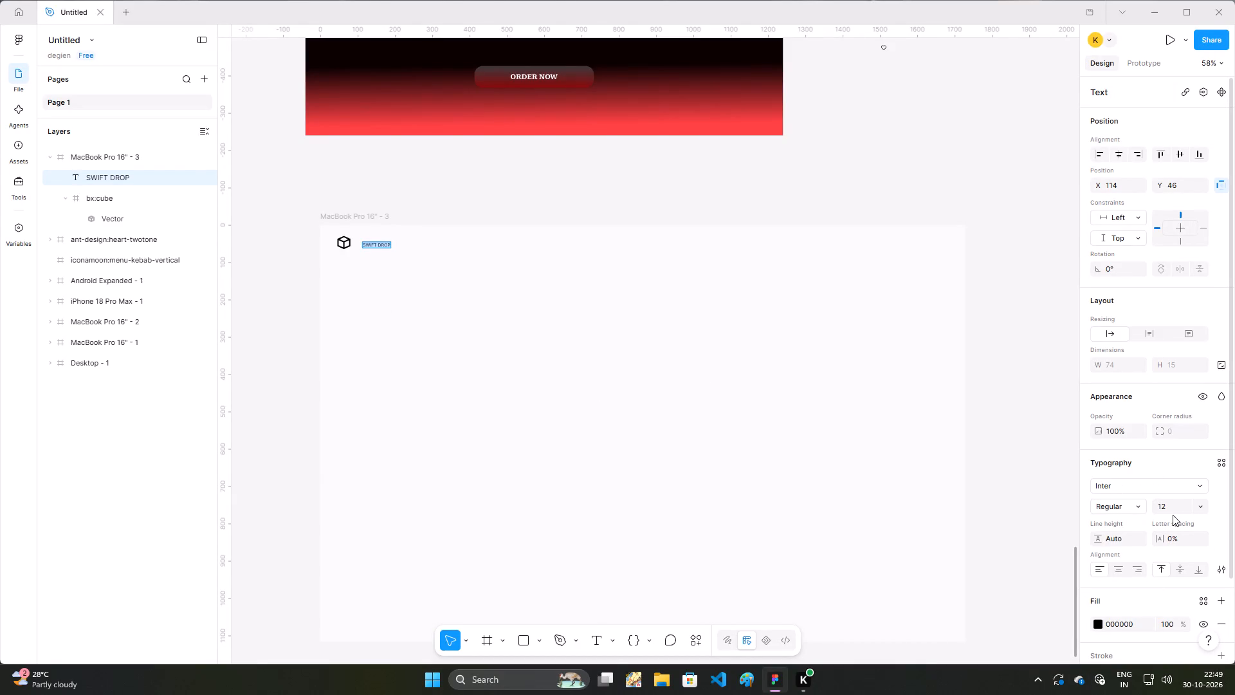
double_click(1167, 509)
text(25)
key(Return)
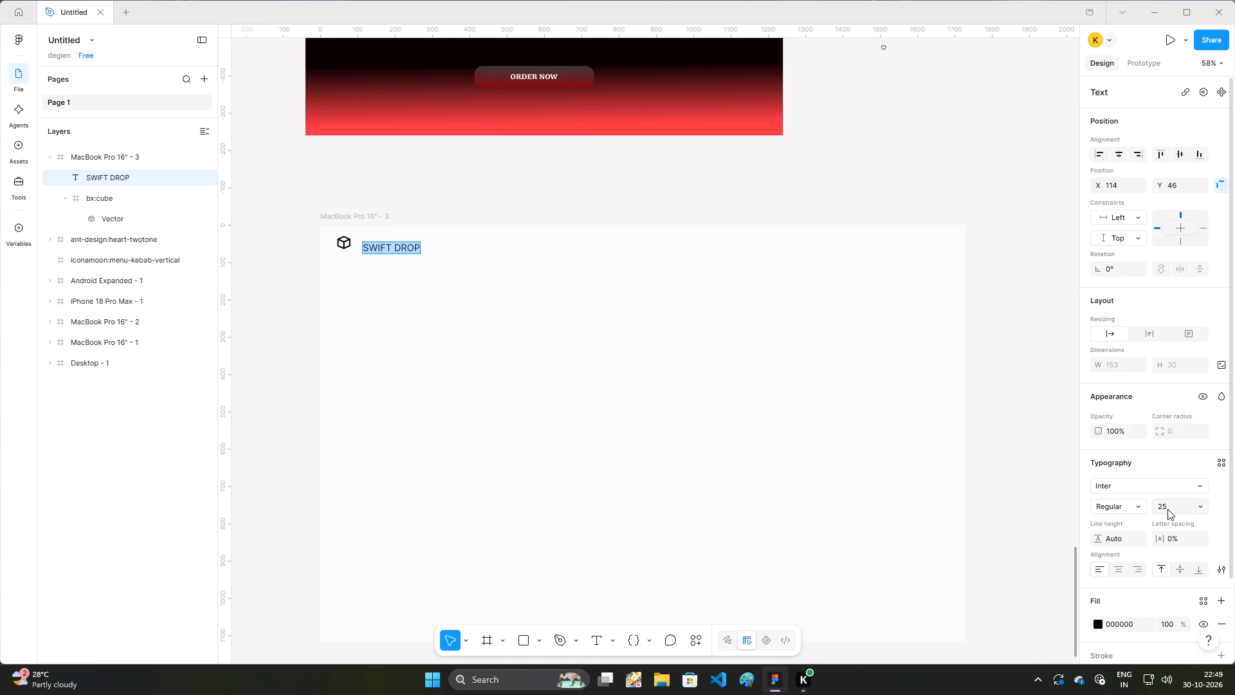
click(1122, 510)
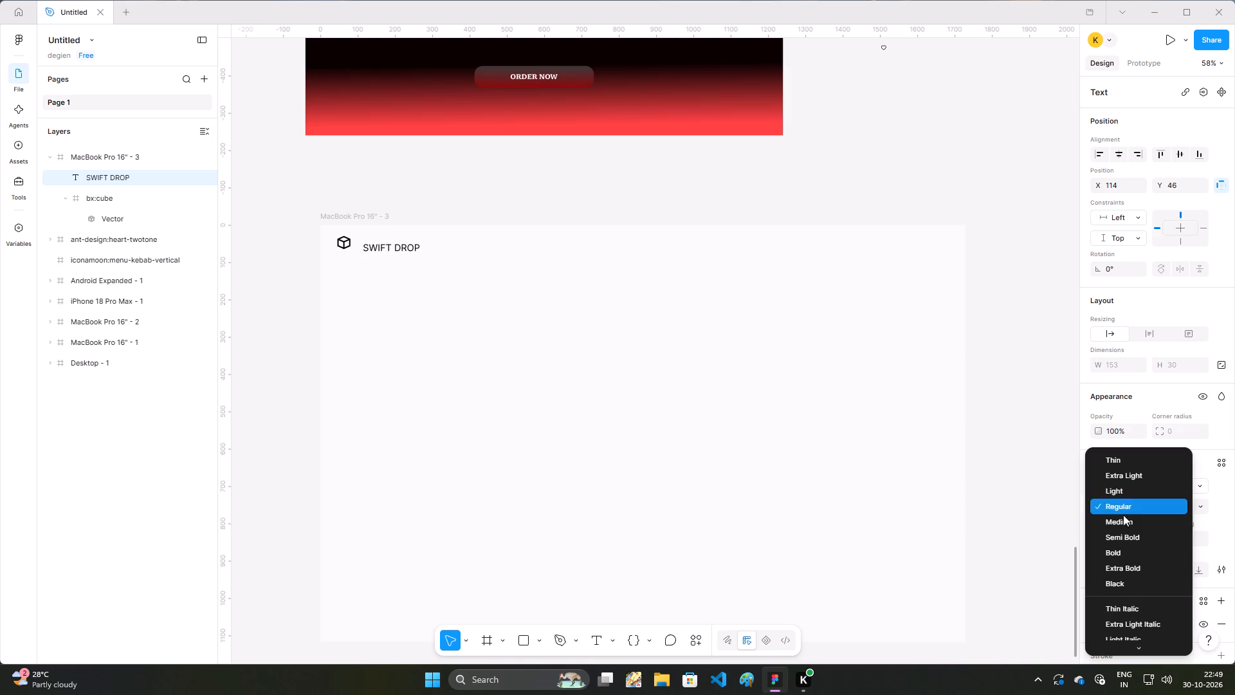
click(1121, 554)
click(1116, 490)
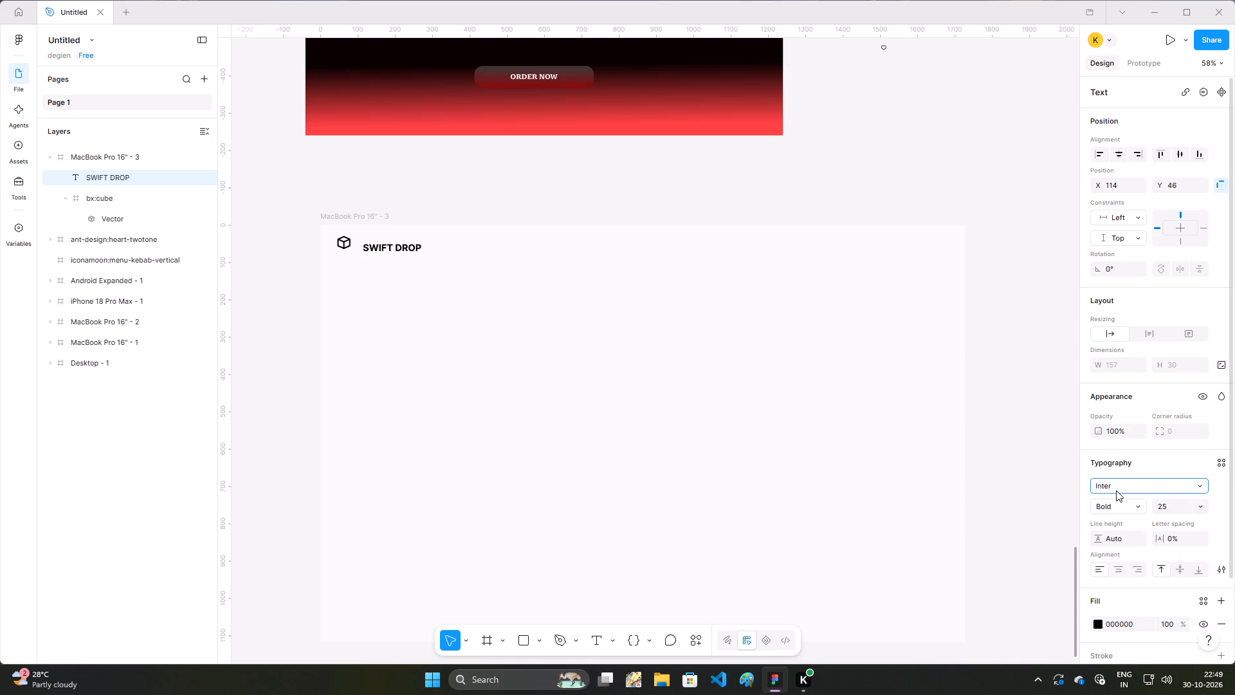
scroll(982, 496, down, 2)
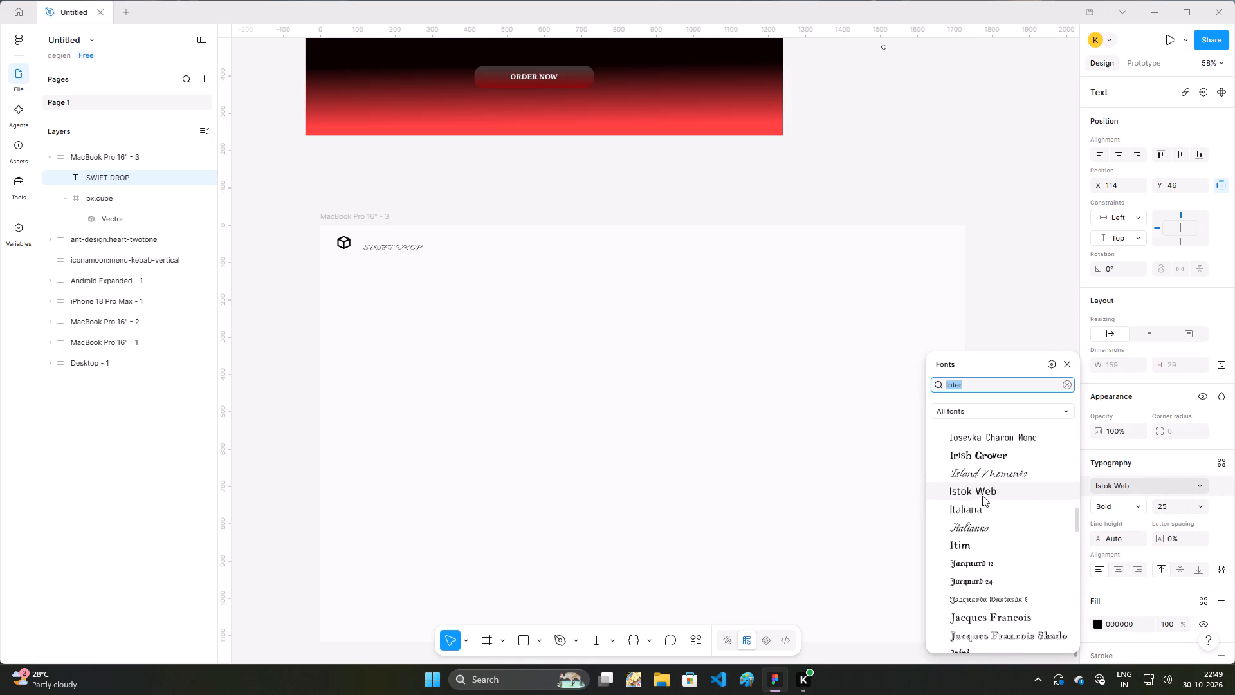
click(982, 496)
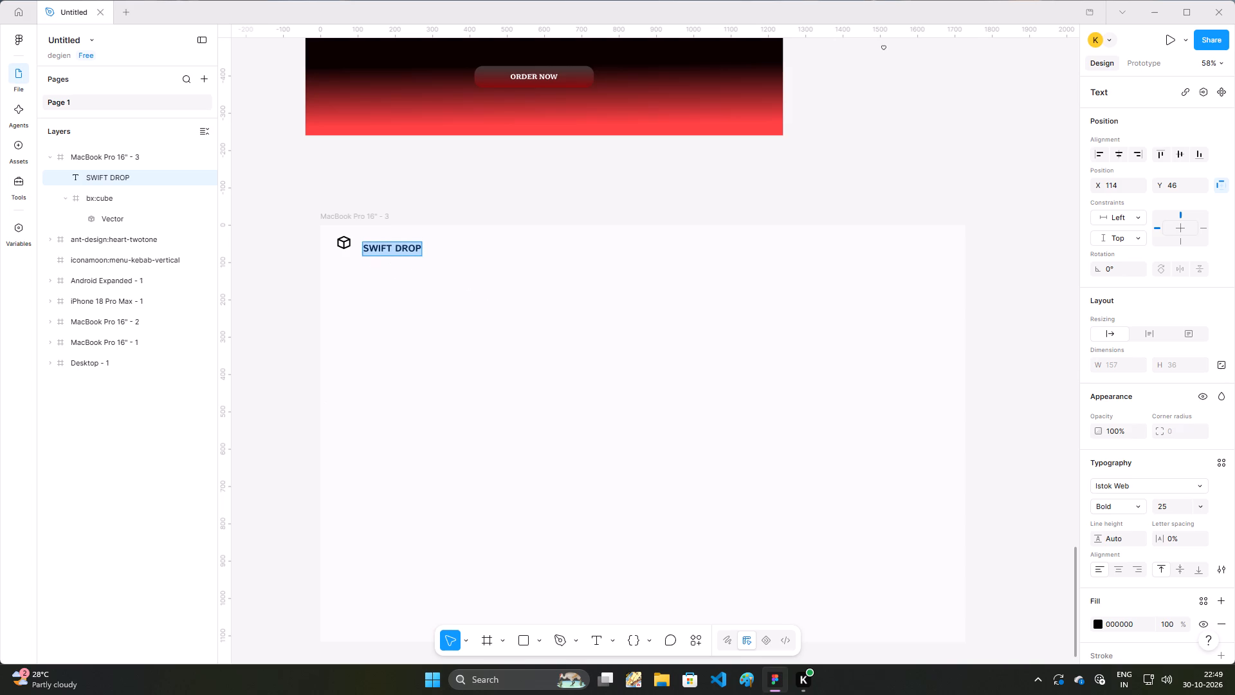
click(442, 275)
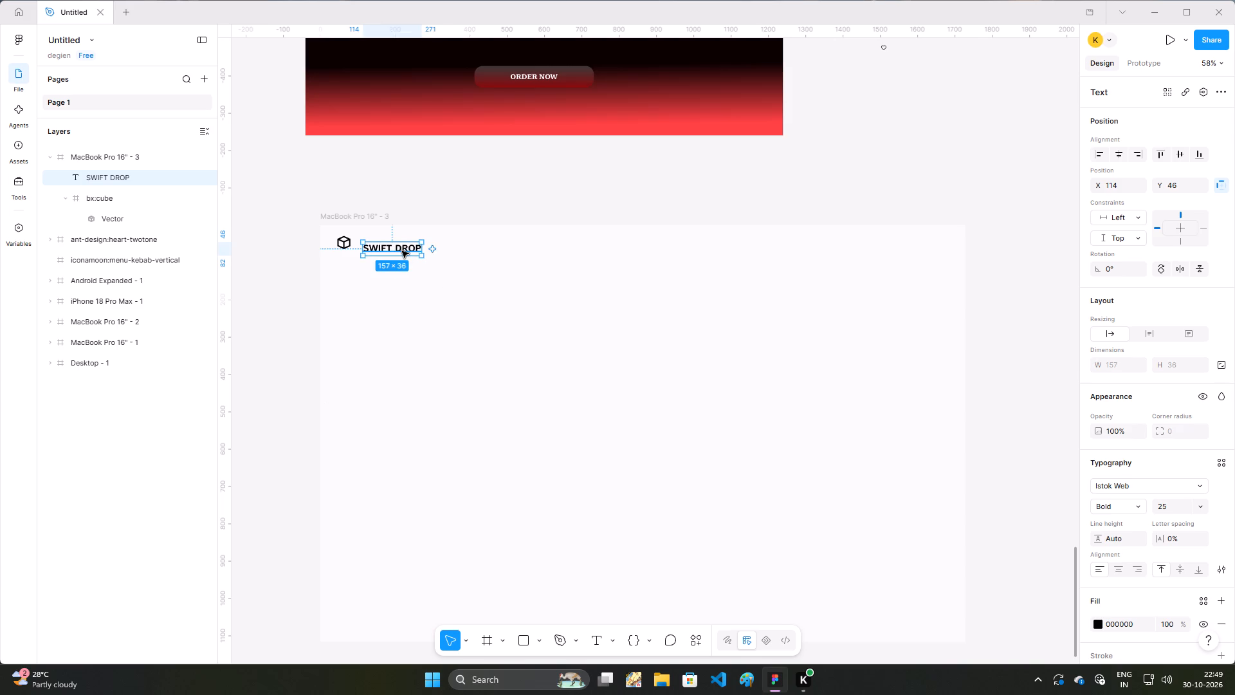
Move the "SWIFT DROP" text level with the cube icon, to about X 105, Y 29.
drag(402, 250, 399, 243)
click(377, 293)
Change the brand text beside the cube icon to read "SwiftDrop", with only the S and D capitalised.
double_click(389, 242)
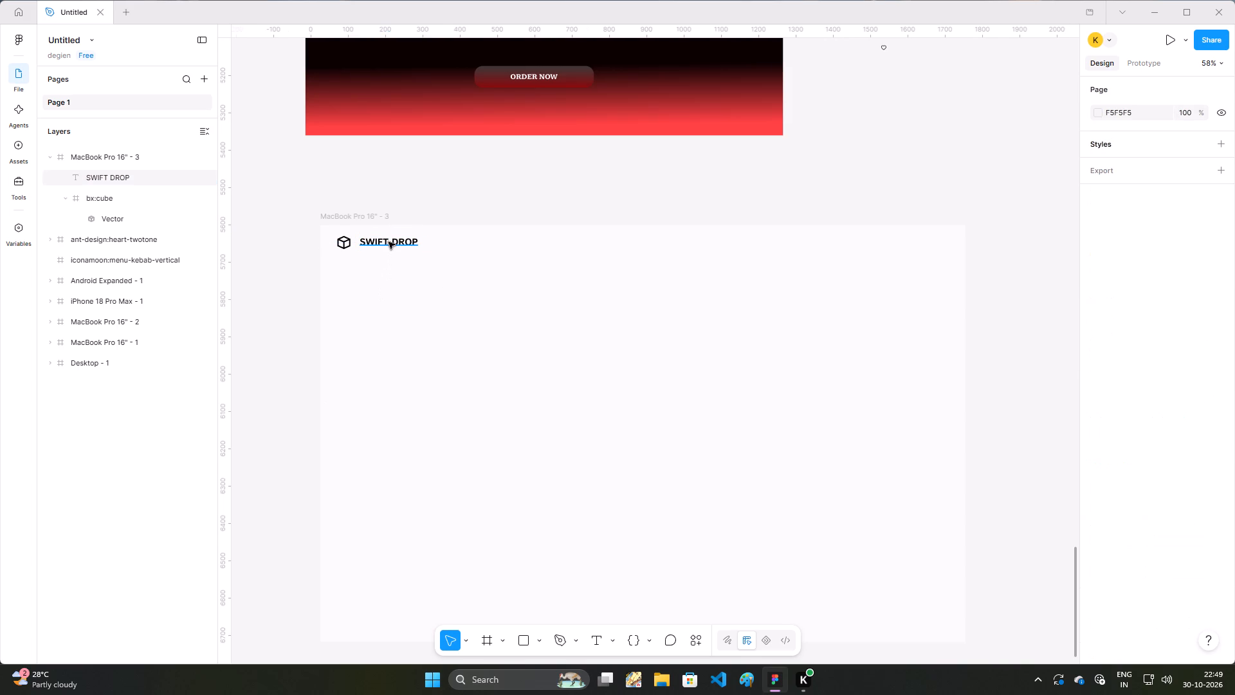
click(389, 242)
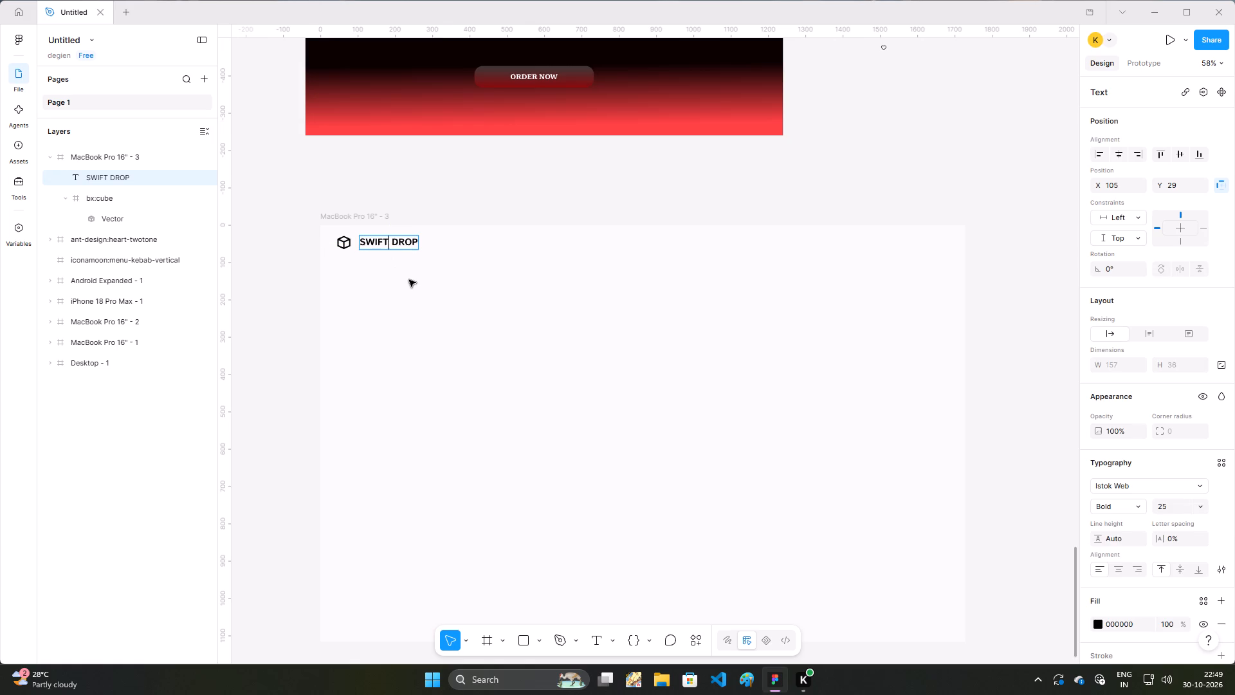
key(BackSpace)
key(BackSpace)
key(BackSpace)
key(BackSpace)
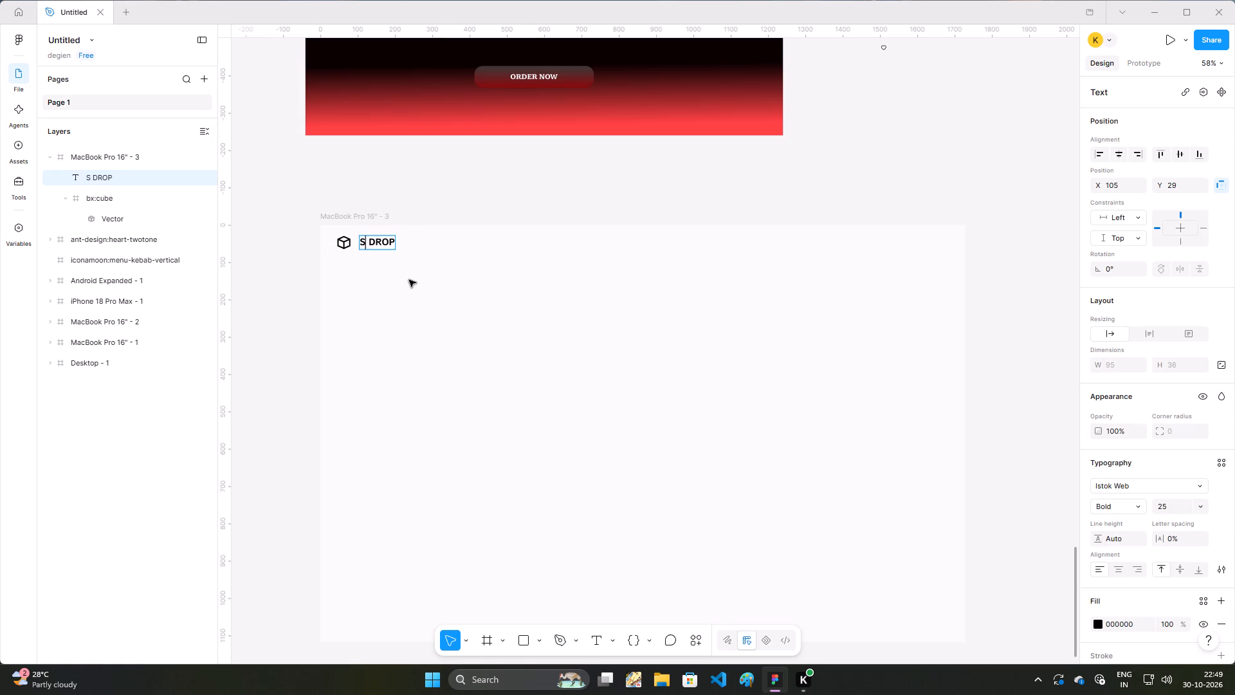
key(w)
key(i)
text(ft)
key(0)
key(Right)
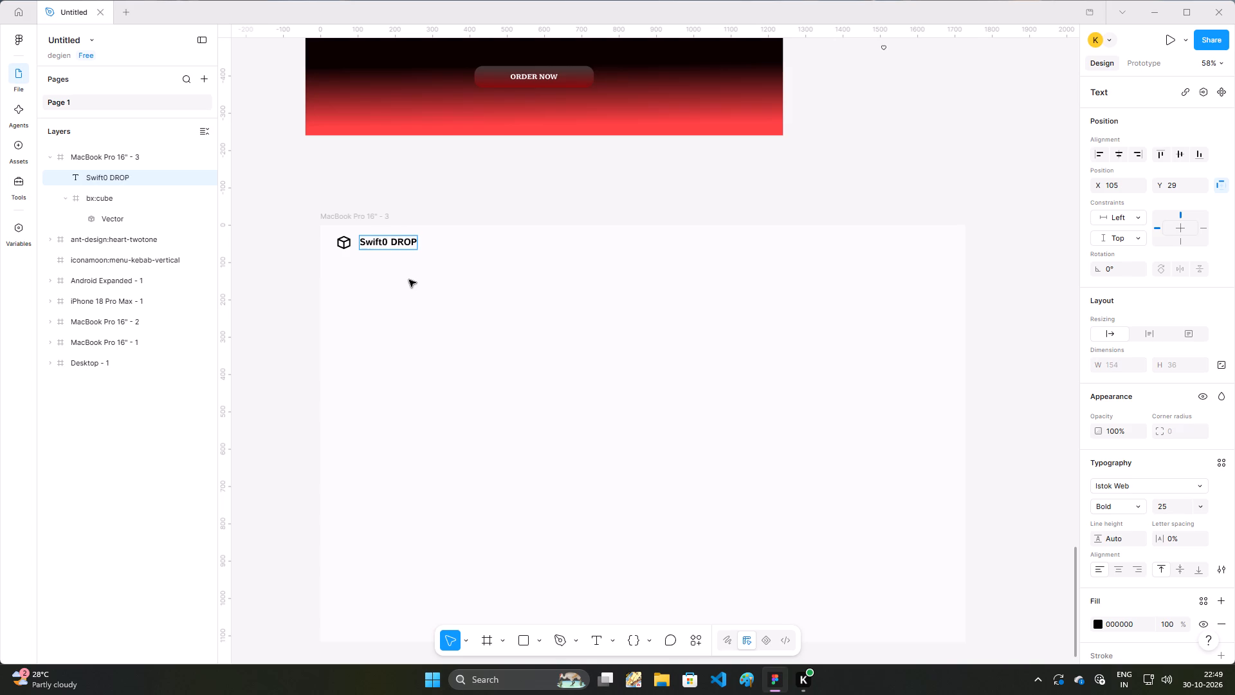
key(BackSpace)
key(BackSpace)
key(Right)
key(Right)
key(Right)
key(Right)
key(BackSpace)
key(BackSpace)
key(BackSpace)
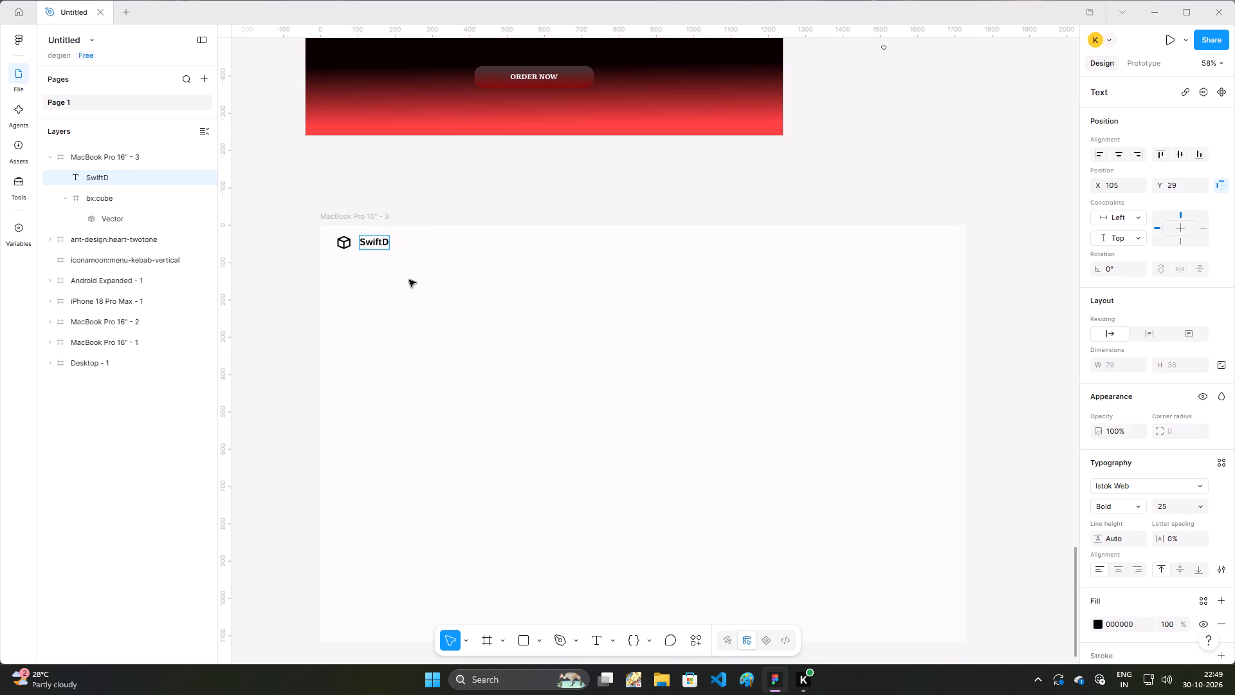
text(rop)
Insert a space in the brand text so it reads "Swift Drop", and deselect everything.
key(Down)
key(Down)
key(Down)
key(Down)
key(Left)
key(Left)
key(Left)
key(Left)
key(space)
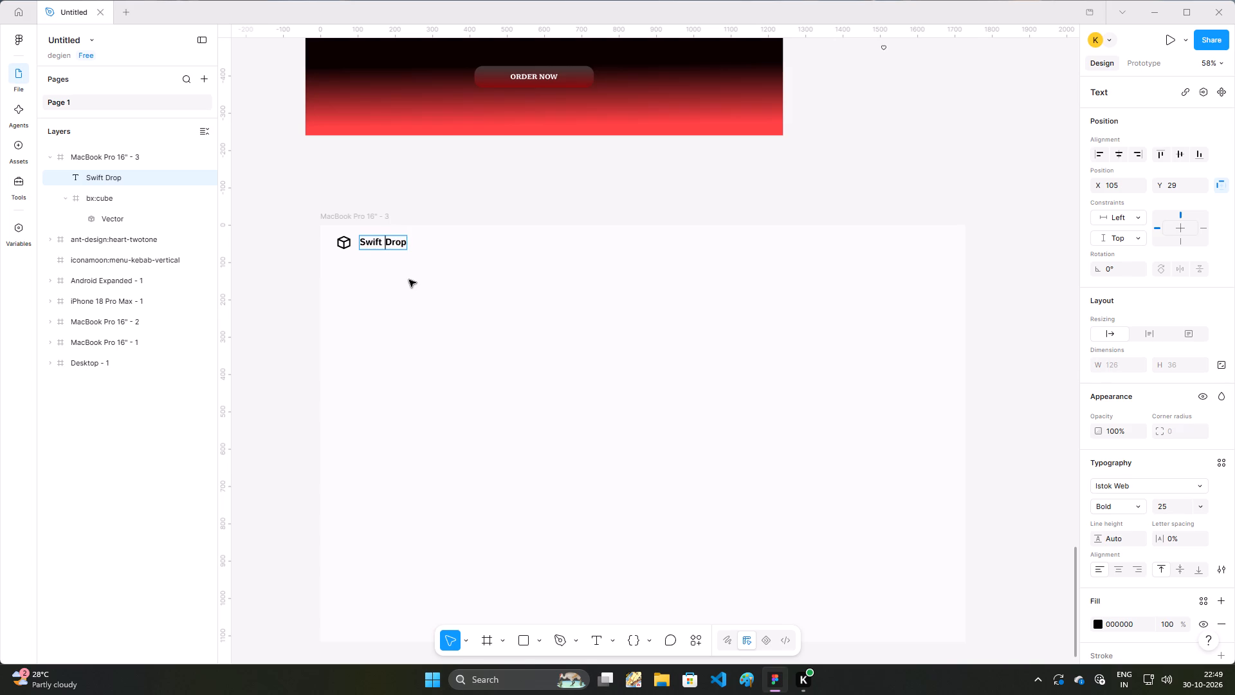
click(345, 241)
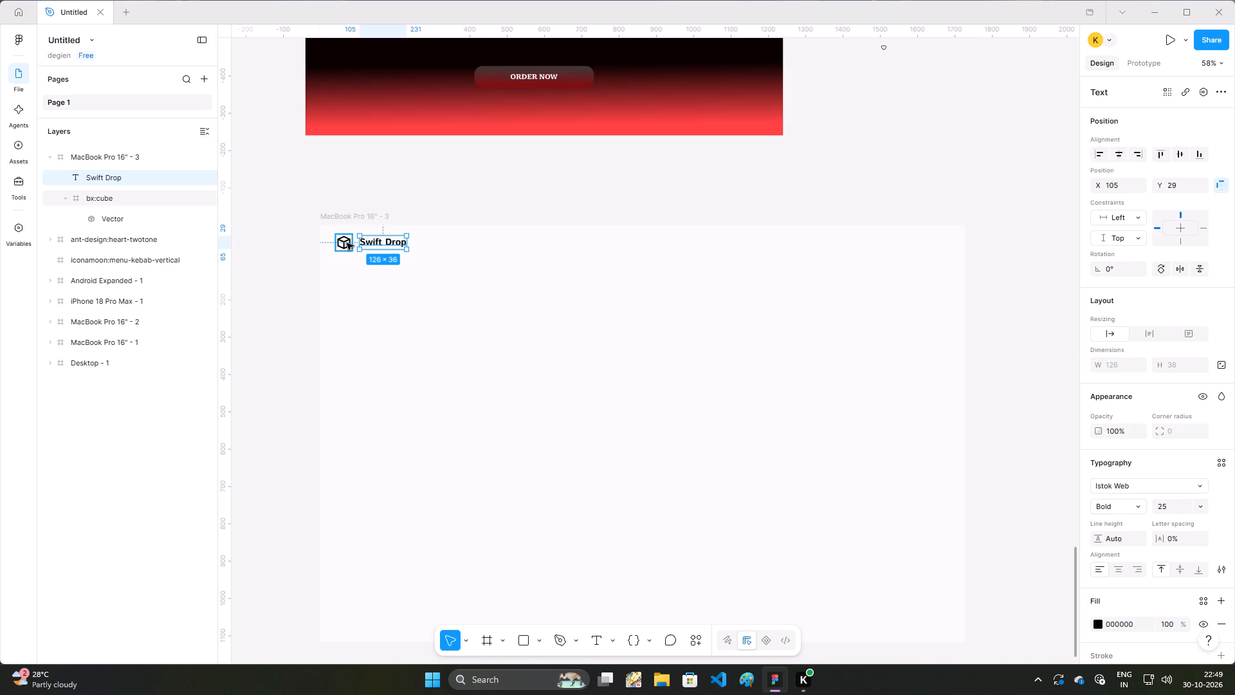
click(349, 245)
click(374, 336)
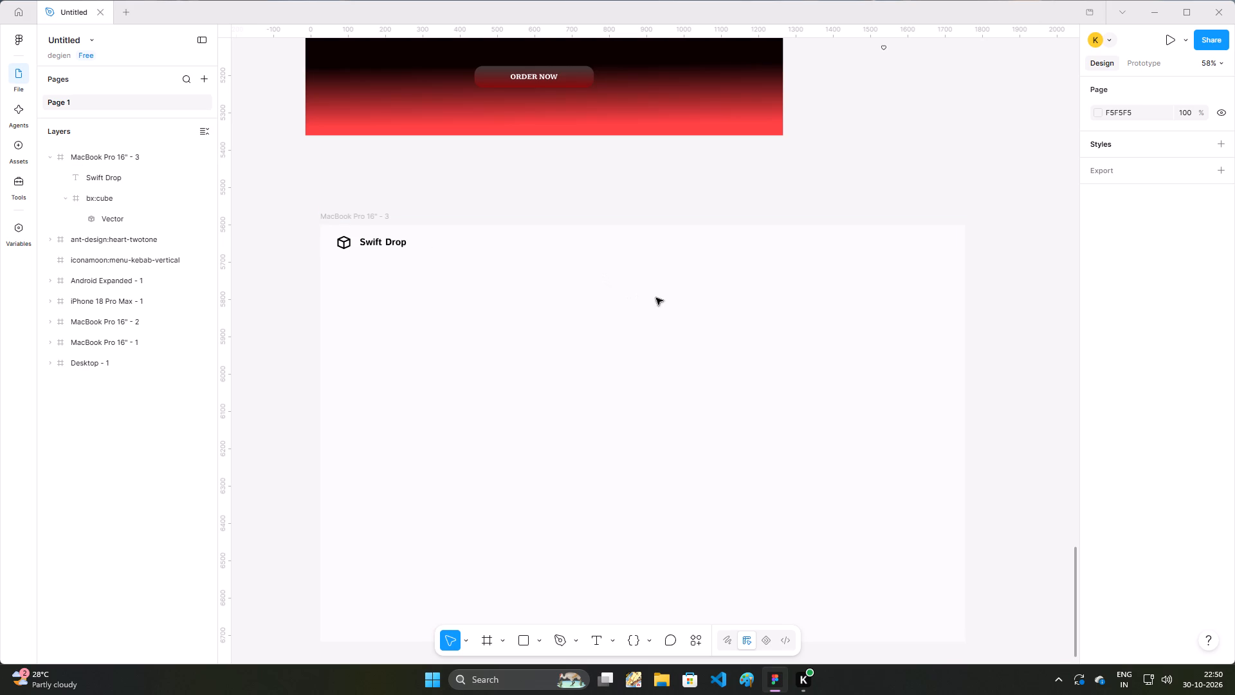
Add a black 000000 inside stroke of weight 1 to the MacBook Pro 16" - 3 frame.
right_click(610, 311)
scroll(1124, 514, down, 3)
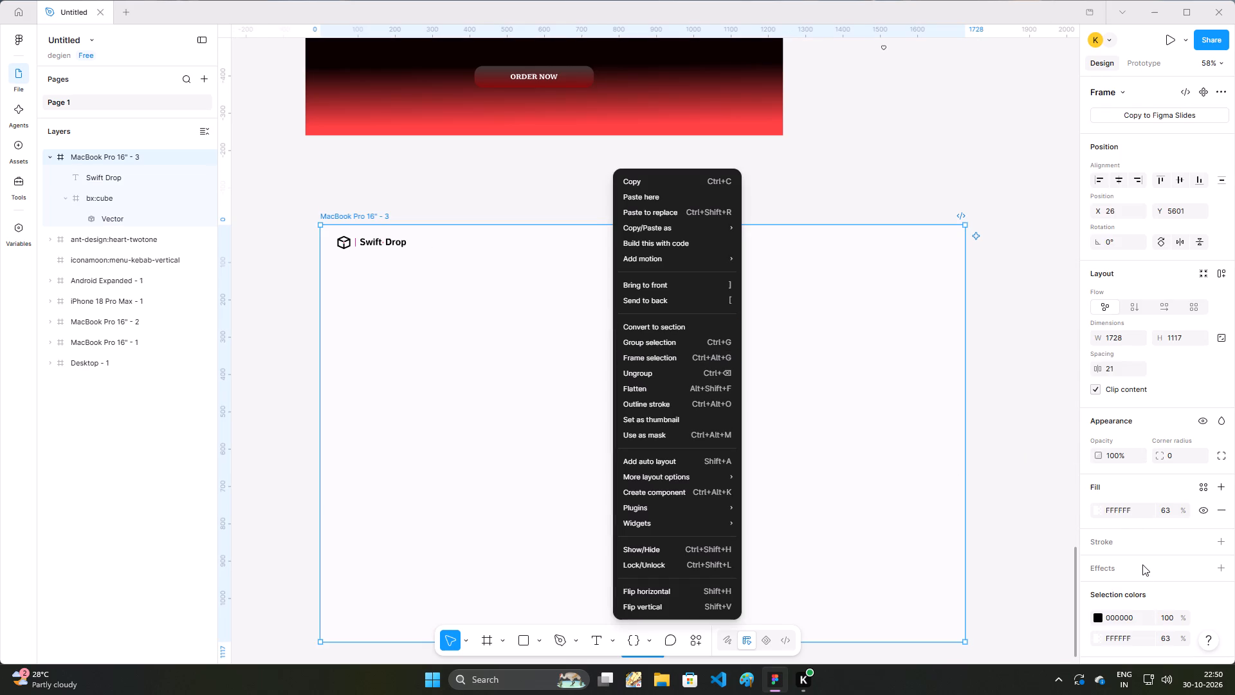
click(1226, 538)
click(1225, 541)
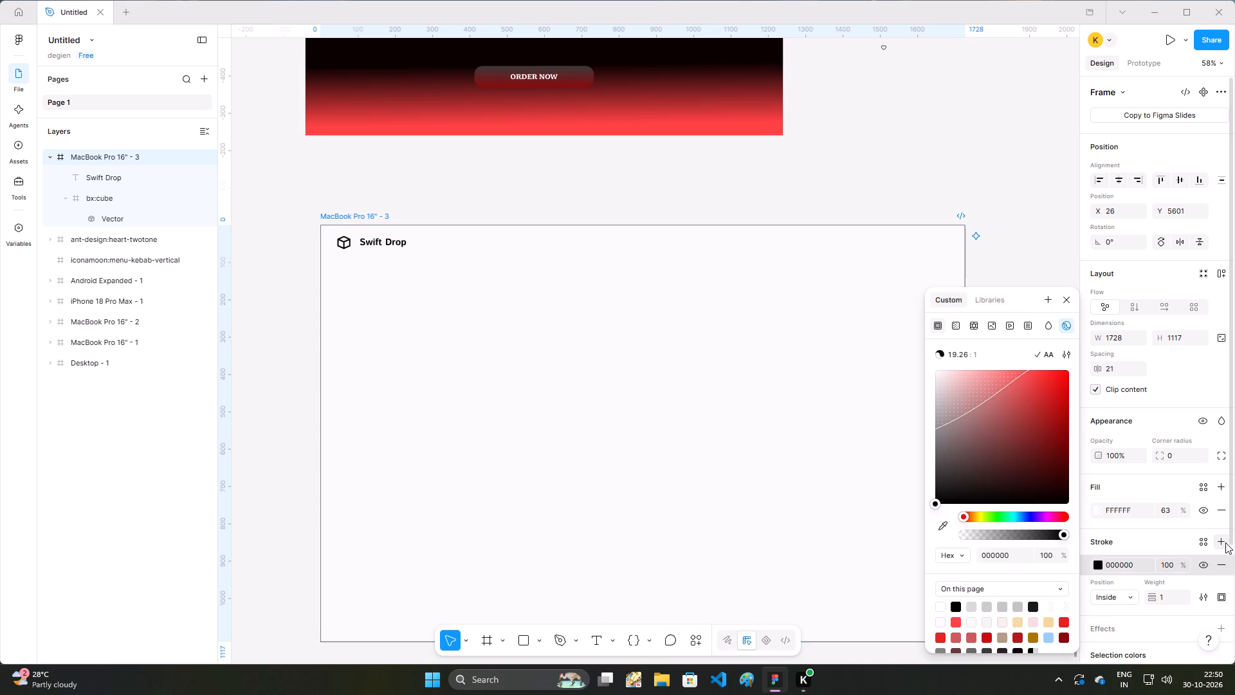
click(1137, 598)
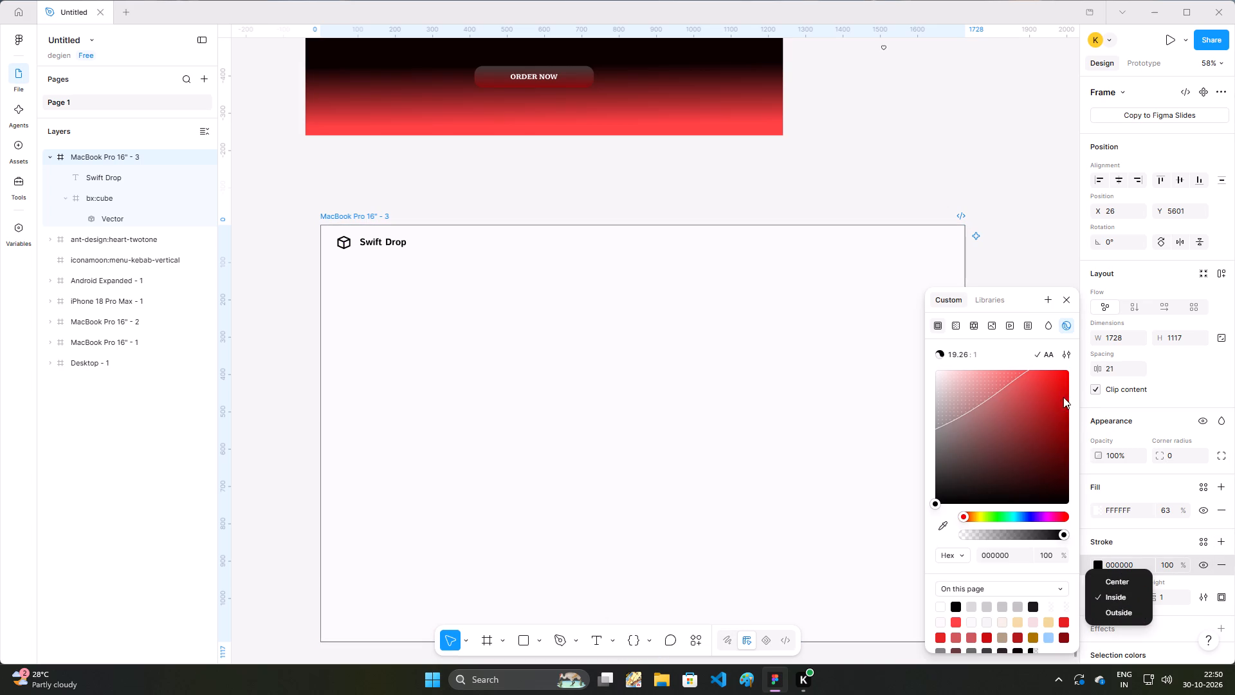
click(1066, 297)
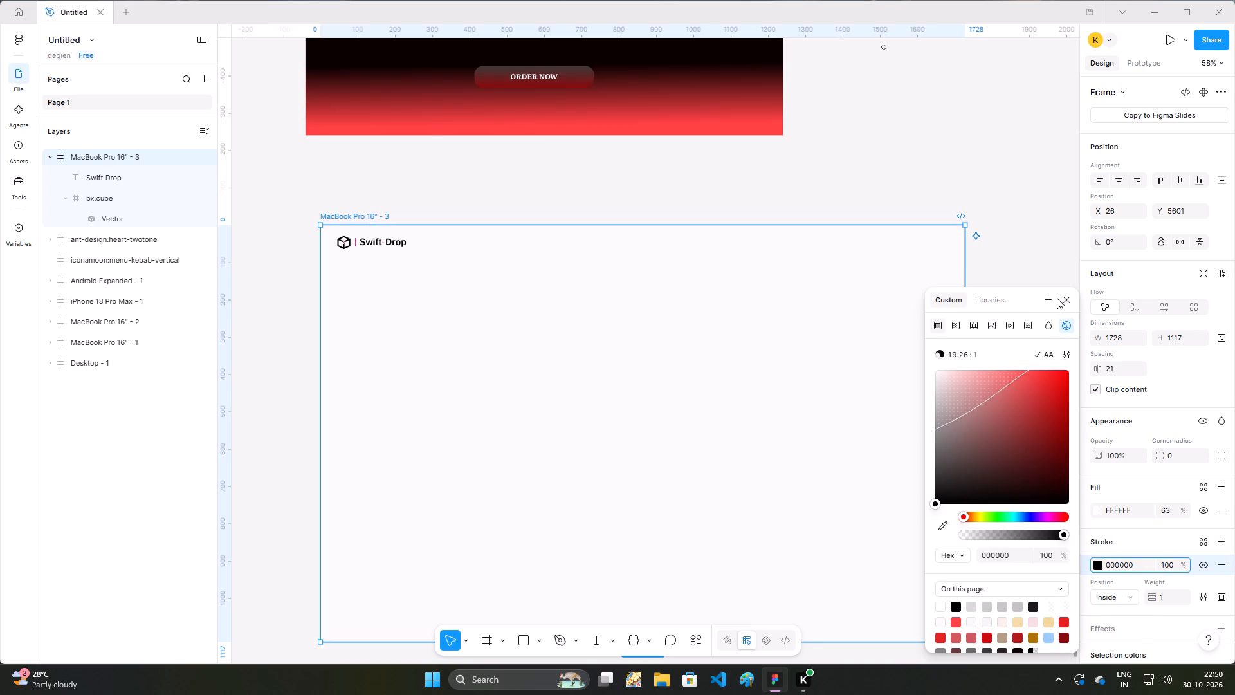
click(1059, 297)
click(1040, 349)
double_click(892, 380)
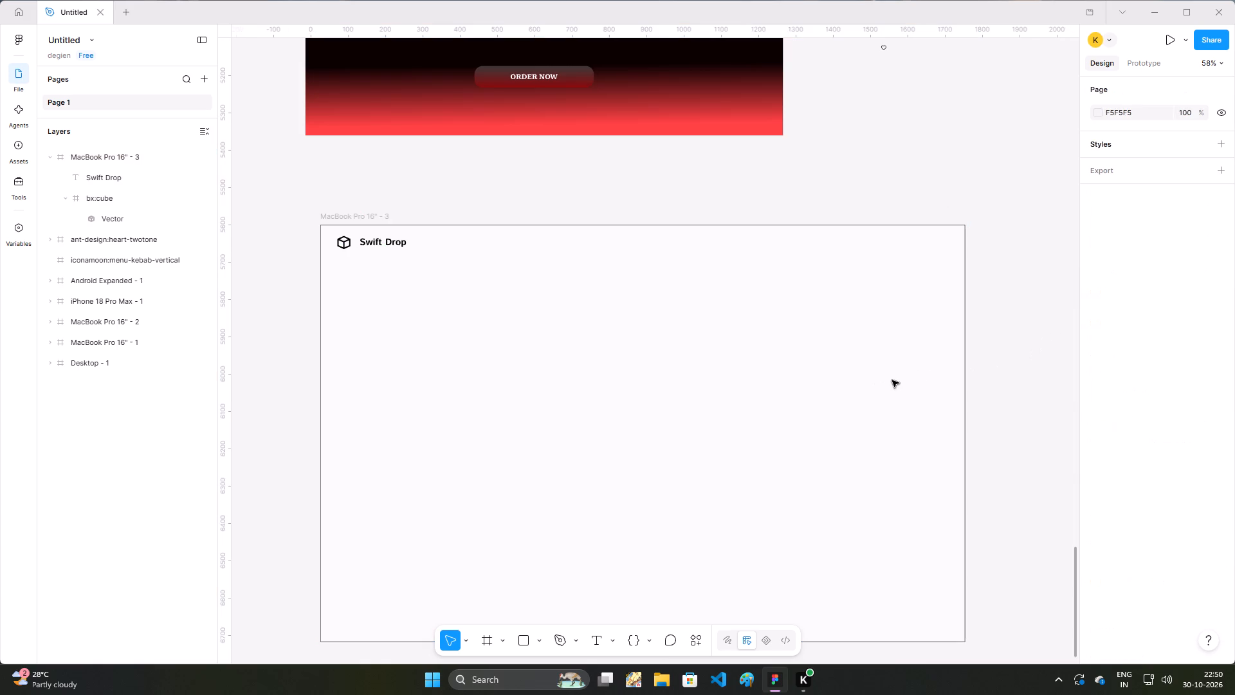
Add a layout guide of 25 stretched rows to the MacBook Pro 16" - 3 frame.
click(133, 162)
scroll(1135, 462, down, 3)
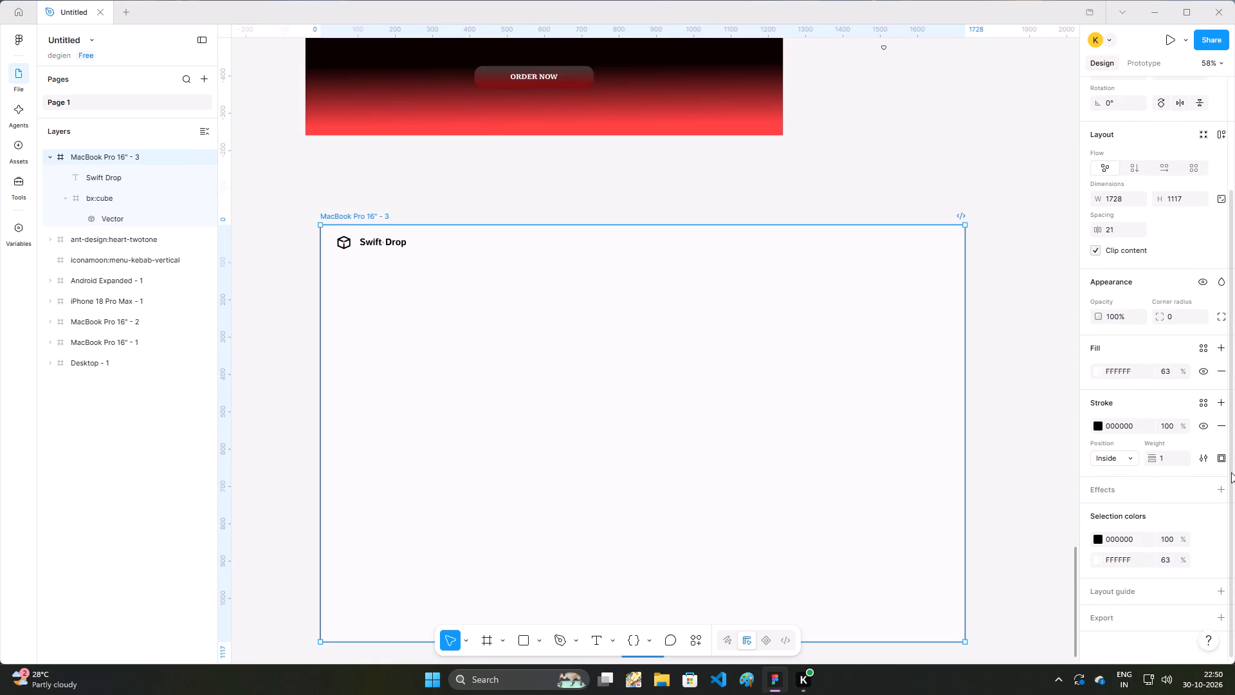
scroll(1225, 474, down, 4)
scroll(1187, 553, down, 3)
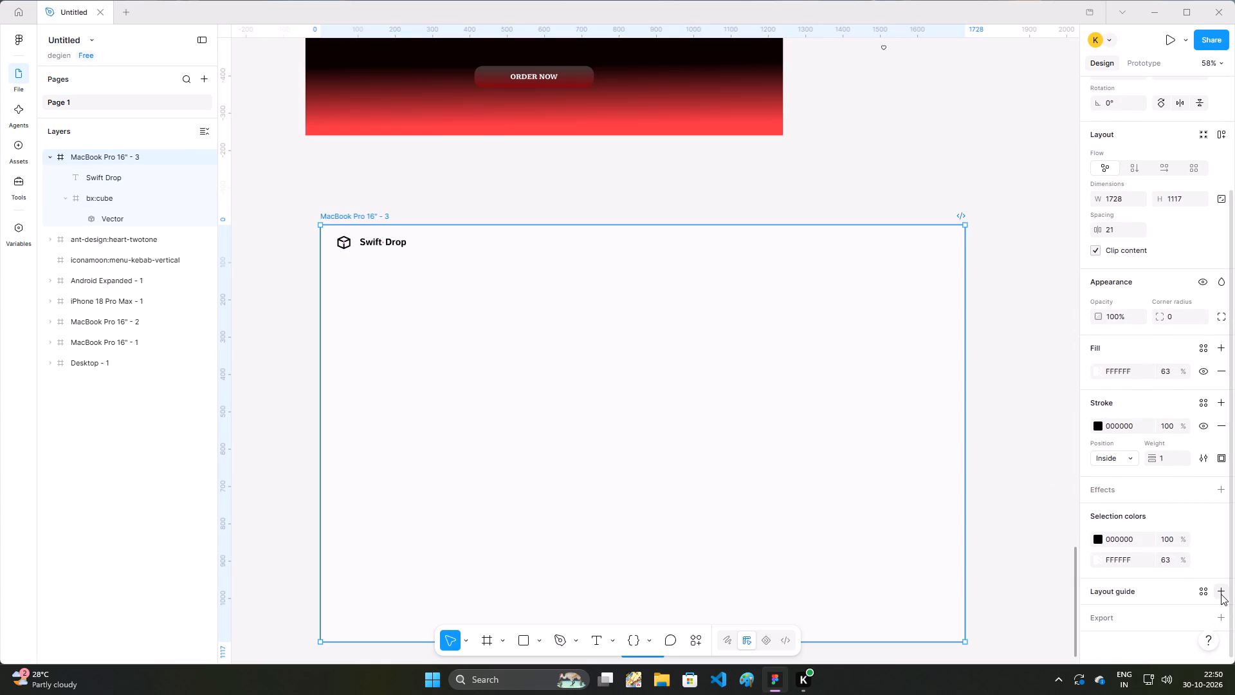
click(1221, 594)
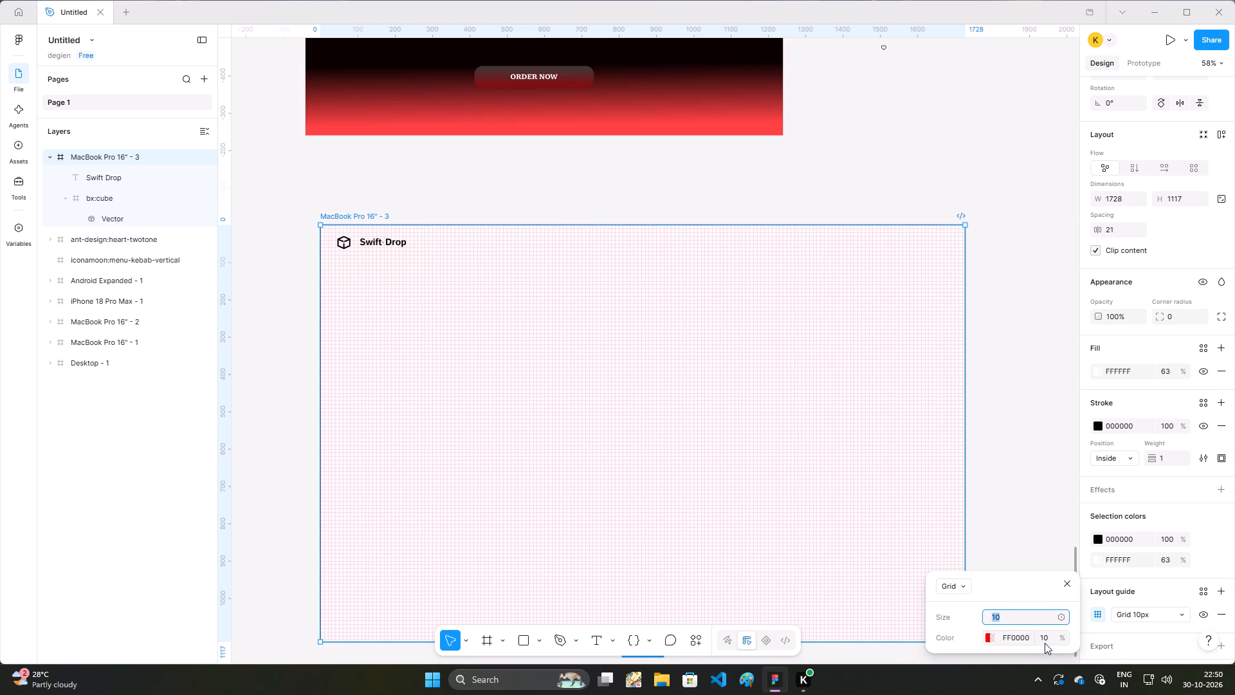
click(963, 582)
click(965, 623)
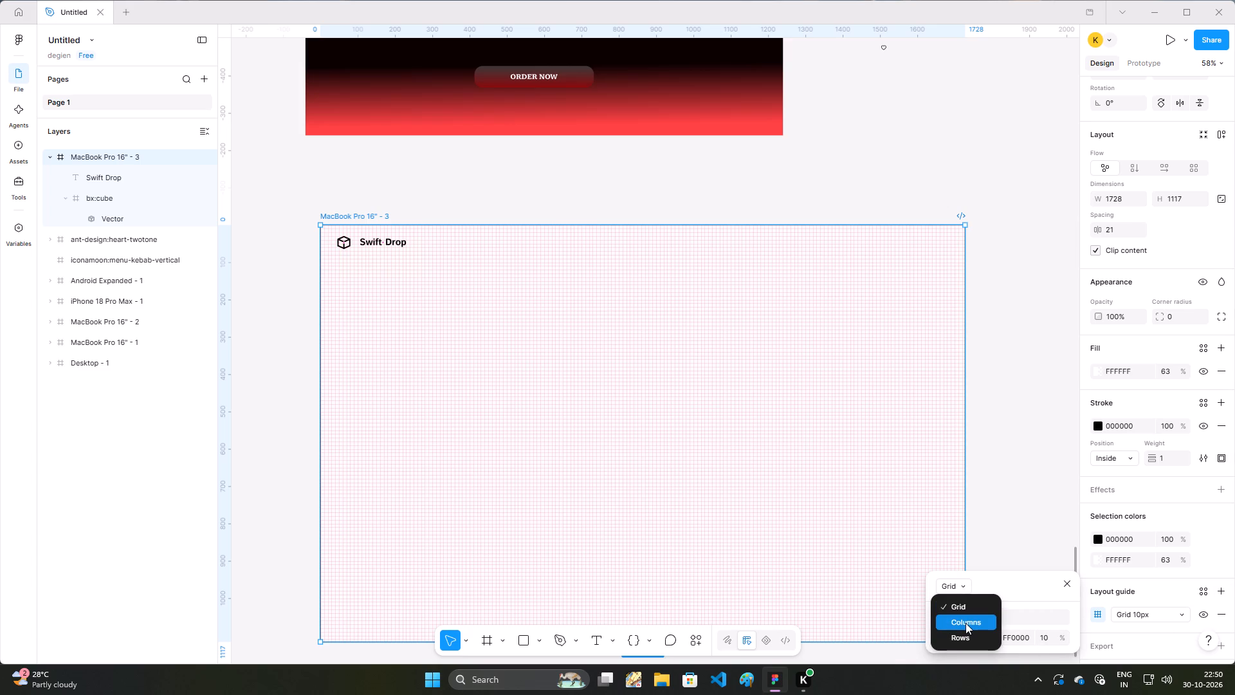
click(969, 501)
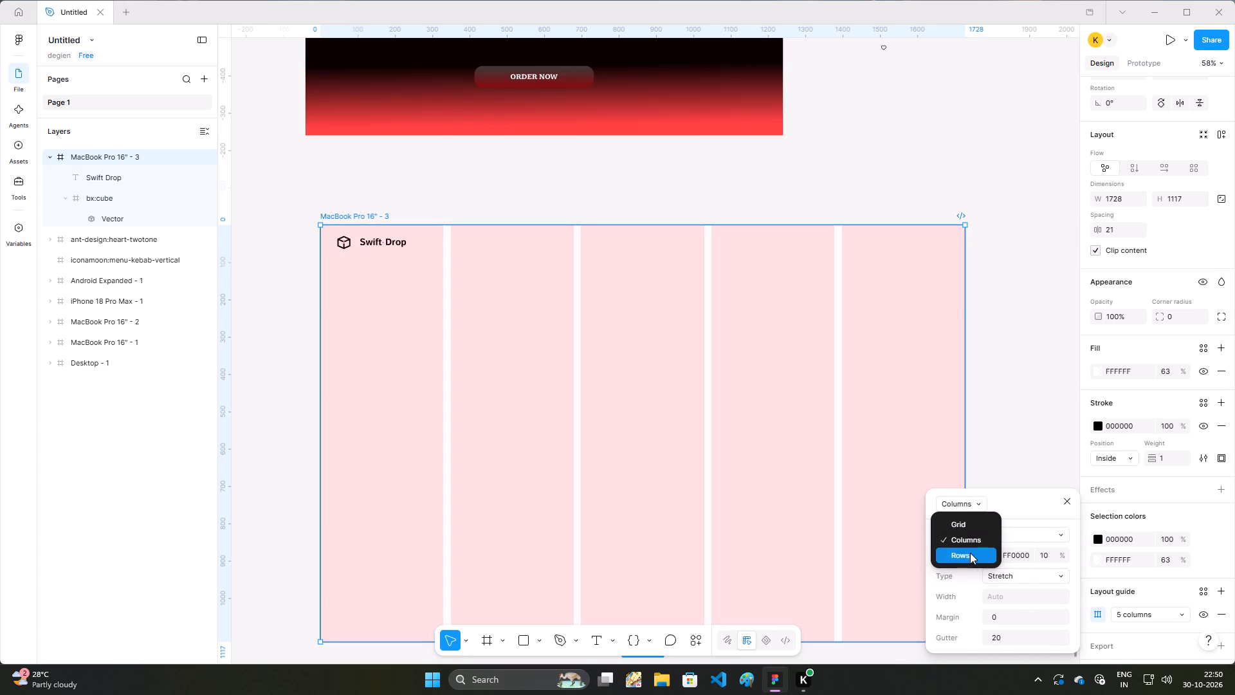
click(970, 557)
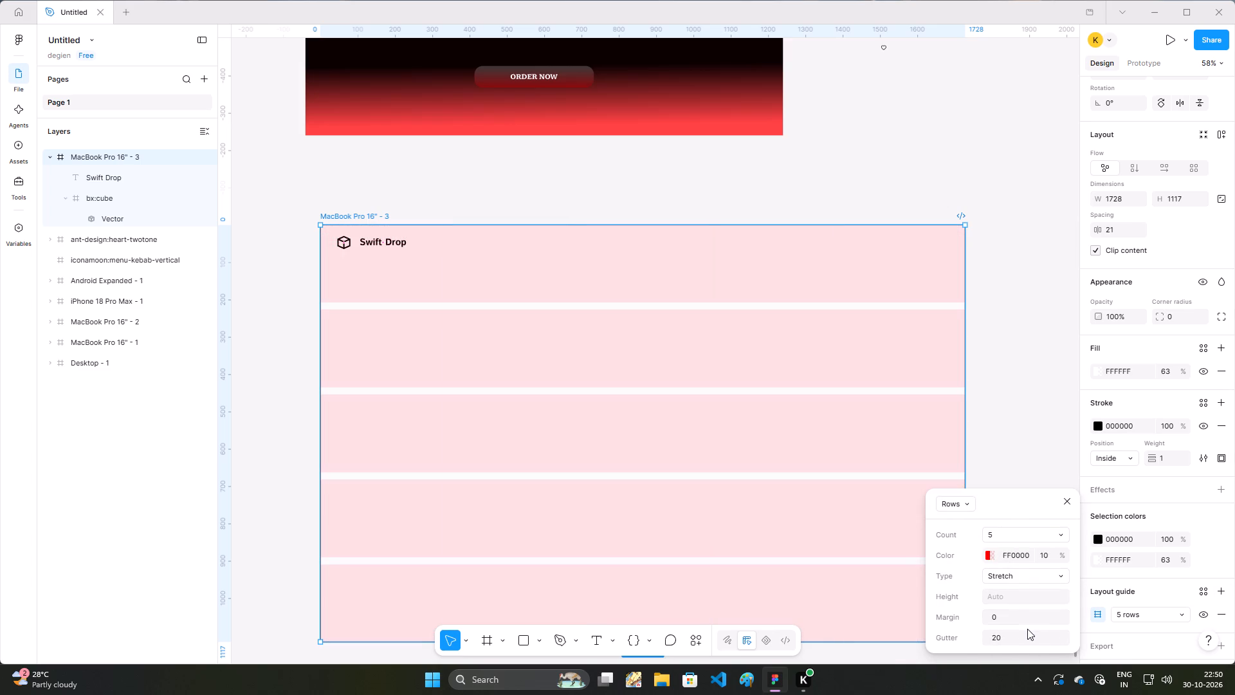
double_click(1017, 540)
text(25)
key(Return)
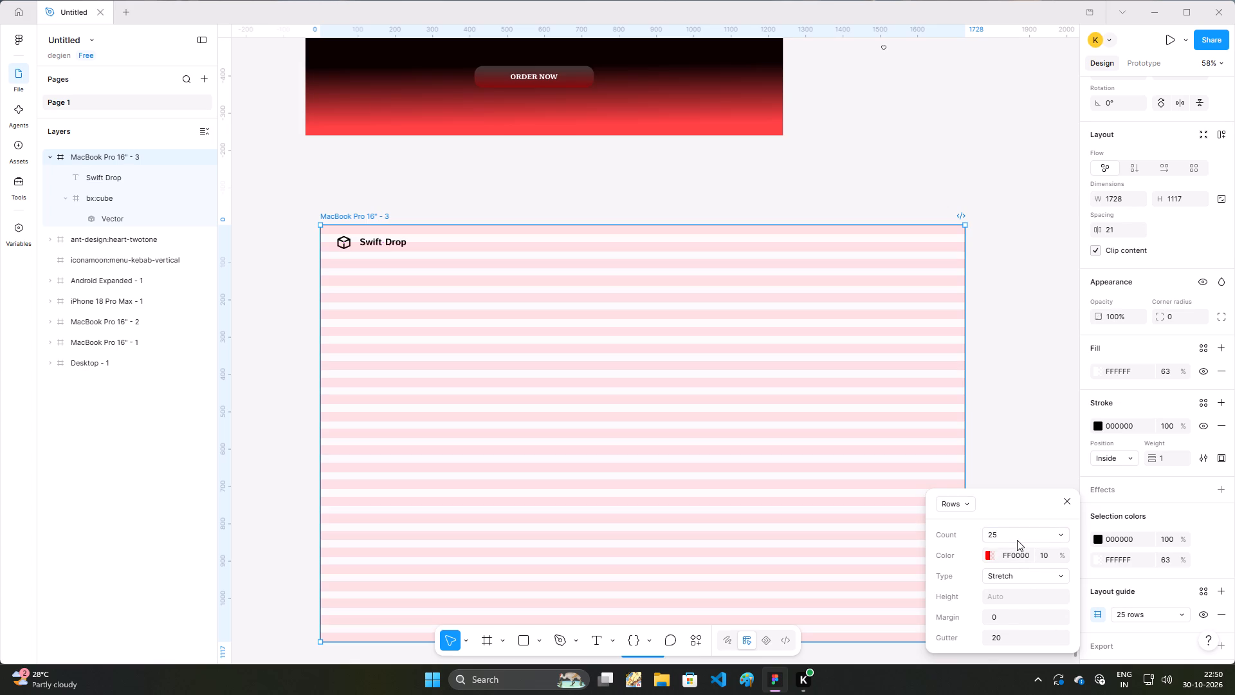
Select the frame's Swift Drop text and cube vector, and add a 1x PNG export setting to them.
key(Return)
key(Return)
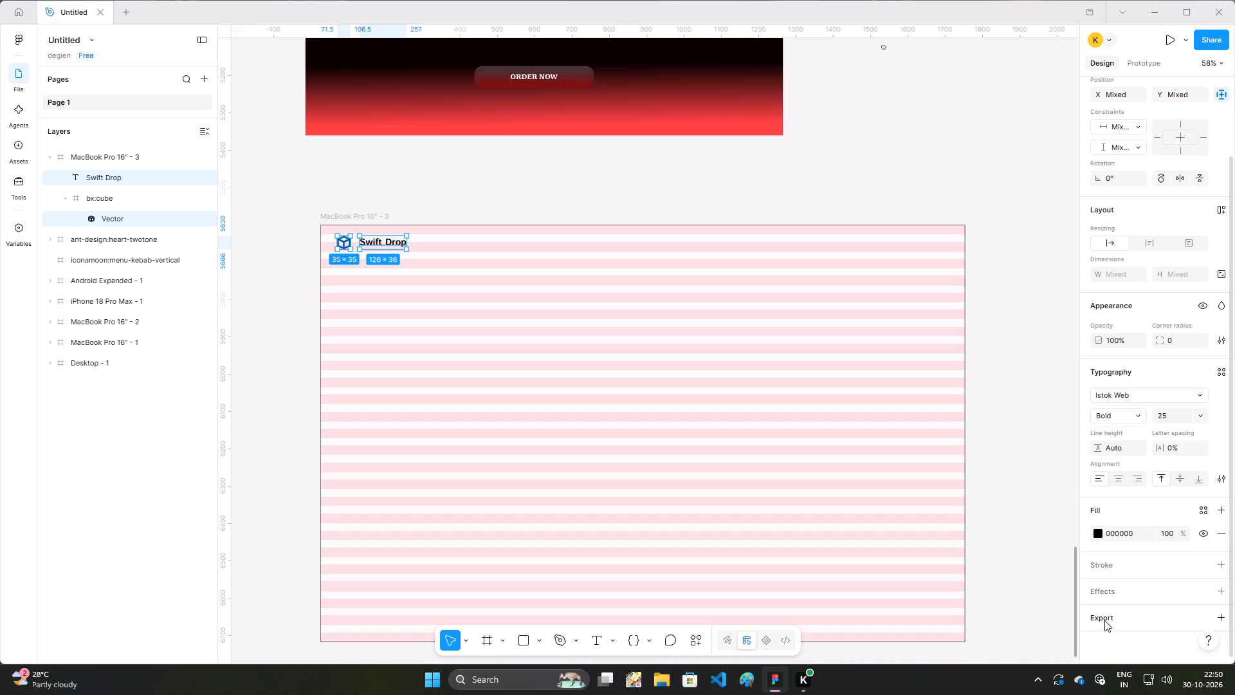
click(1126, 611)
Add a black 000000 stroke of weight 1 to the selected Swift Drop text and cube vector.
scroll(1154, 615, down, 3)
click(1146, 532)
click(1146, 537)
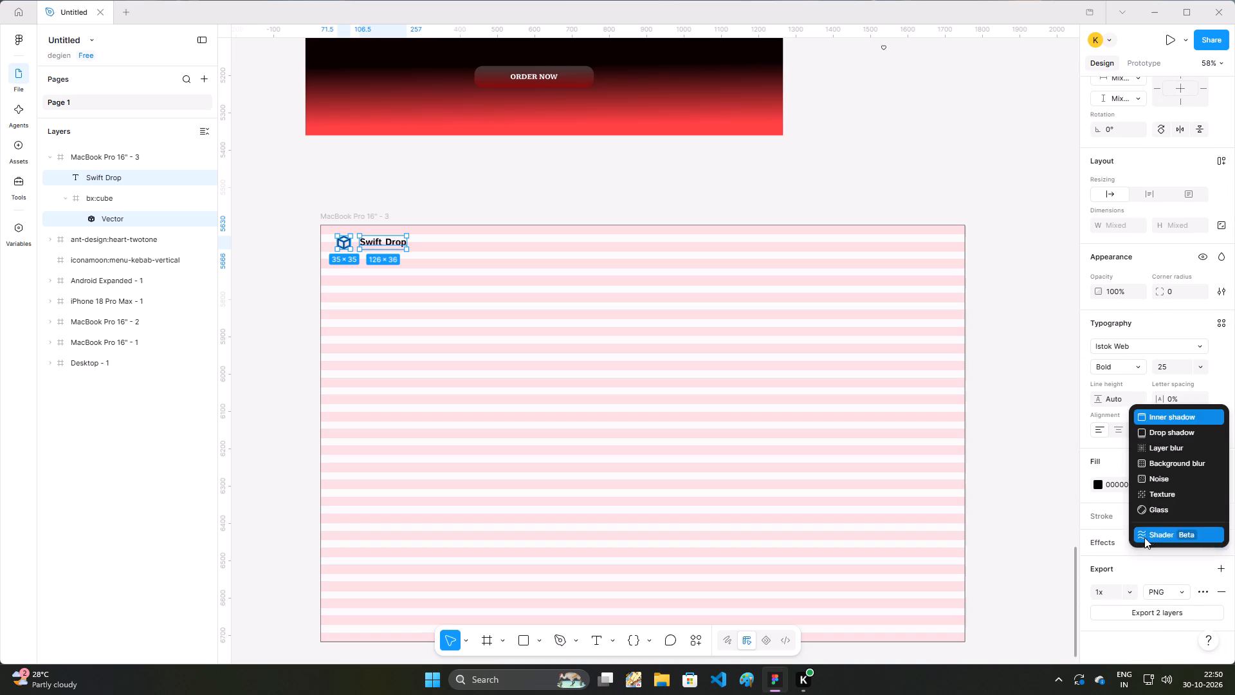
click(1115, 521)
click(1115, 537)
click(1107, 515)
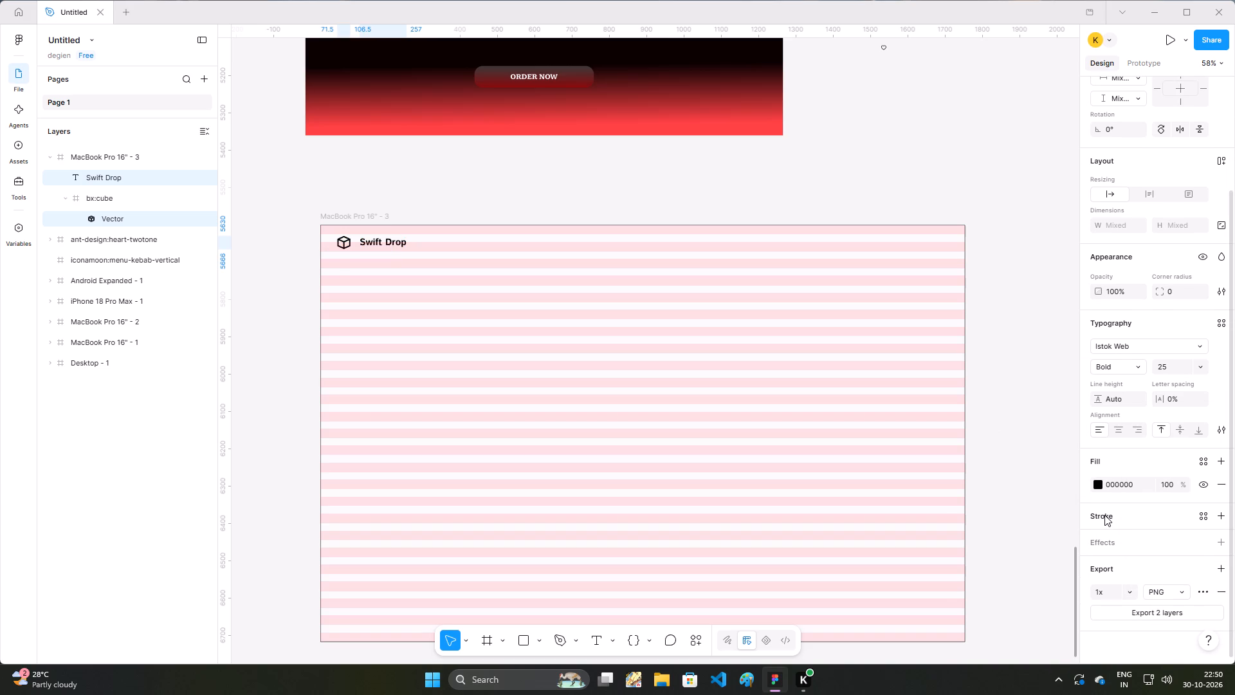
click(1104, 515)
click(1104, 515)
Remove the 1x PNG export setting from the Swift Drop text and cube vector.
scroll(1124, 503, up, 3)
scroll(1124, 503, down, 2)
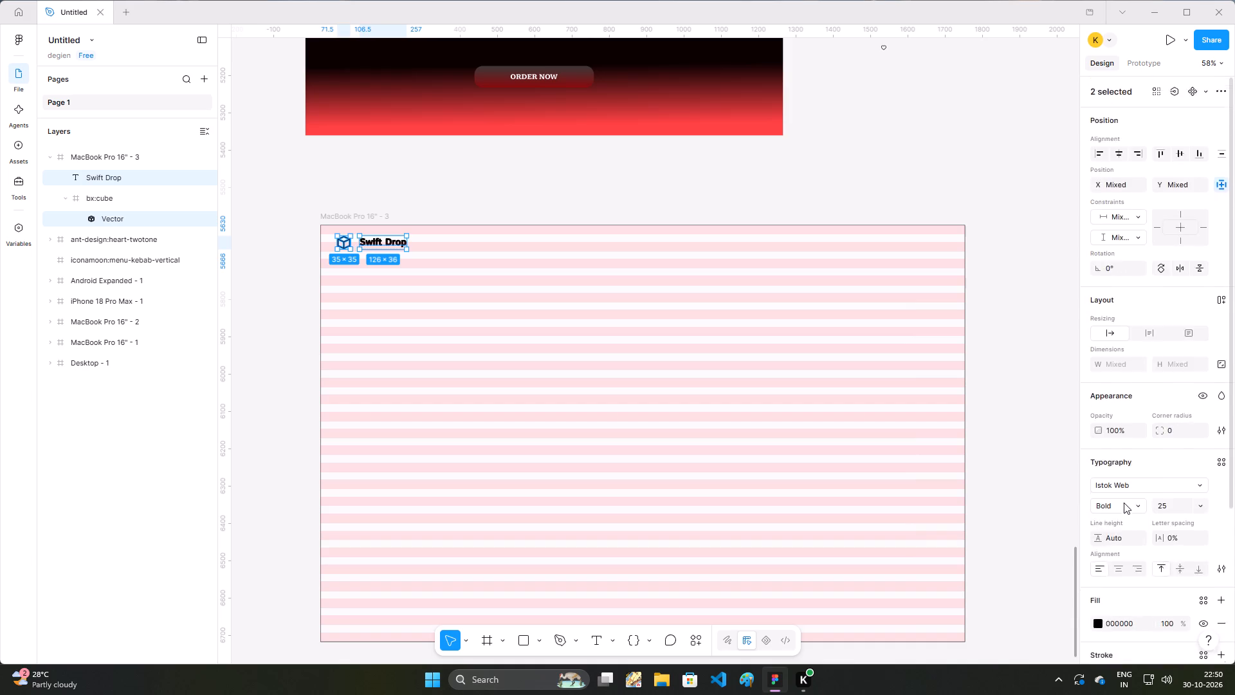
scroll(1124, 503, down, 6)
click(1221, 595)
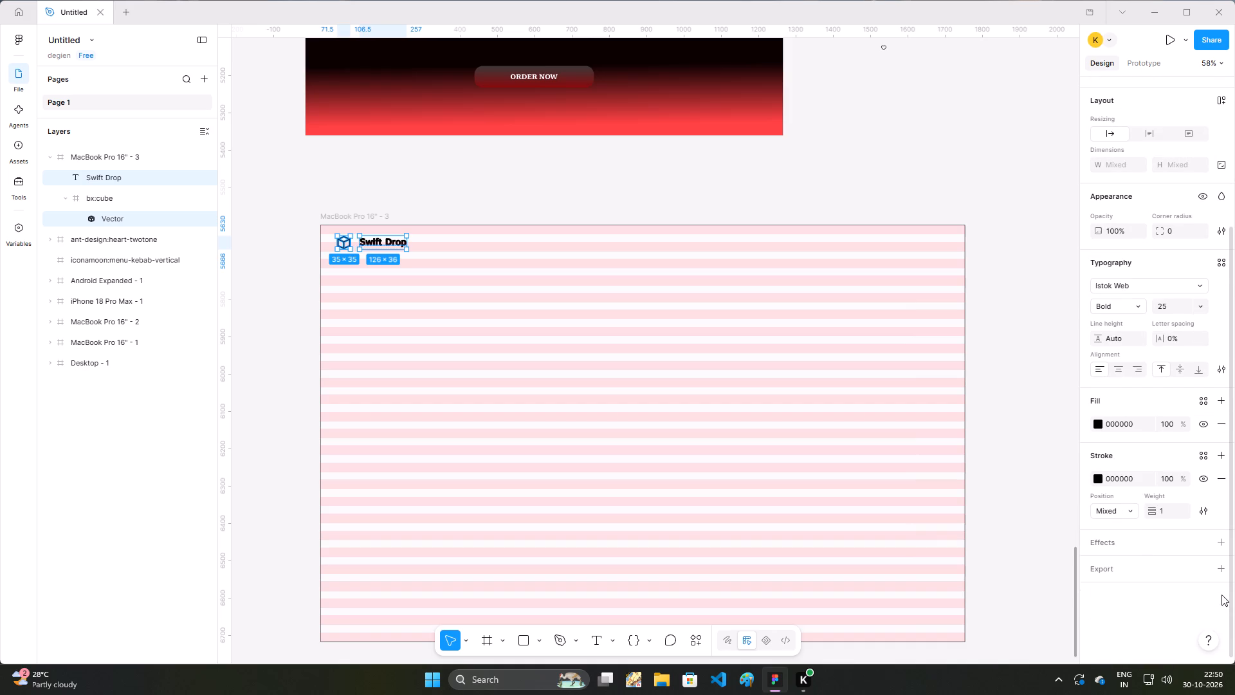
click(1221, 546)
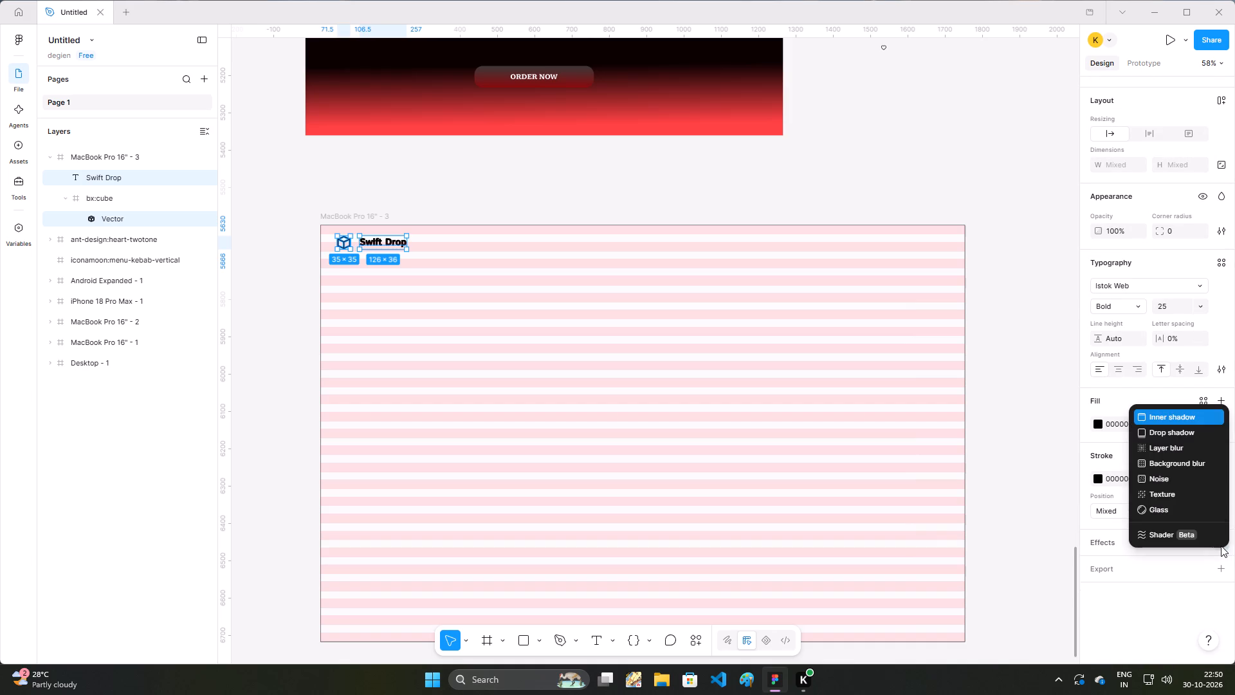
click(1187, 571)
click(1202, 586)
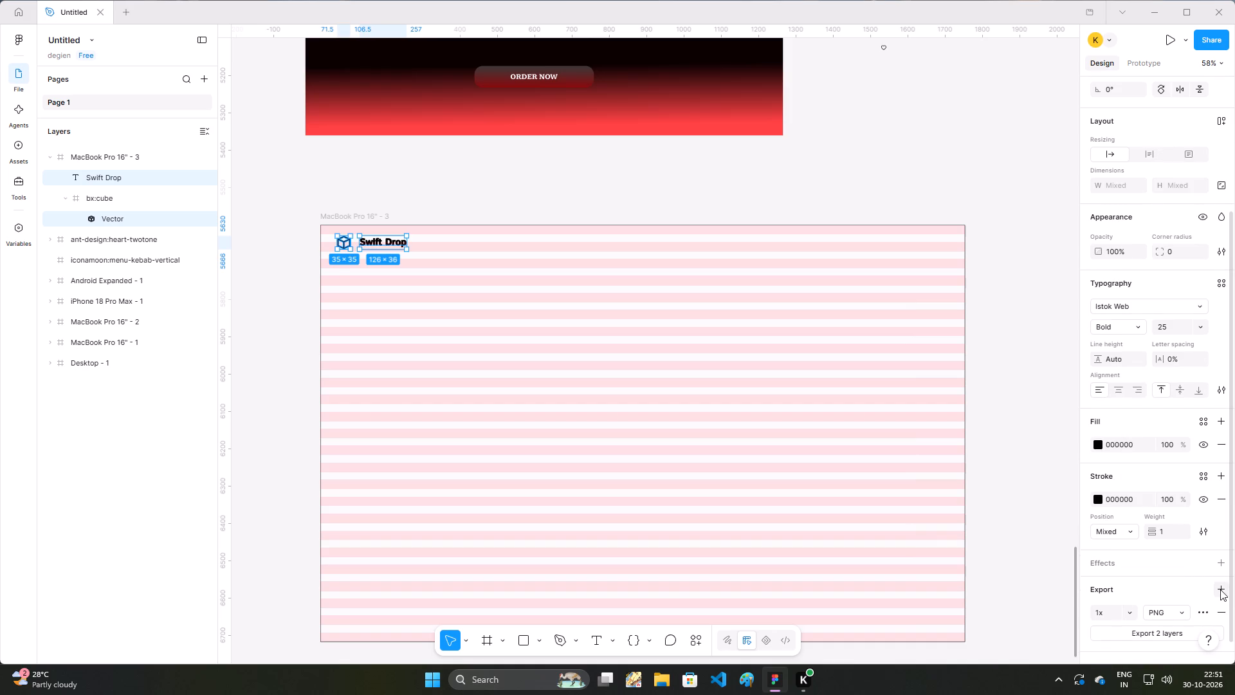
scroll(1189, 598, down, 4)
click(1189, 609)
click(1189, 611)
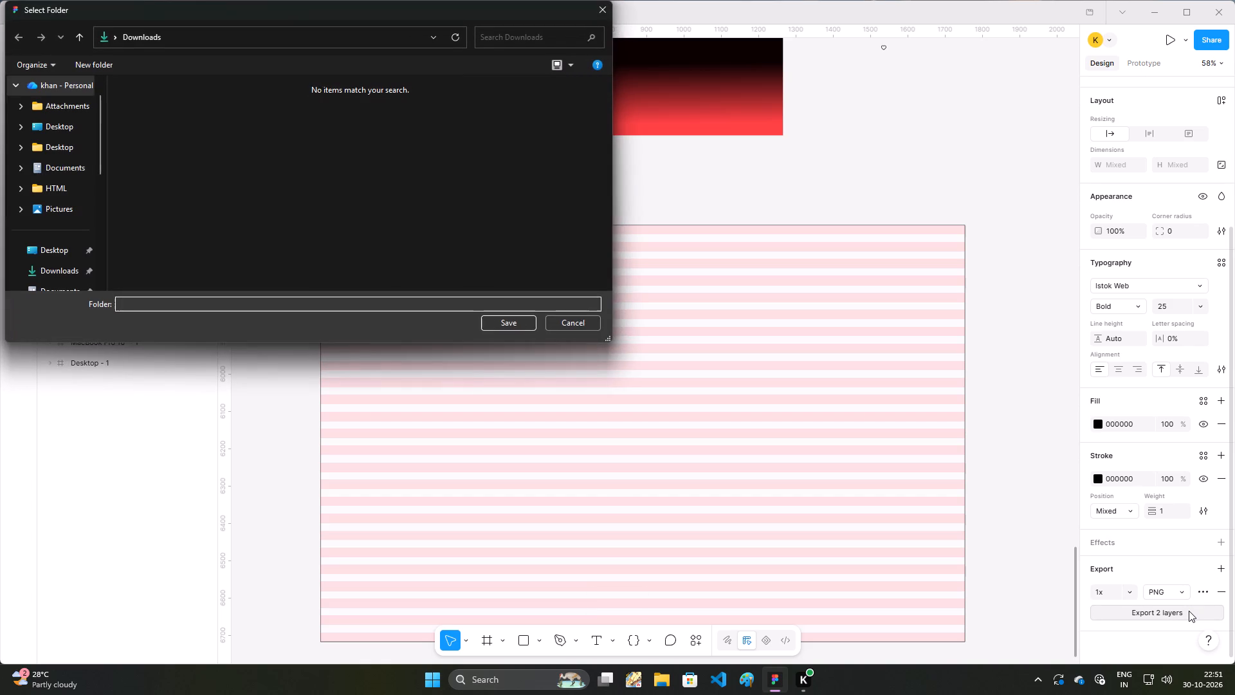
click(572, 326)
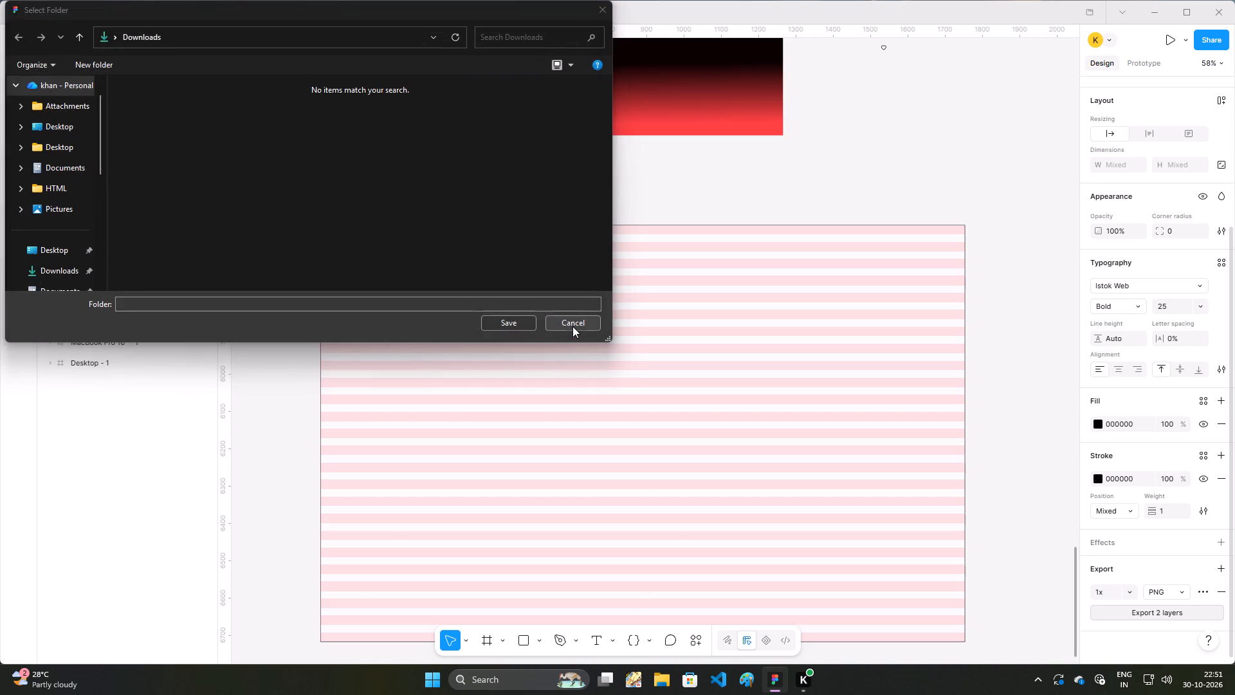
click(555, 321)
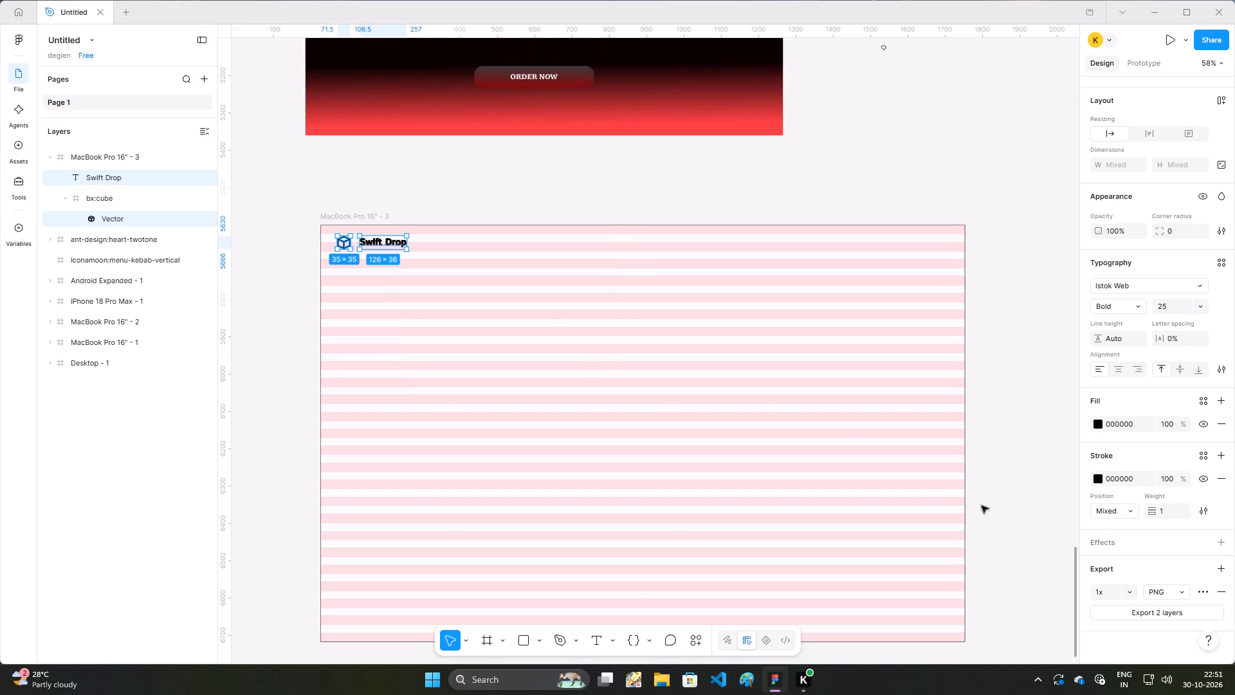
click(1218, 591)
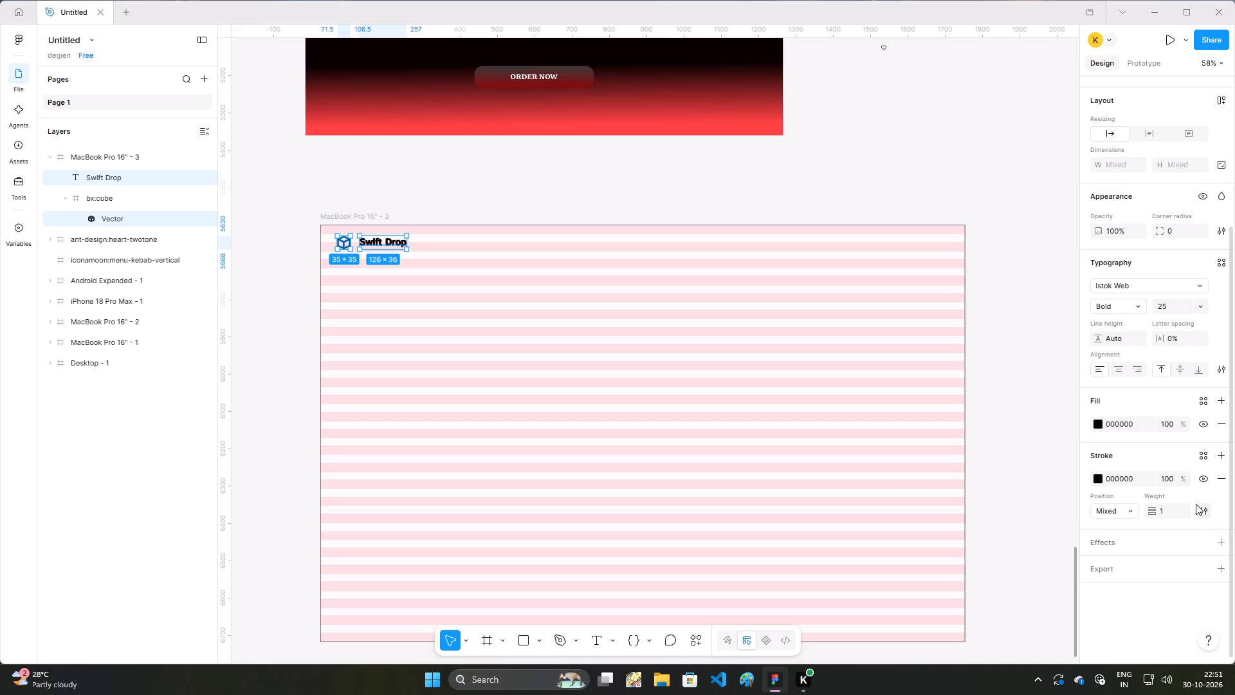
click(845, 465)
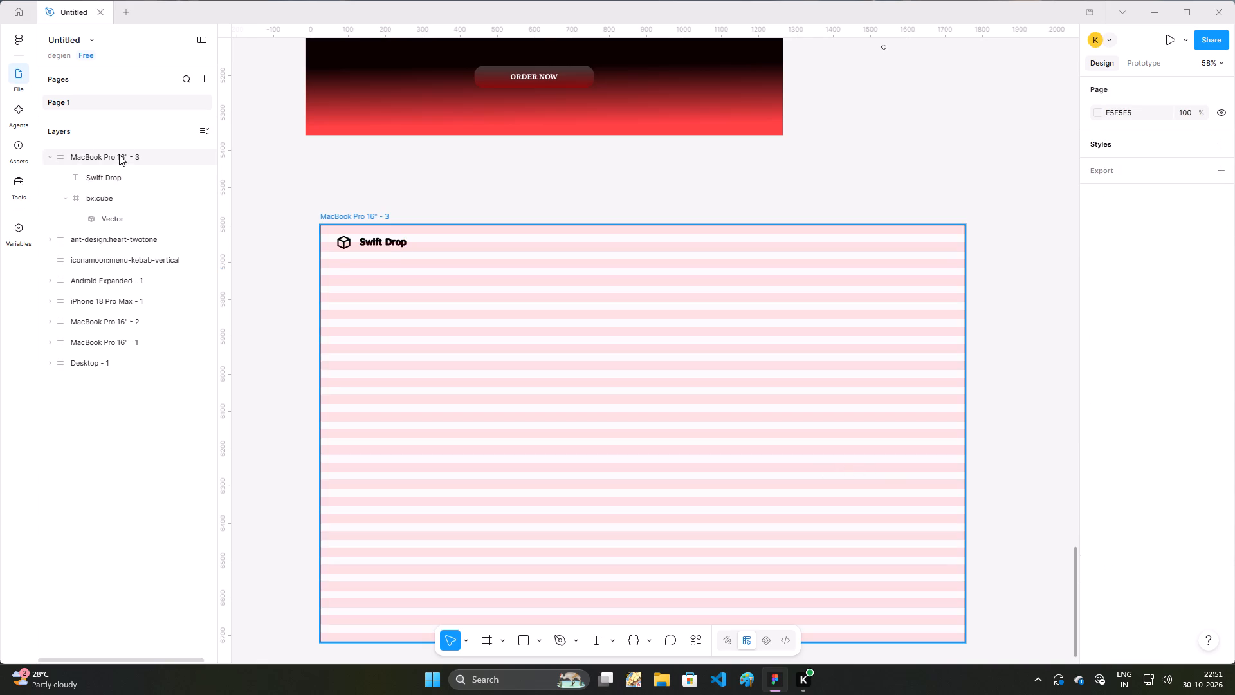
Set the row count of the MacBook Pro 16" - 3 frame's layout guide to 20.
click(119, 154)
scroll(1217, 583, down, 6)
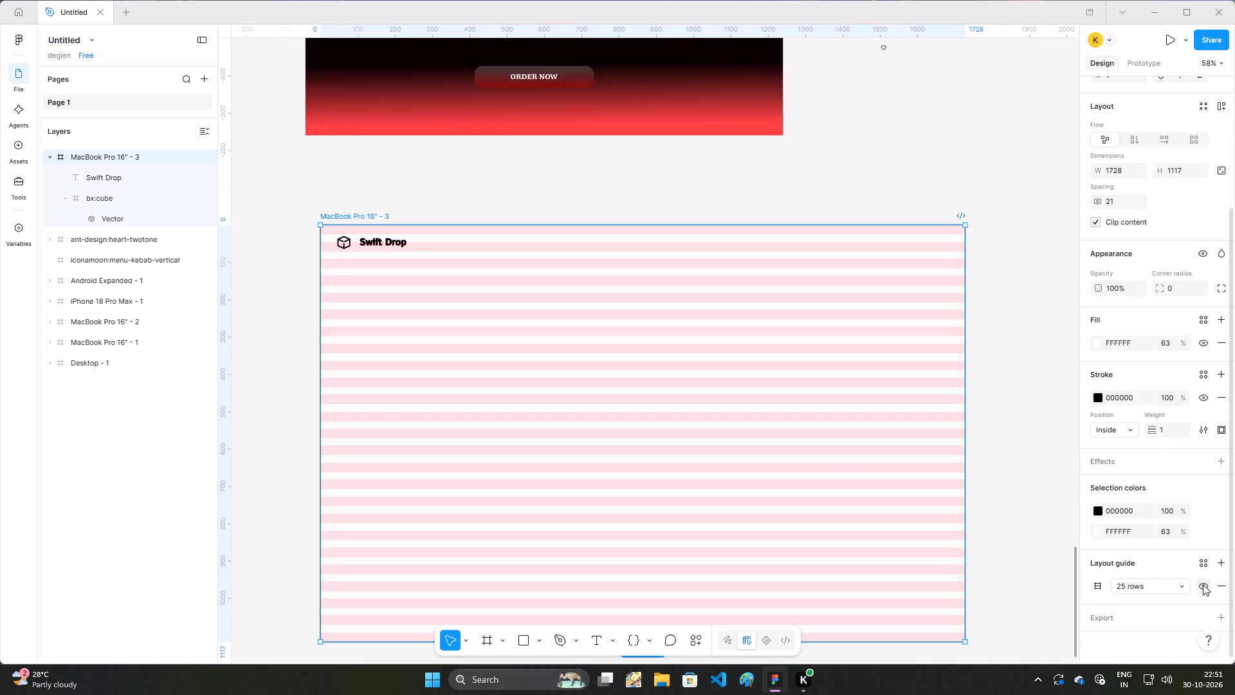
click(1173, 583)
click(1173, 583)
click(1147, 591)
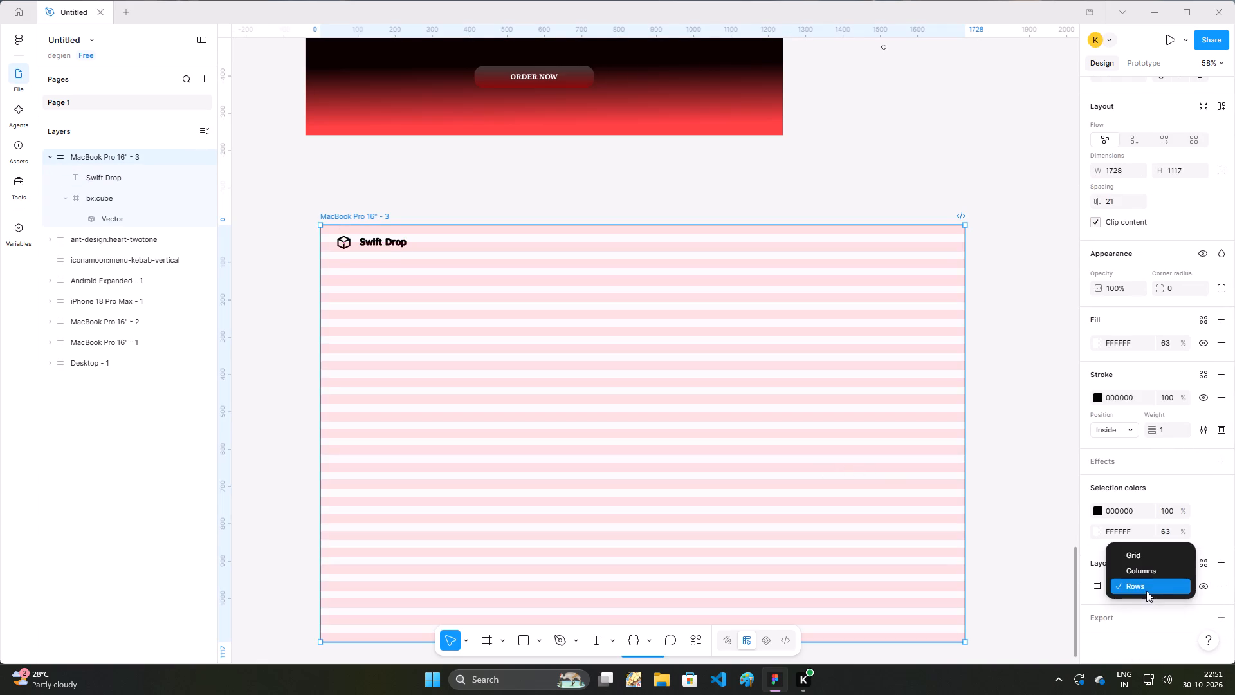
click(1113, 589)
click(1104, 589)
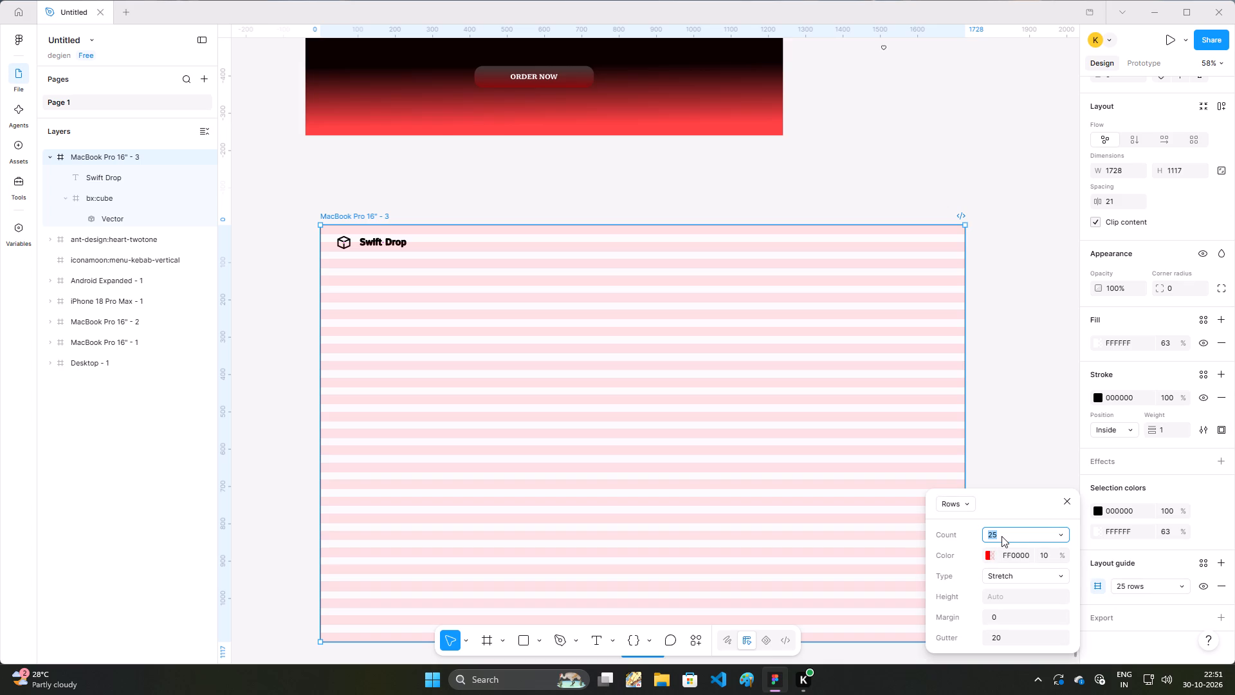
text(20)
key(Return)
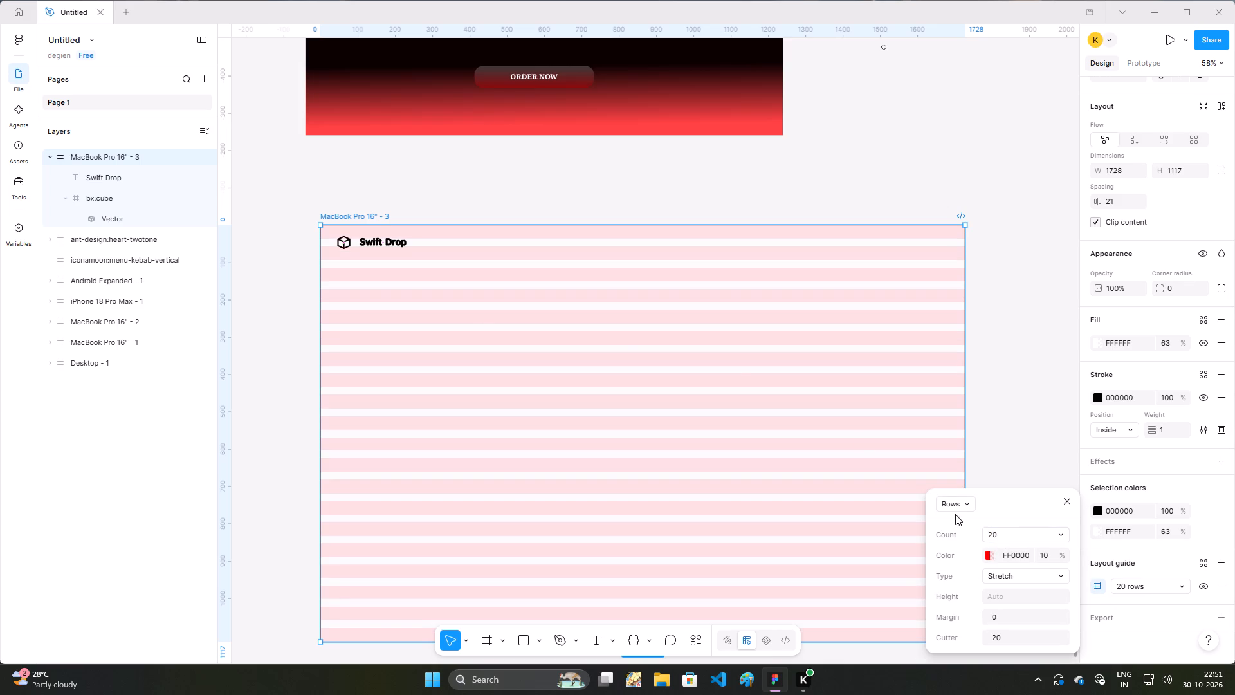
click(473, 308)
Change the font of the frame's Swift Drop text to Koh Santepheap Bold, and deselect it.
double_click(392, 246)
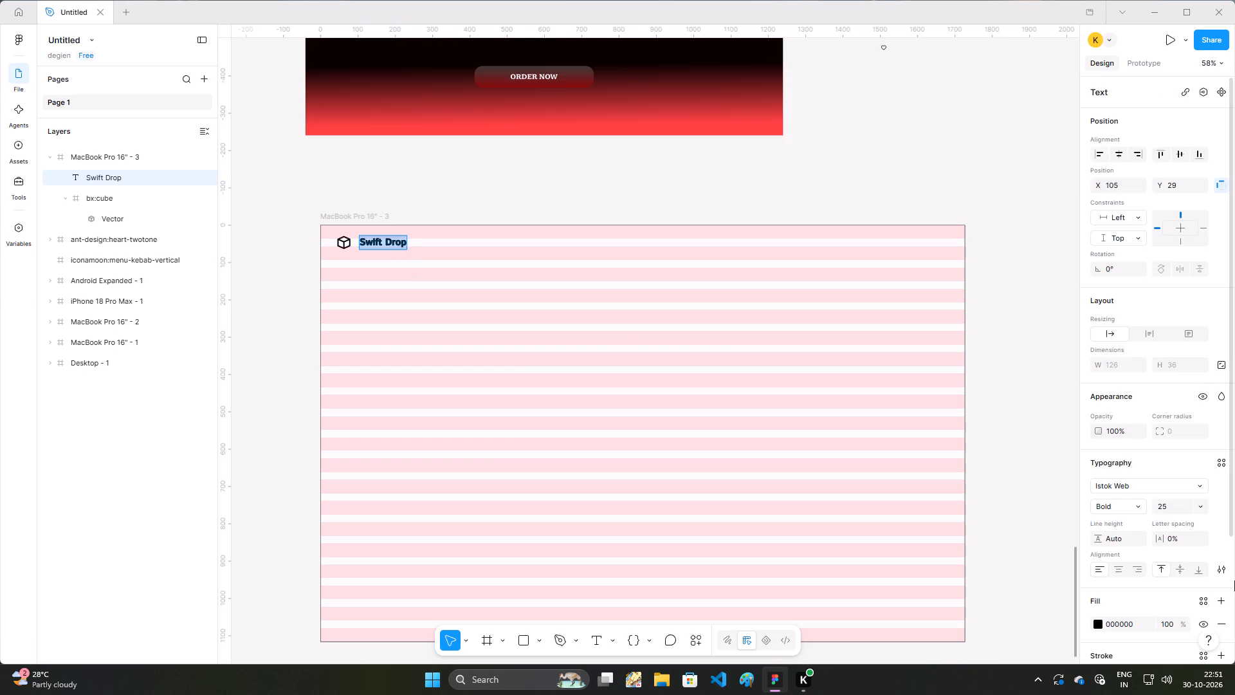
click(1124, 481)
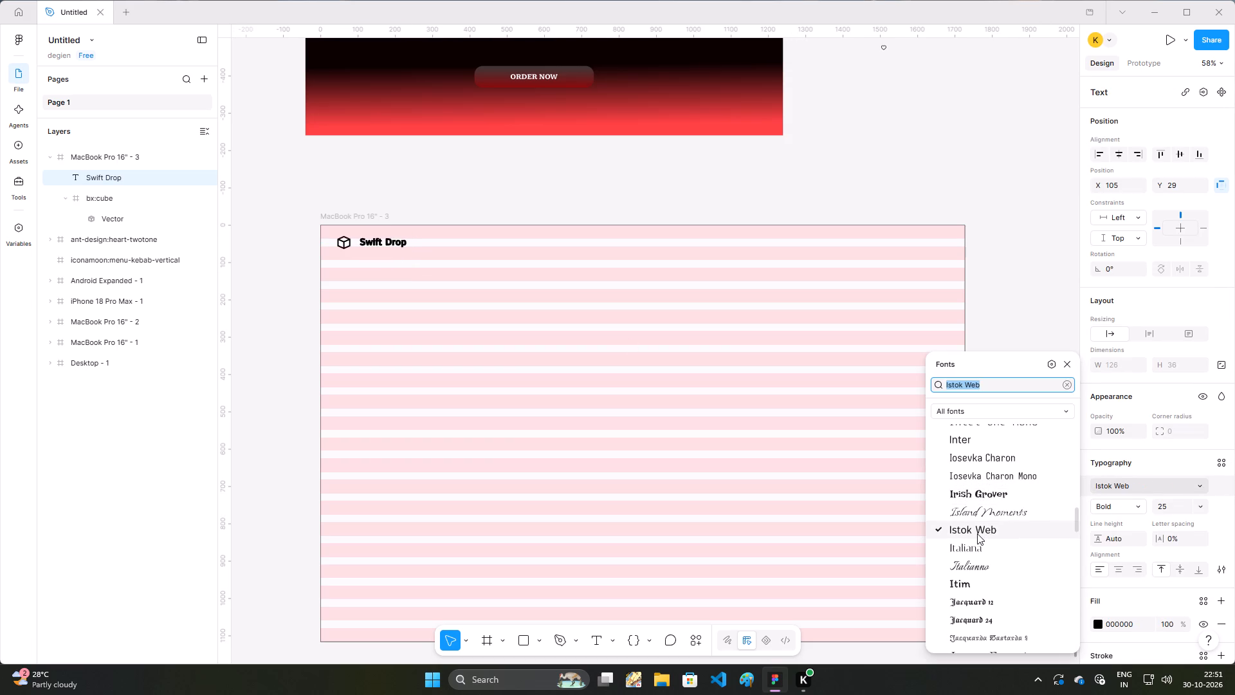
scroll(977, 533, down, 3)
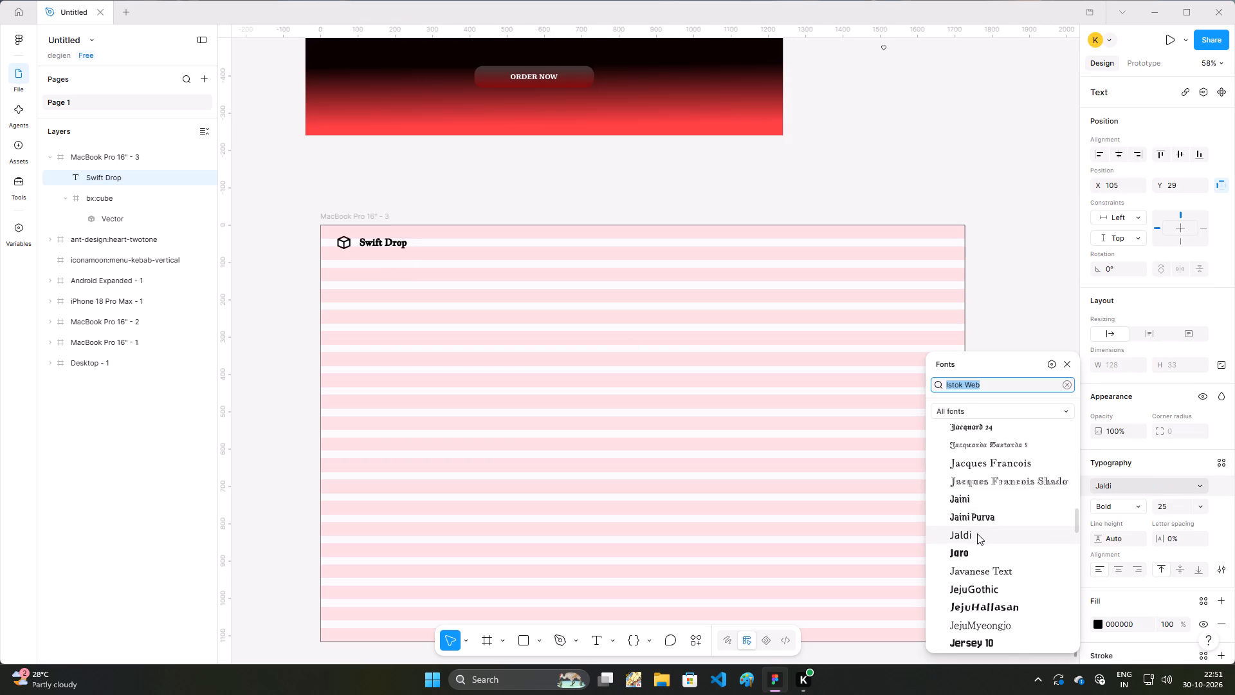
scroll(977, 533, down, 3)
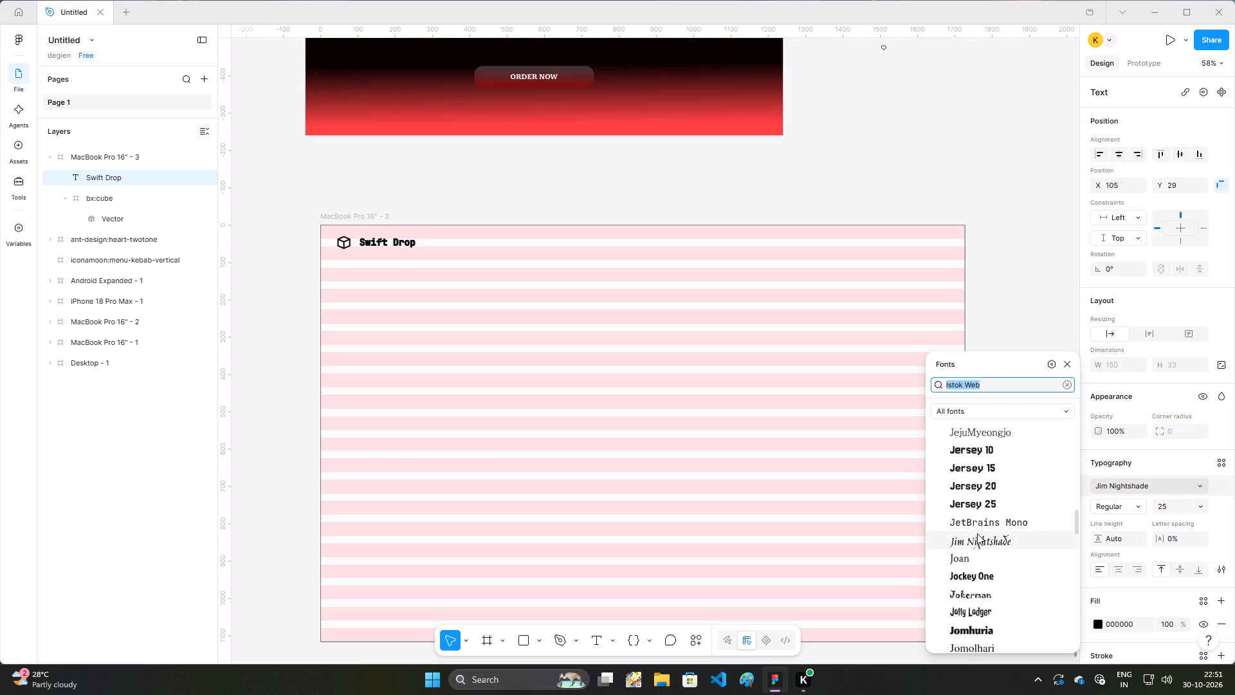
scroll(977, 533, down, 2)
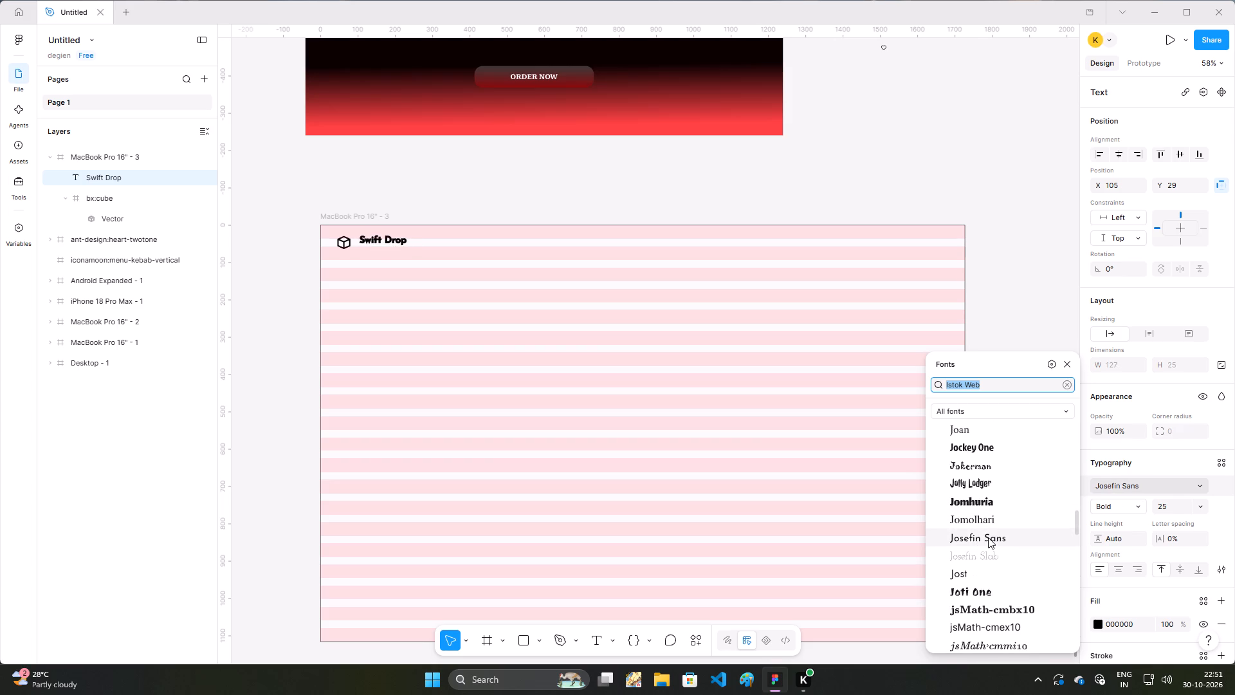
scroll(988, 537, down, 5)
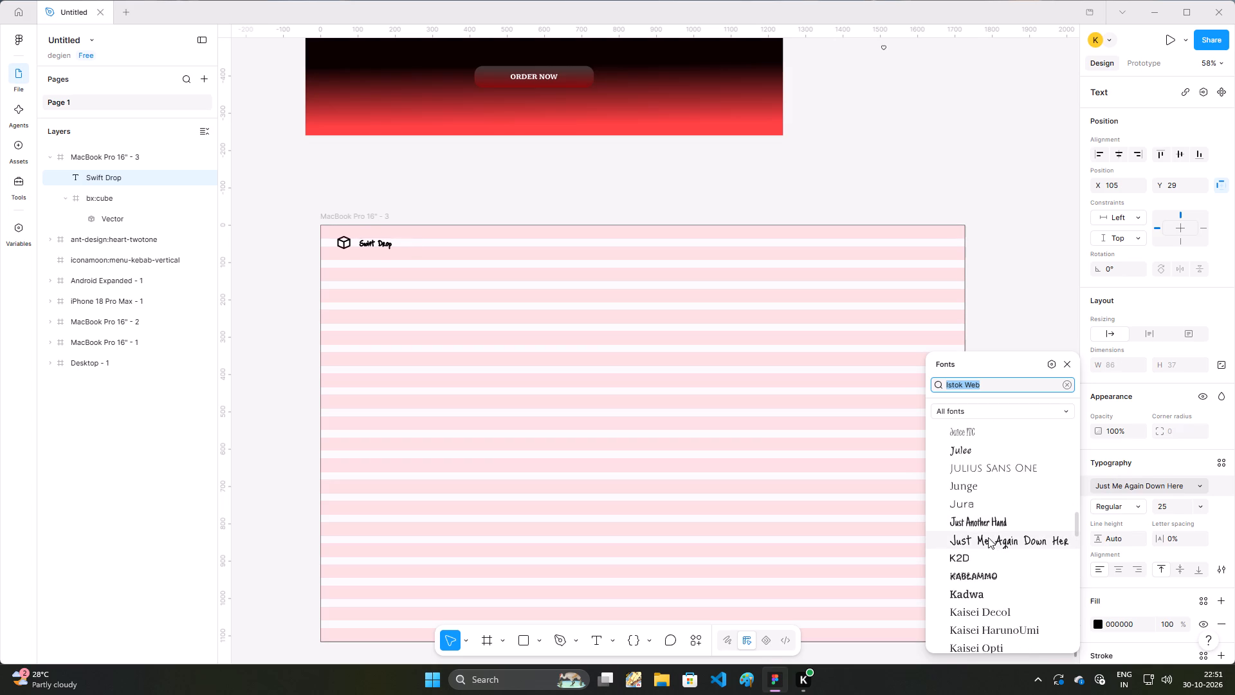
scroll(988, 537, down, 5)
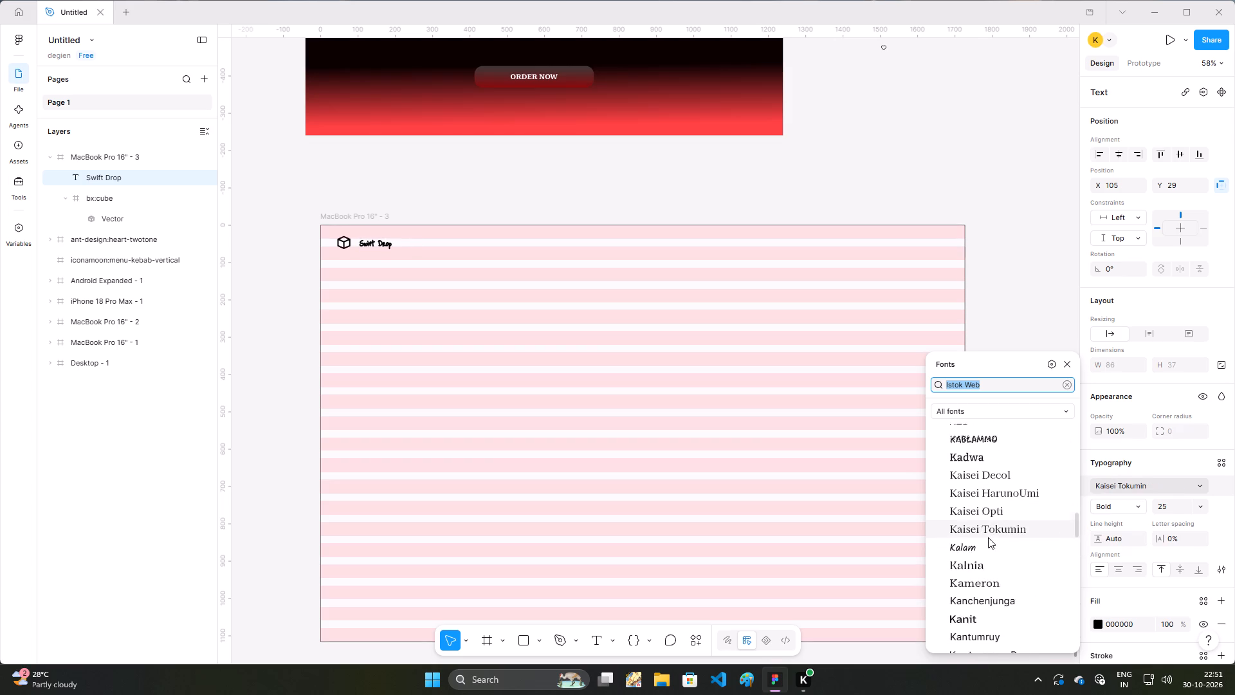
scroll(988, 537, down, 1)
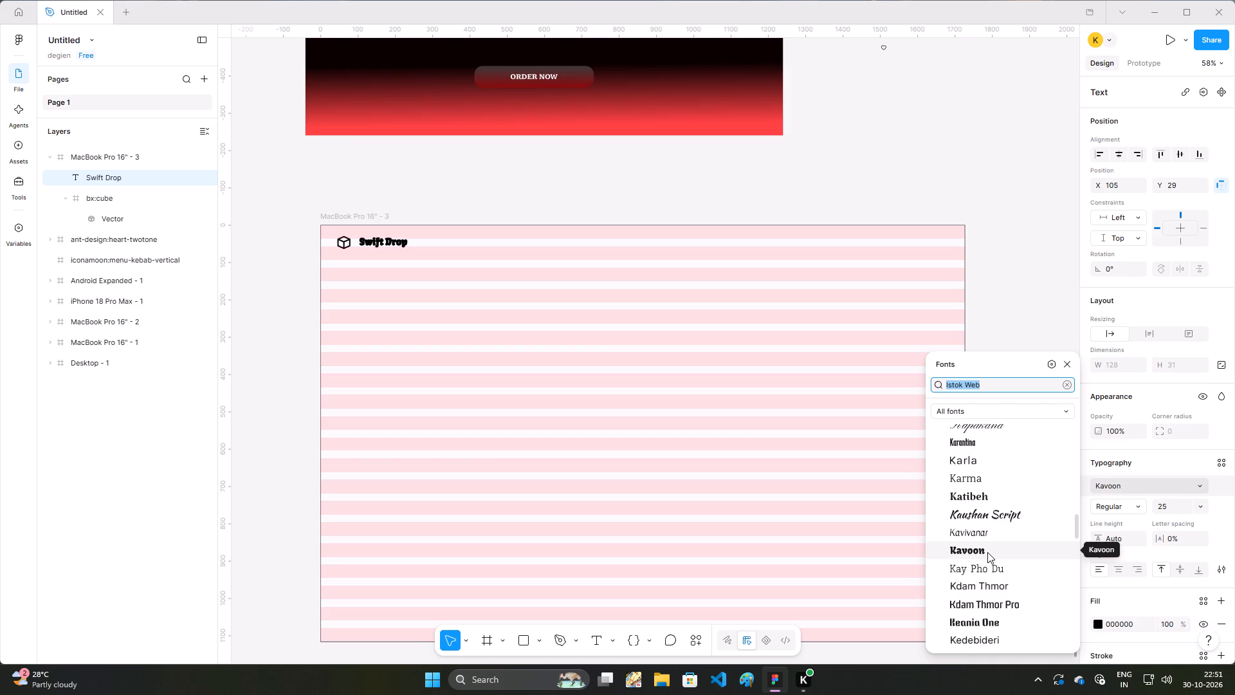
scroll(987, 552, down, 5)
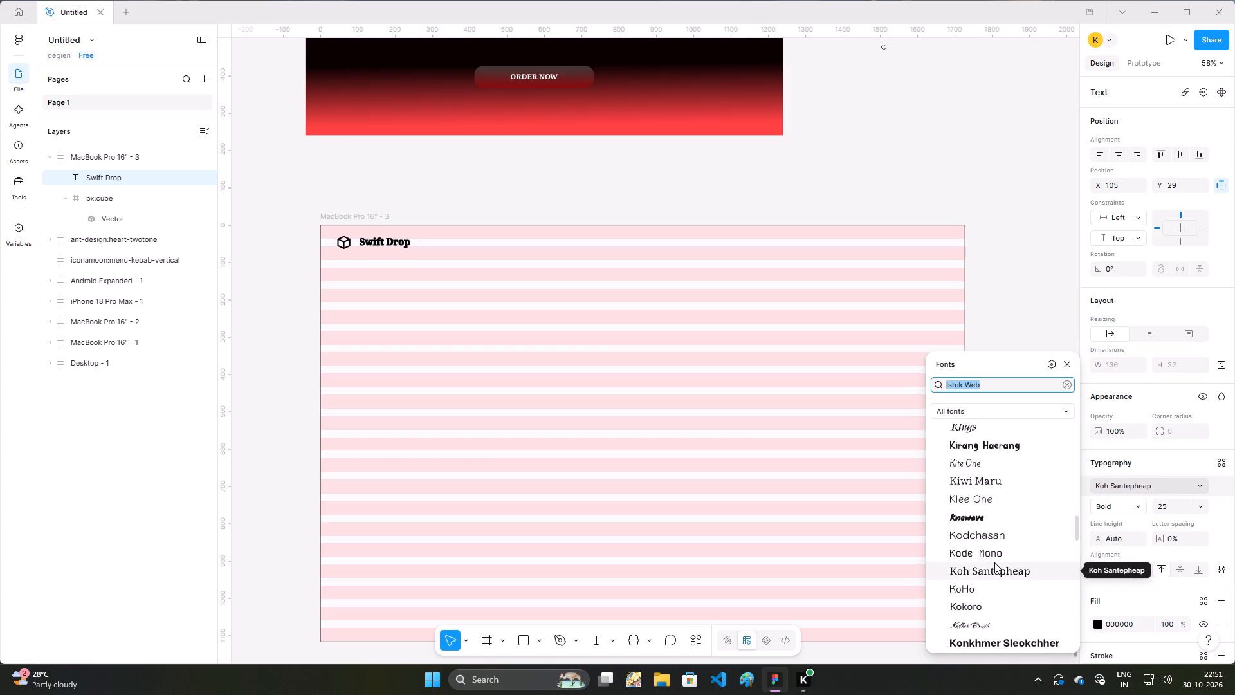
click(994, 562)
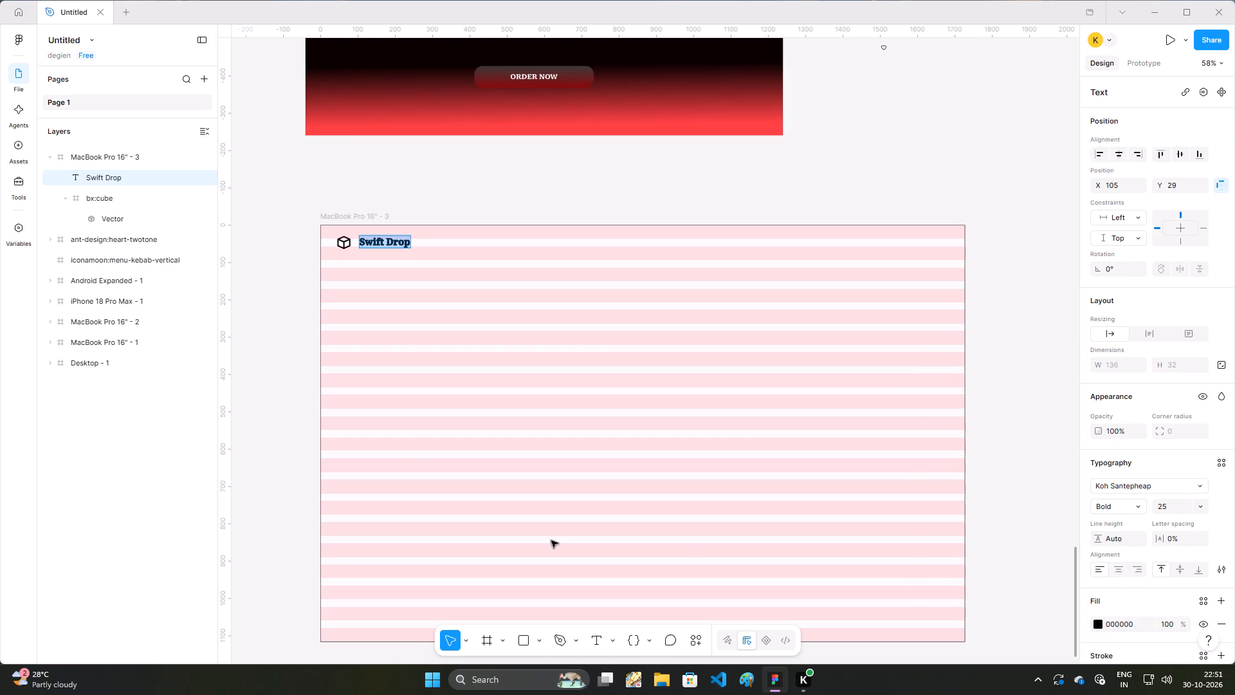
click(518, 506)
click(633, 406)
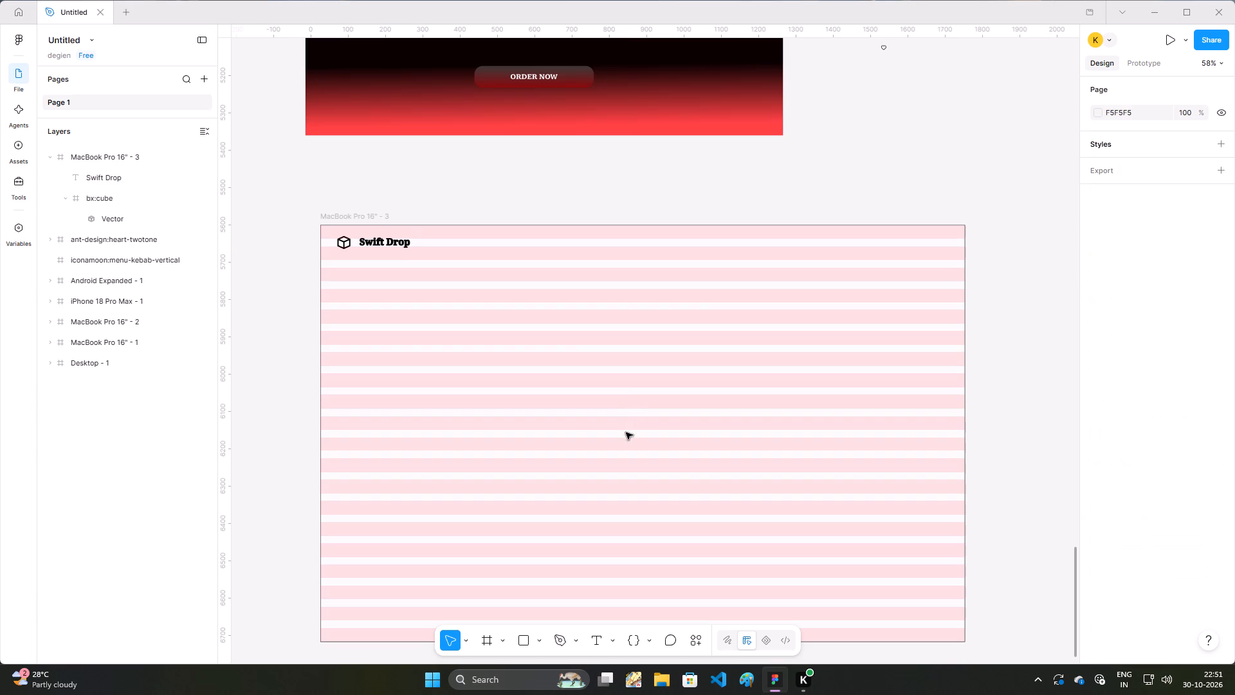
Add a "Home" text in the header, to the right of the Swift Drop name, at about X 419, Y 40.
key(t)
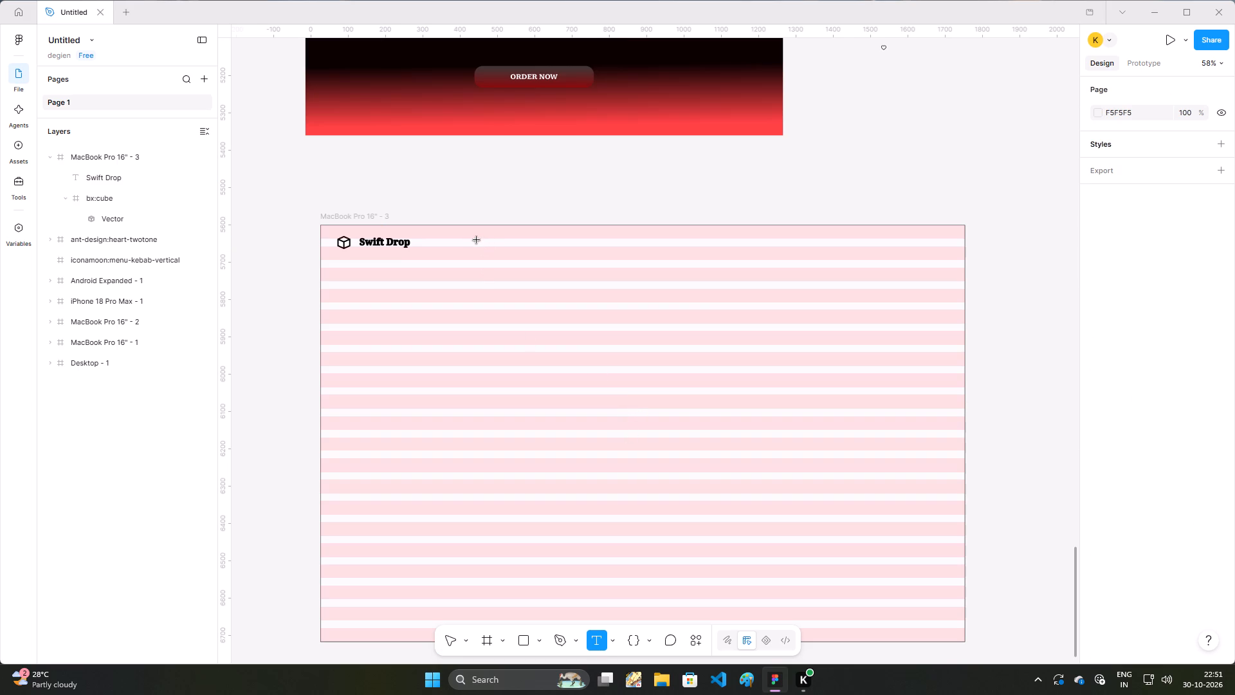
click(477, 240)
key(h)
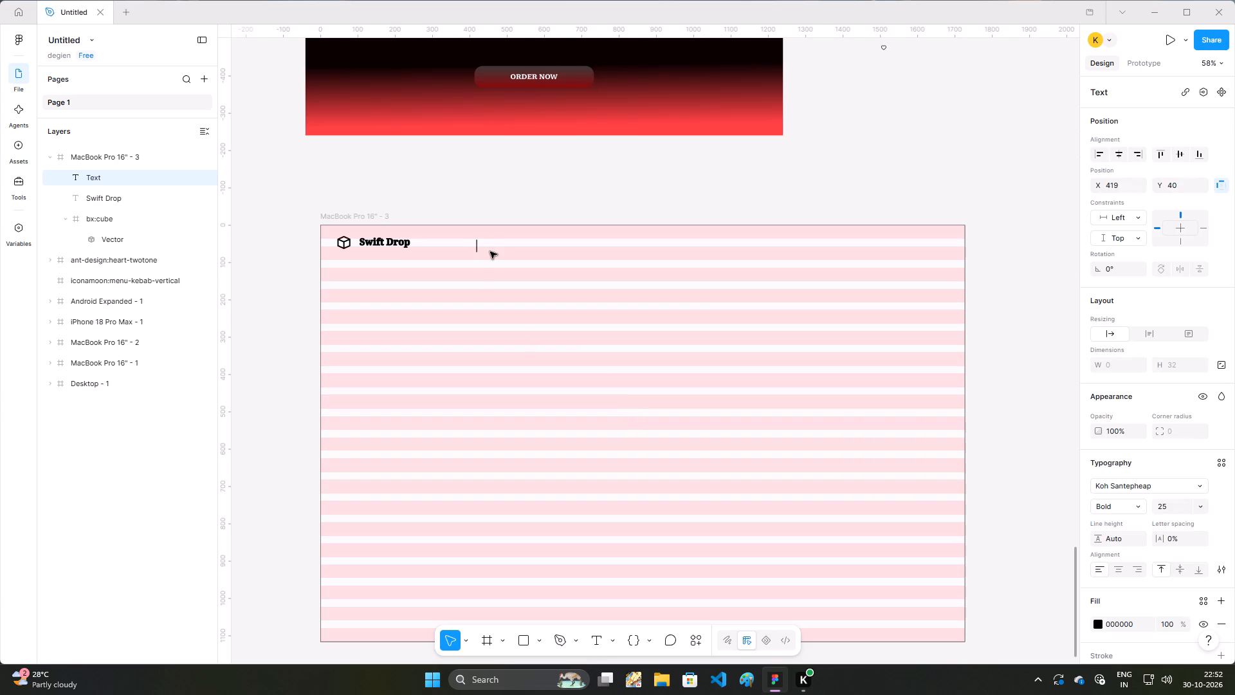
text(me)
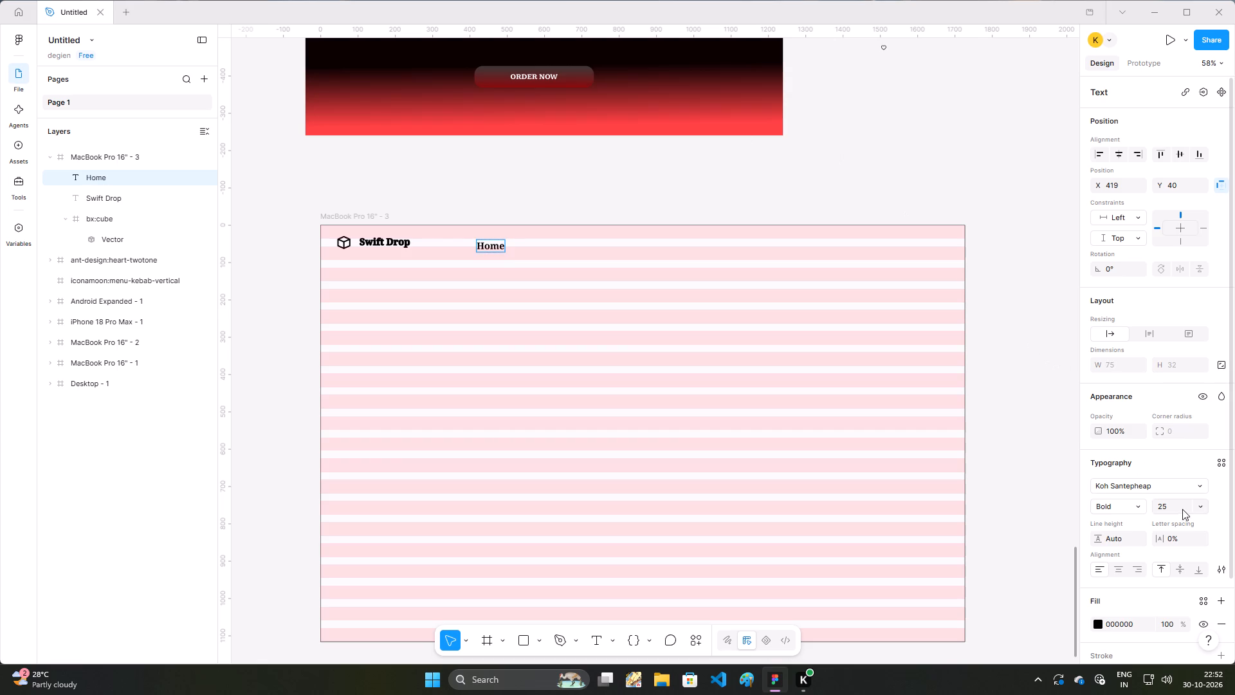
Set the font size of the header's Home text to 20.
click(1162, 496)
double_click(1164, 501)
key(ctrl+a)
click(662, 384)
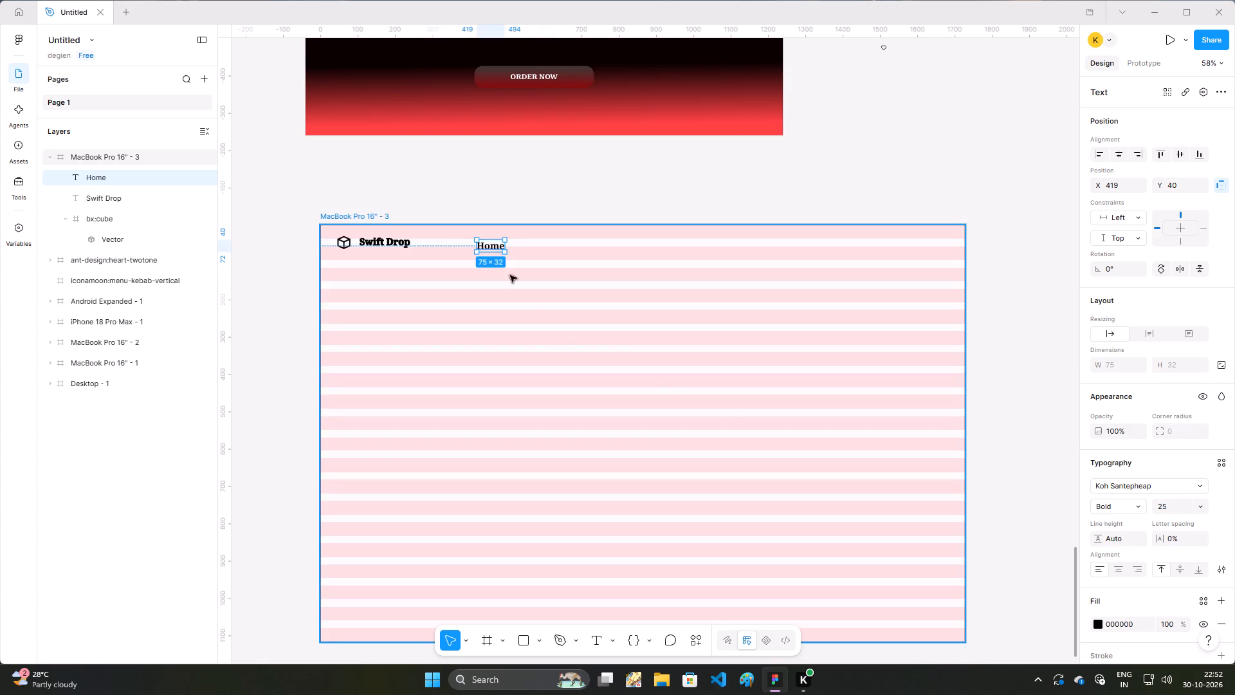
click(489, 245)
key(ctrl+a)
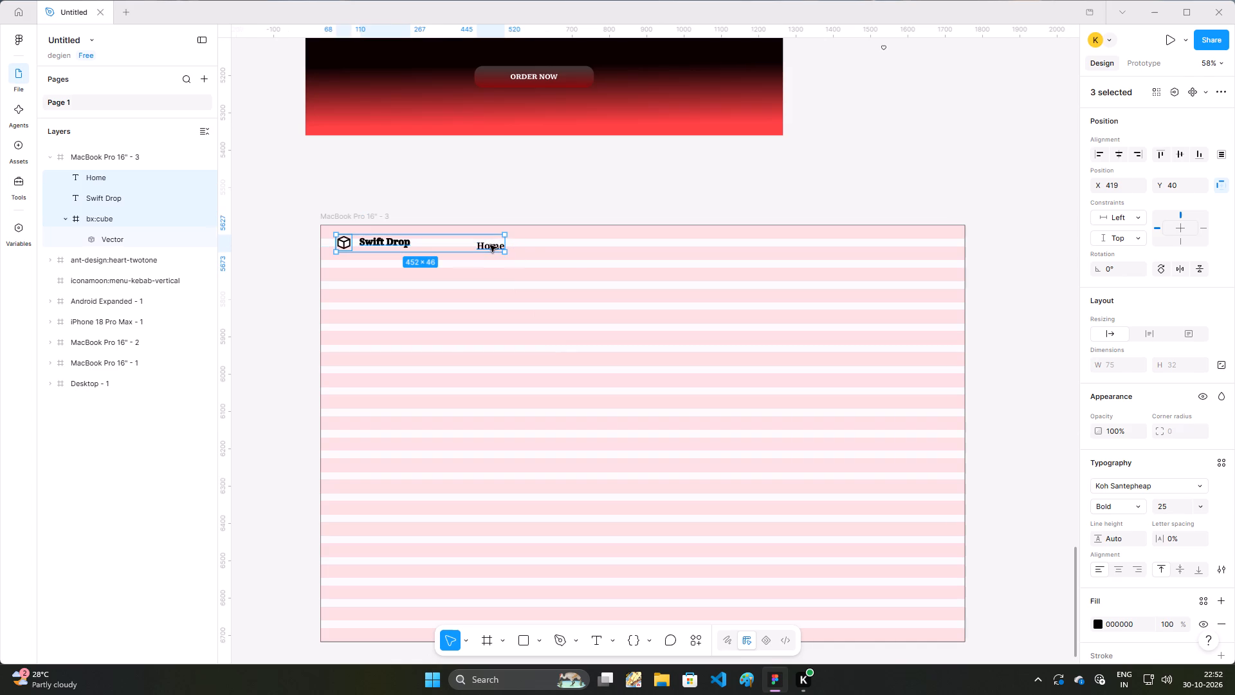
click(518, 249)
click(490, 250)
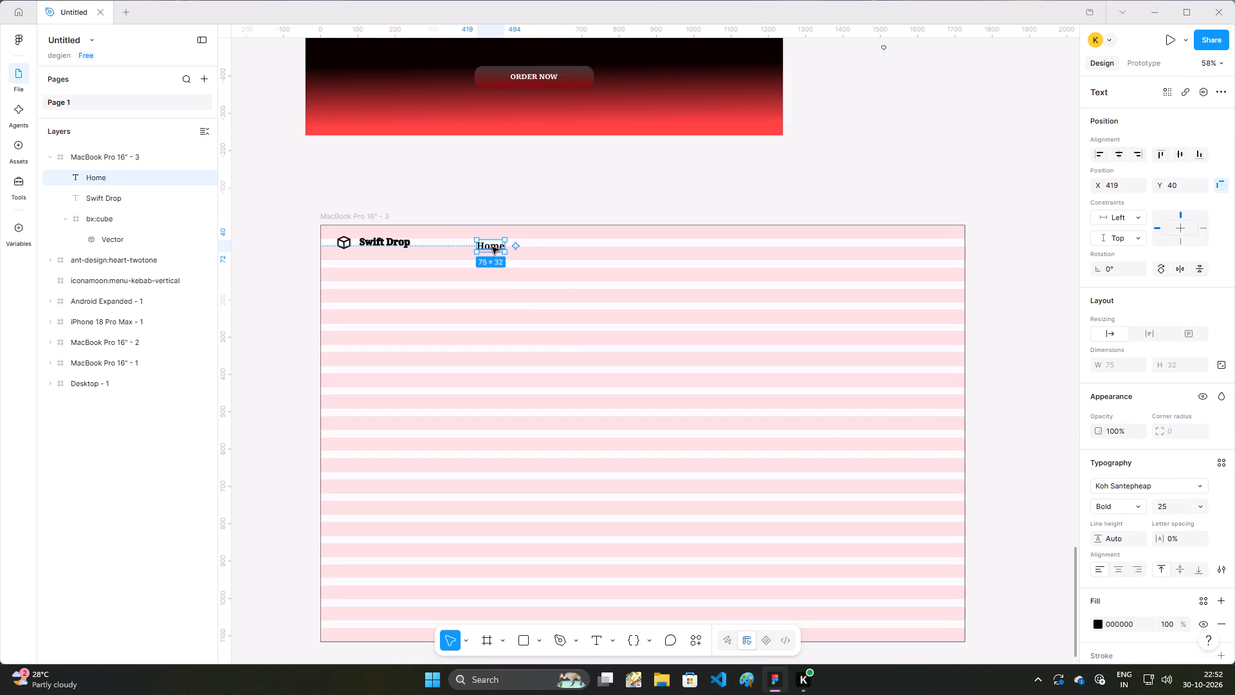
double_click(492, 246)
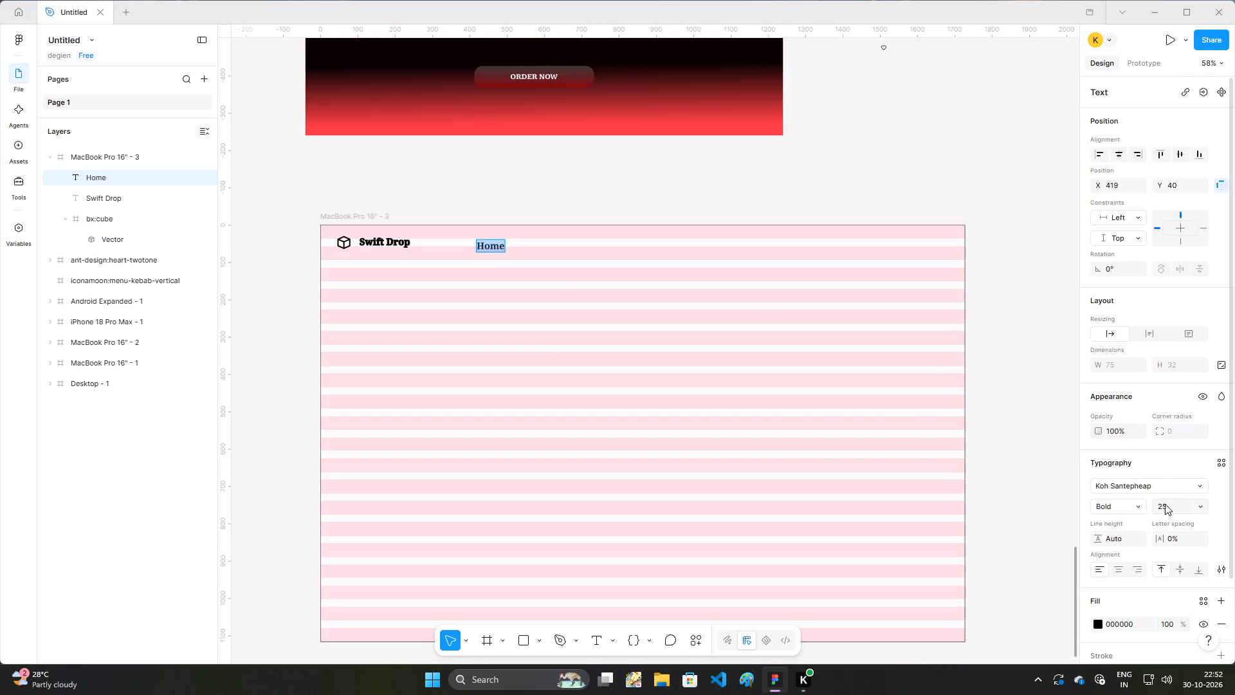
click(1165, 504)
key(2)
key(0)
key(Return)
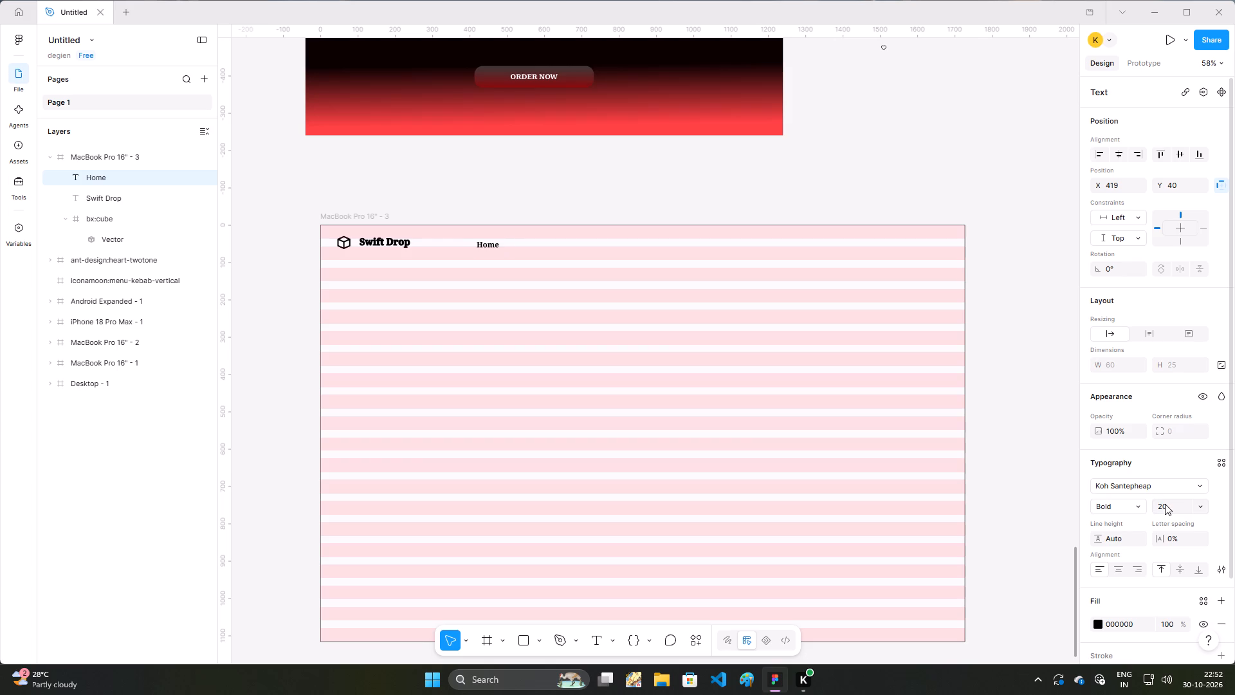
click(495, 264)
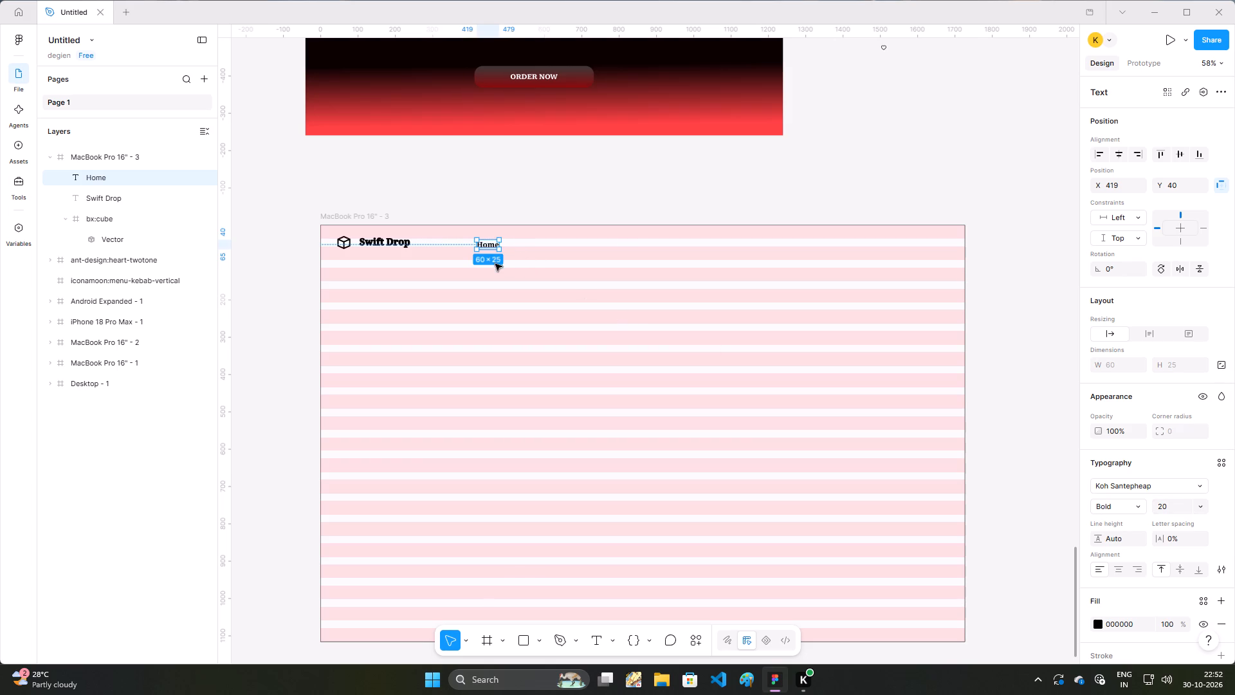
Move the Home text to about X 407, vertically in line with the Swift Drop name, and deselect it.
click(489, 243)
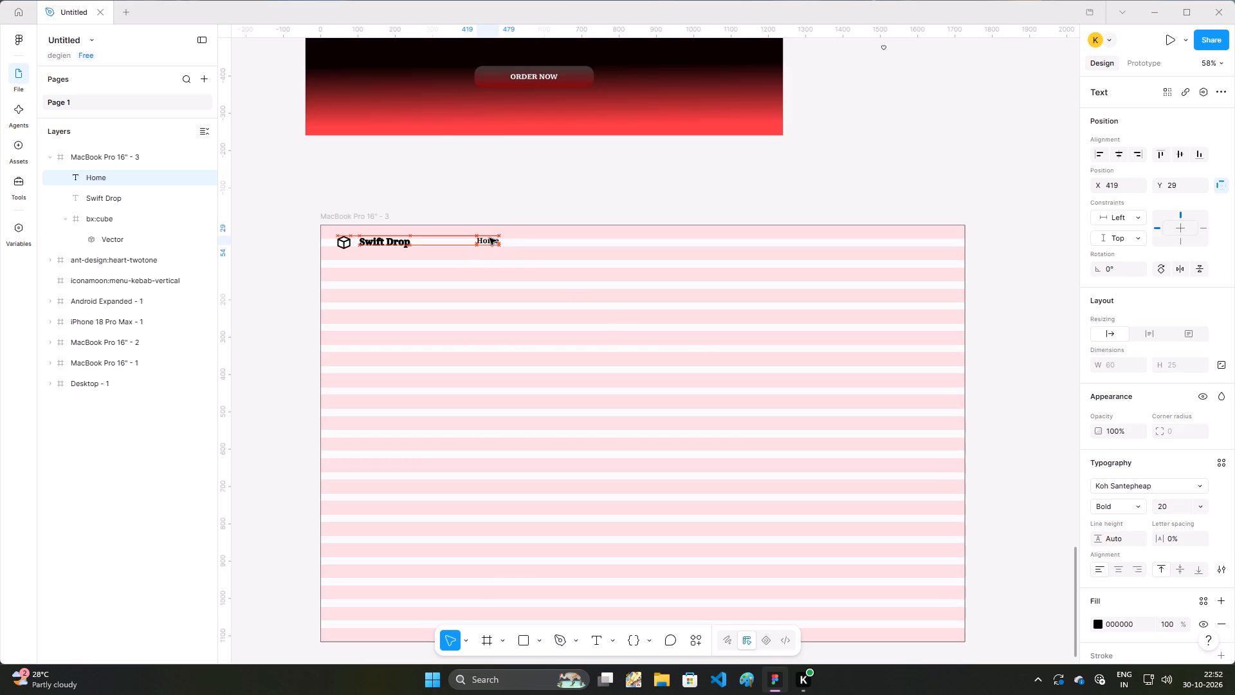
click(561, 255)
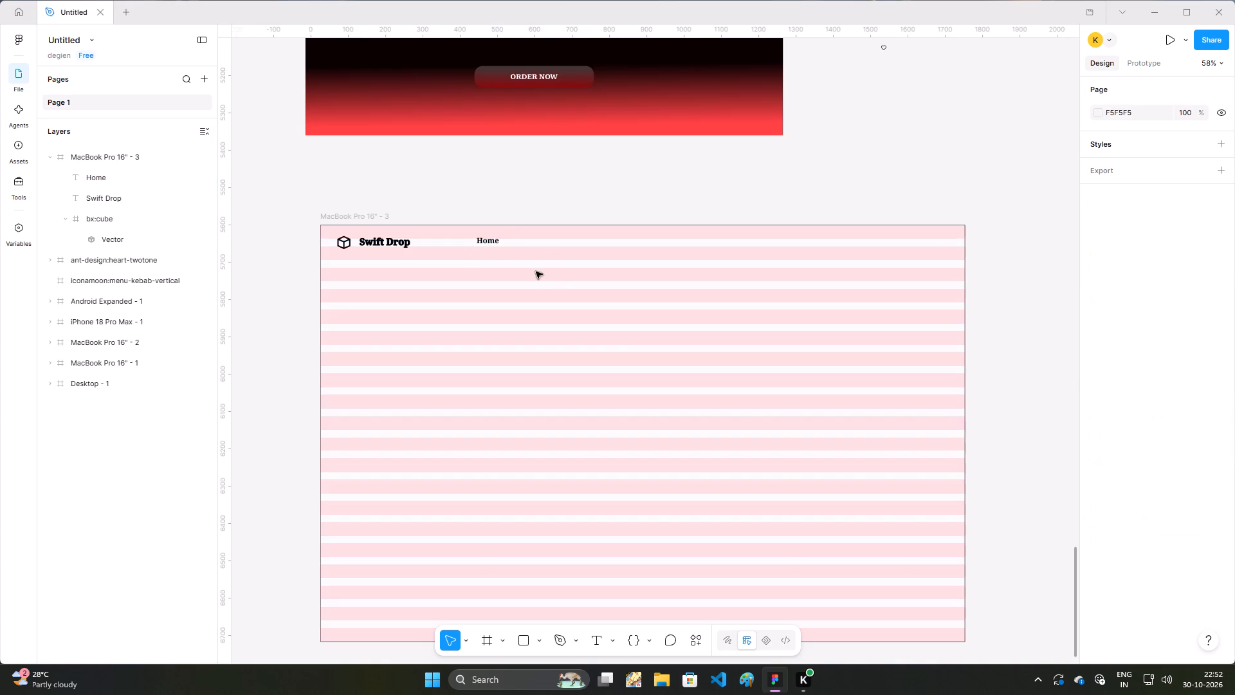
click(492, 242)
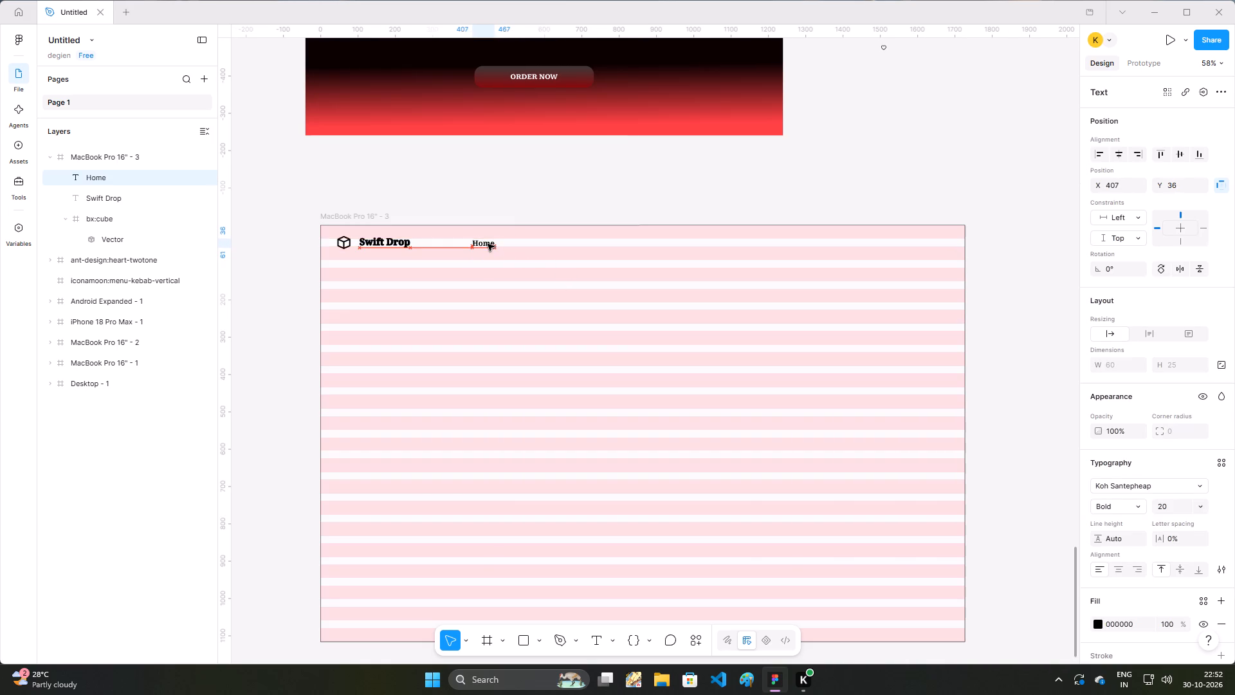
click(522, 202)
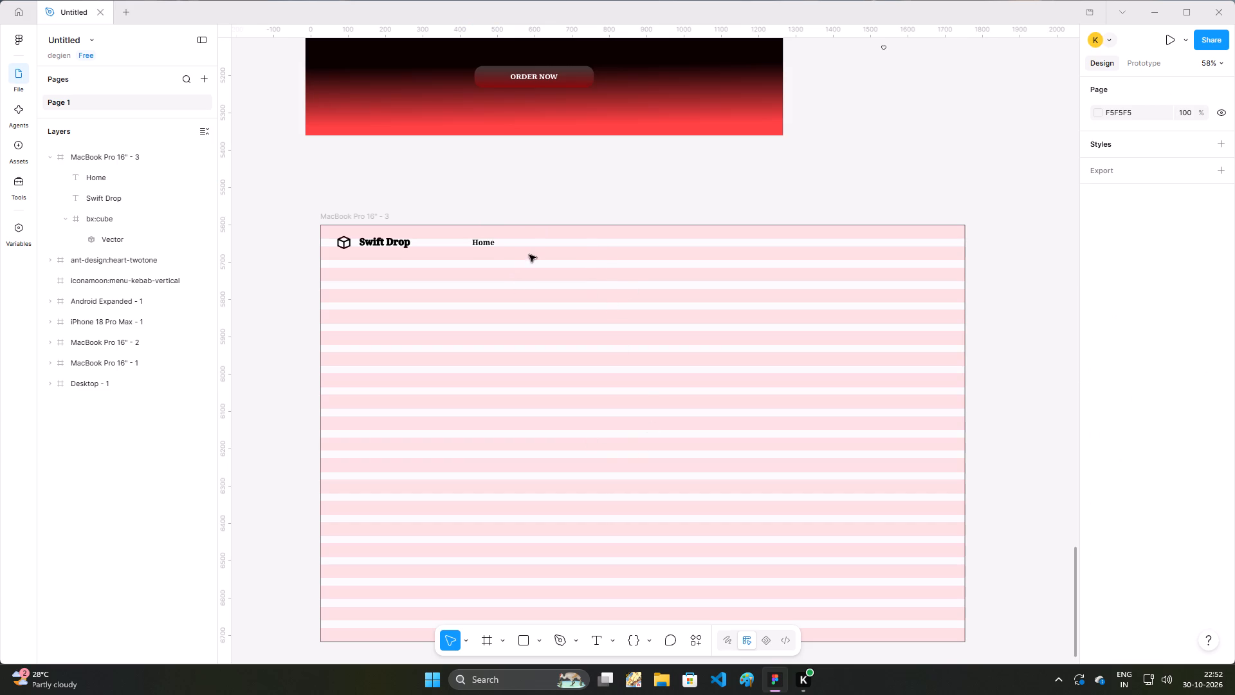
Add a "Services" text in the header, to the right of Home, at about X 565, Y 46.
key(t)
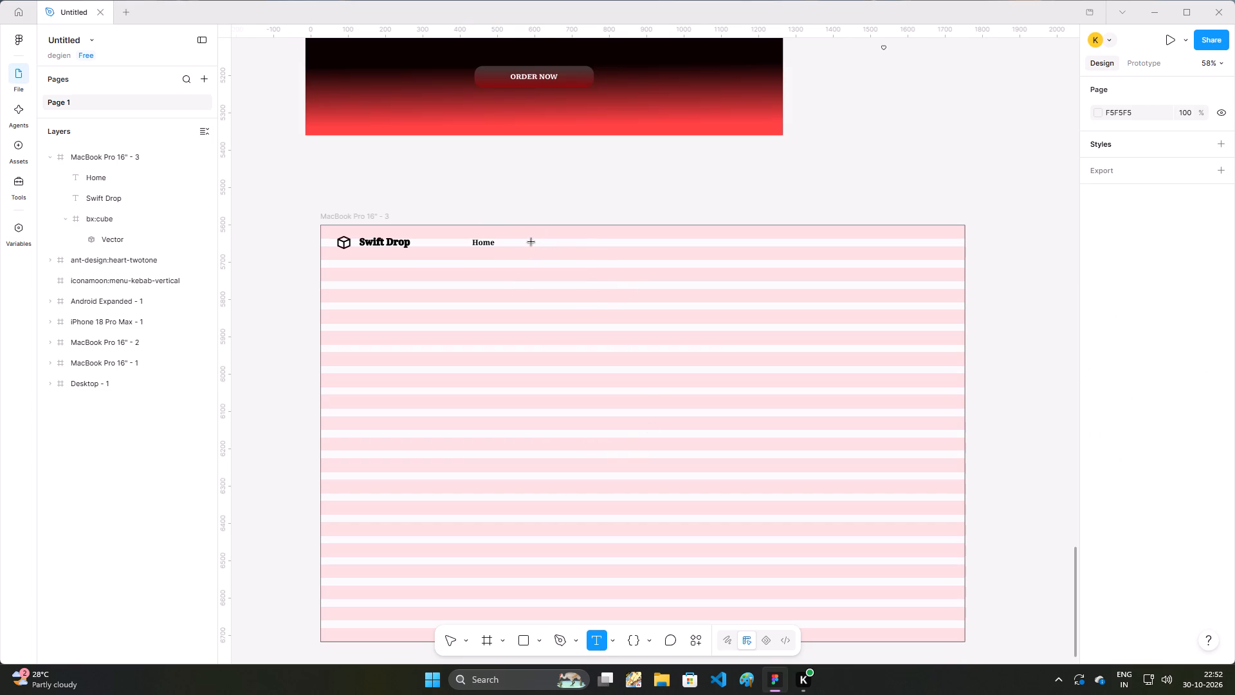
click(531, 242)
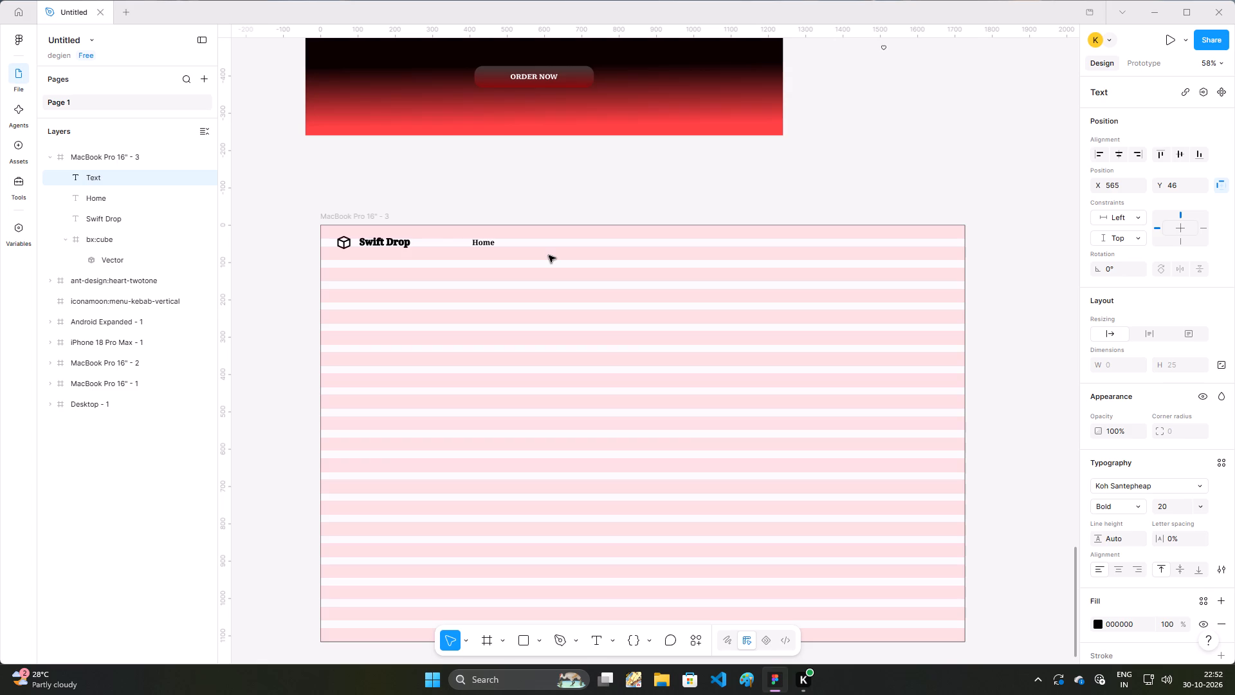
text(se)
key(BackSpace)
key(BackSpace)
text(er)
text(vice)
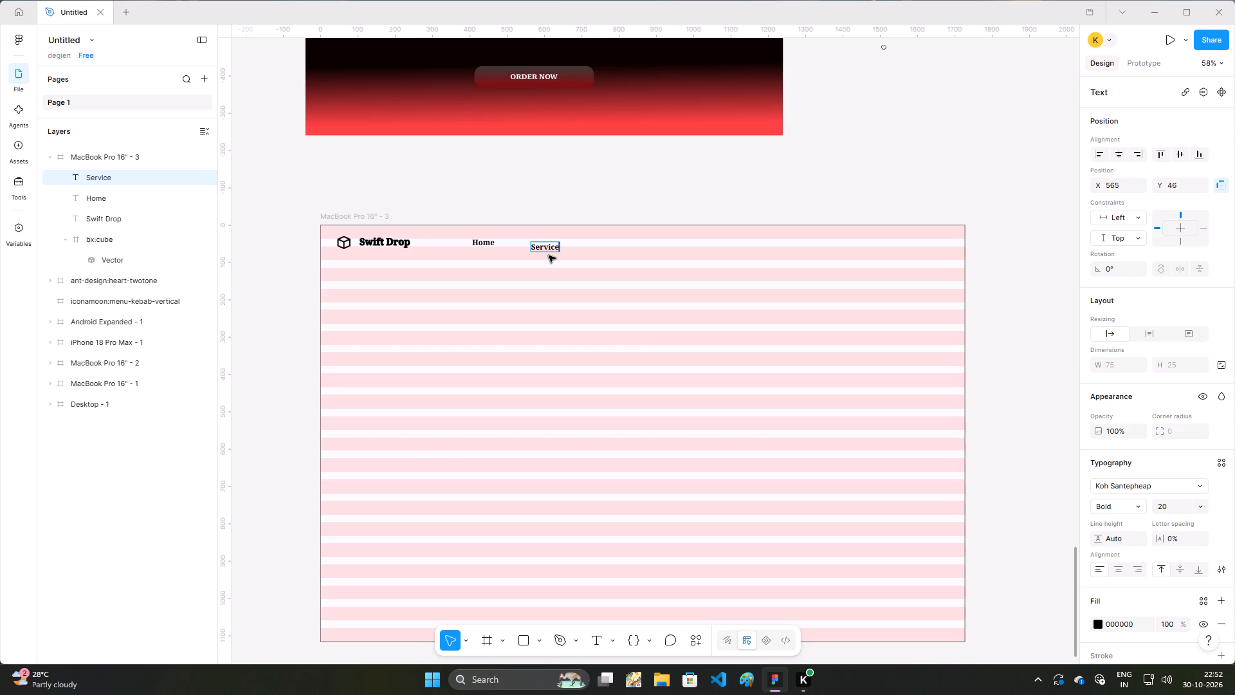
key(s)
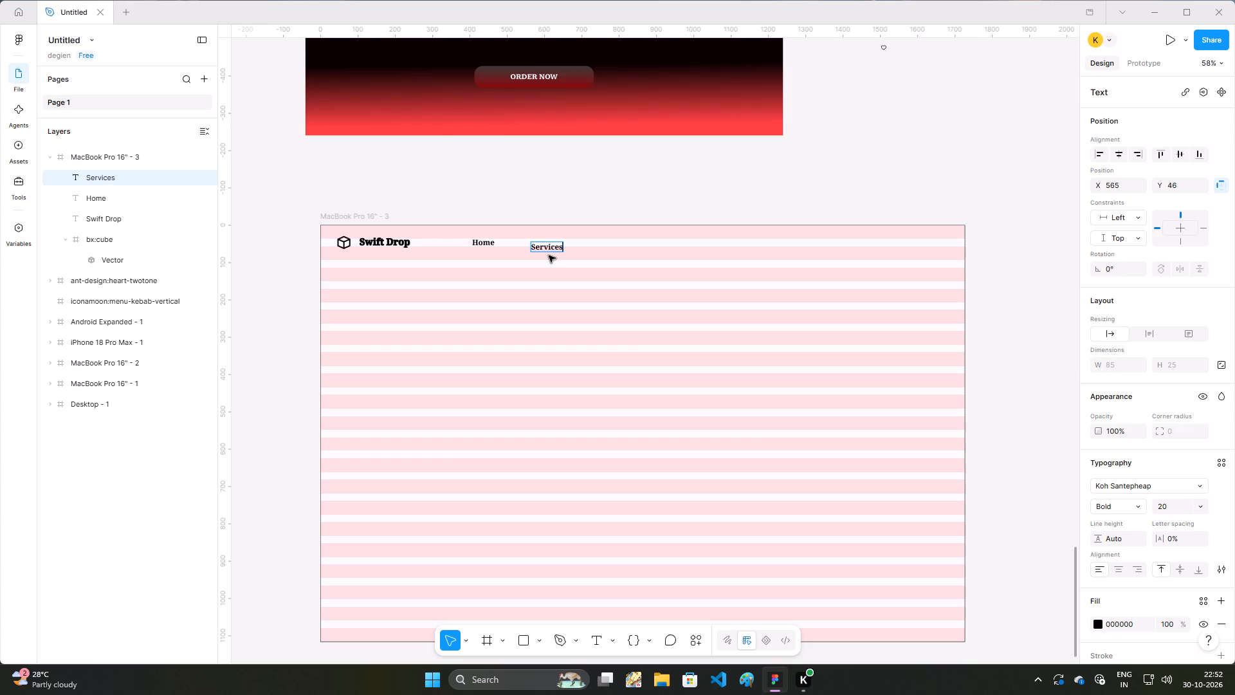
click(553, 256)
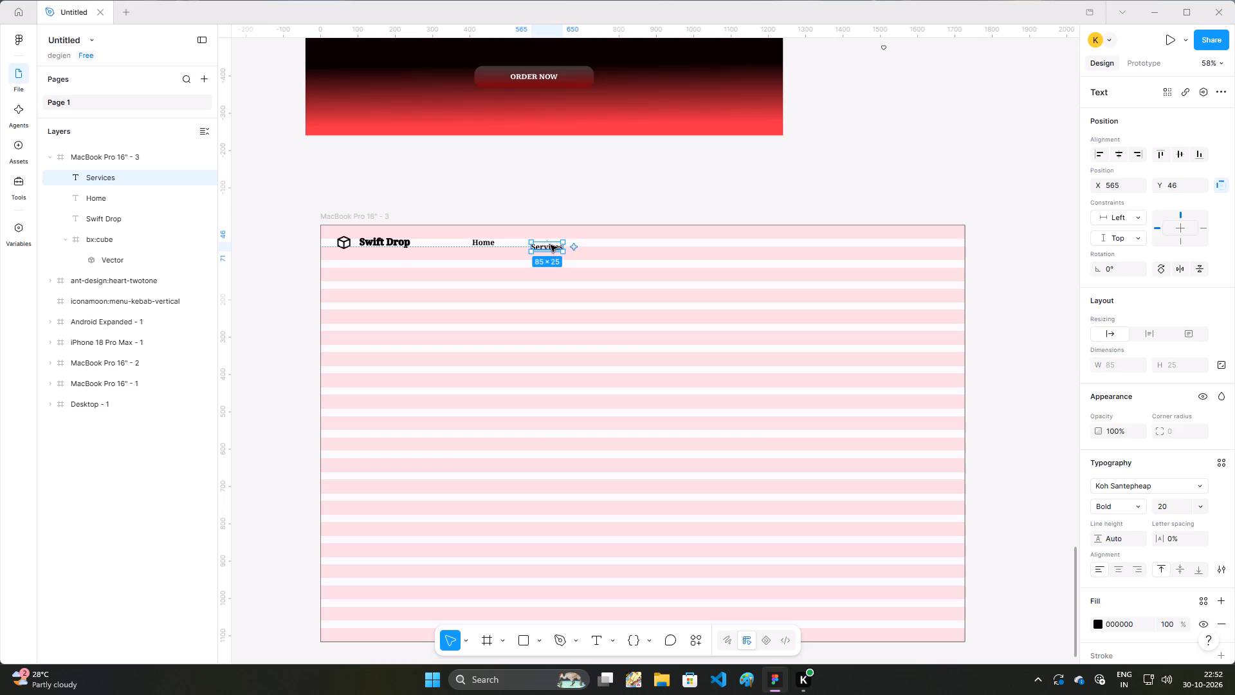
Move the Services text closer to Home and level with it, at about X 507, Y 34, and deselect it.
click(551, 245)
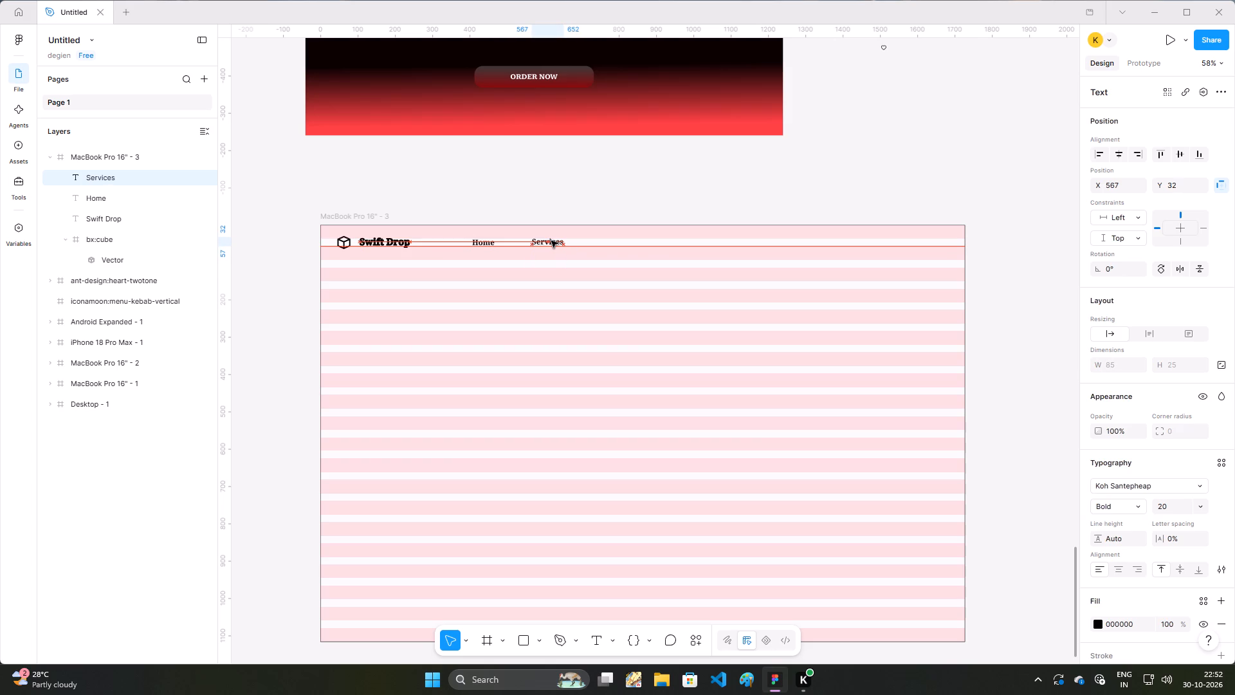
click(646, 200)
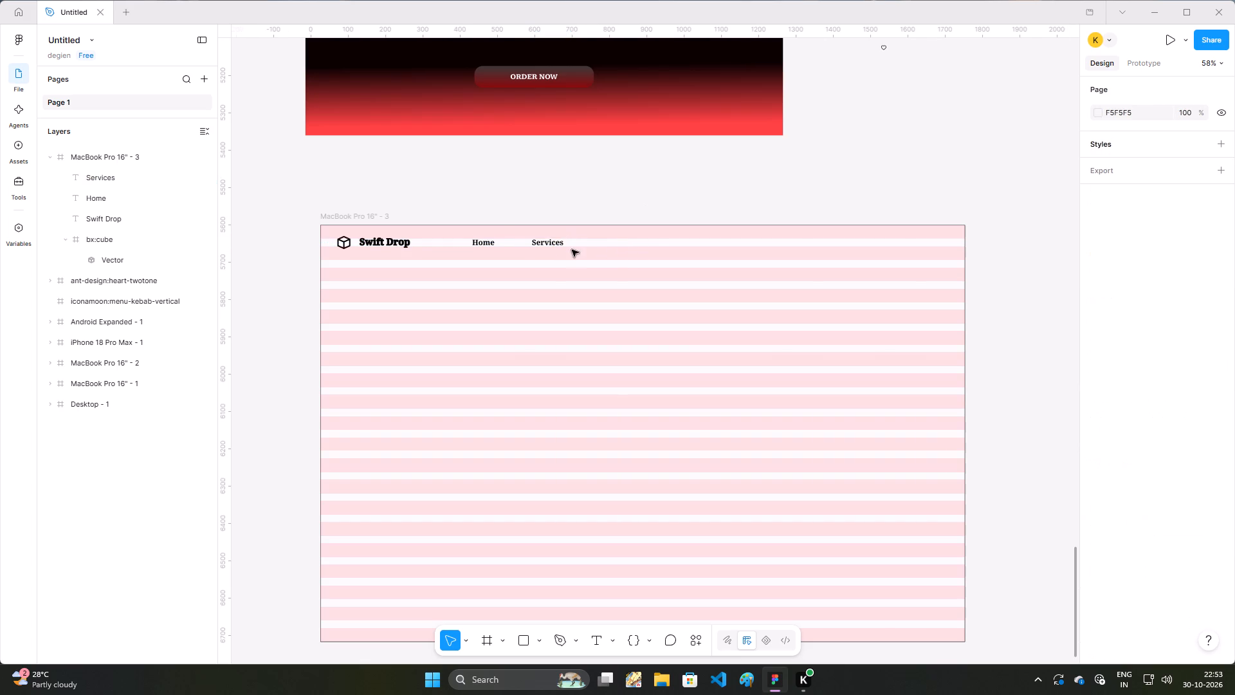
drag(551, 243, 544, 243)
click(573, 190)
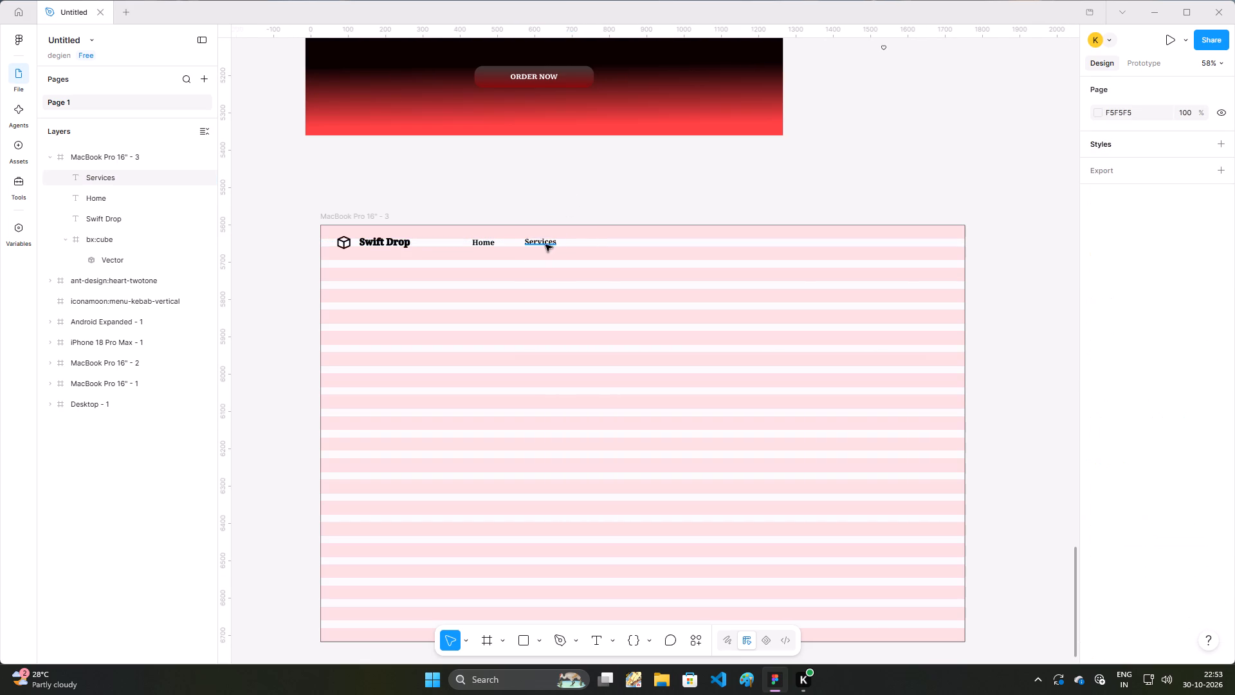
click(545, 241)
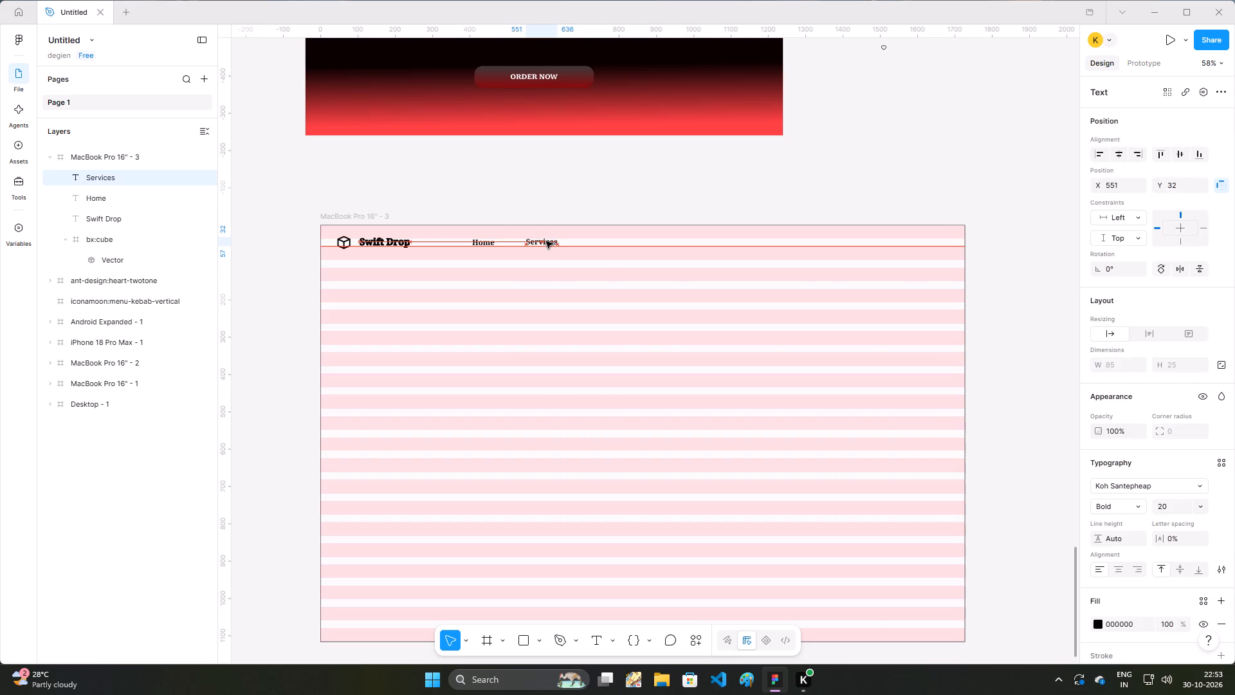
click(587, 189)
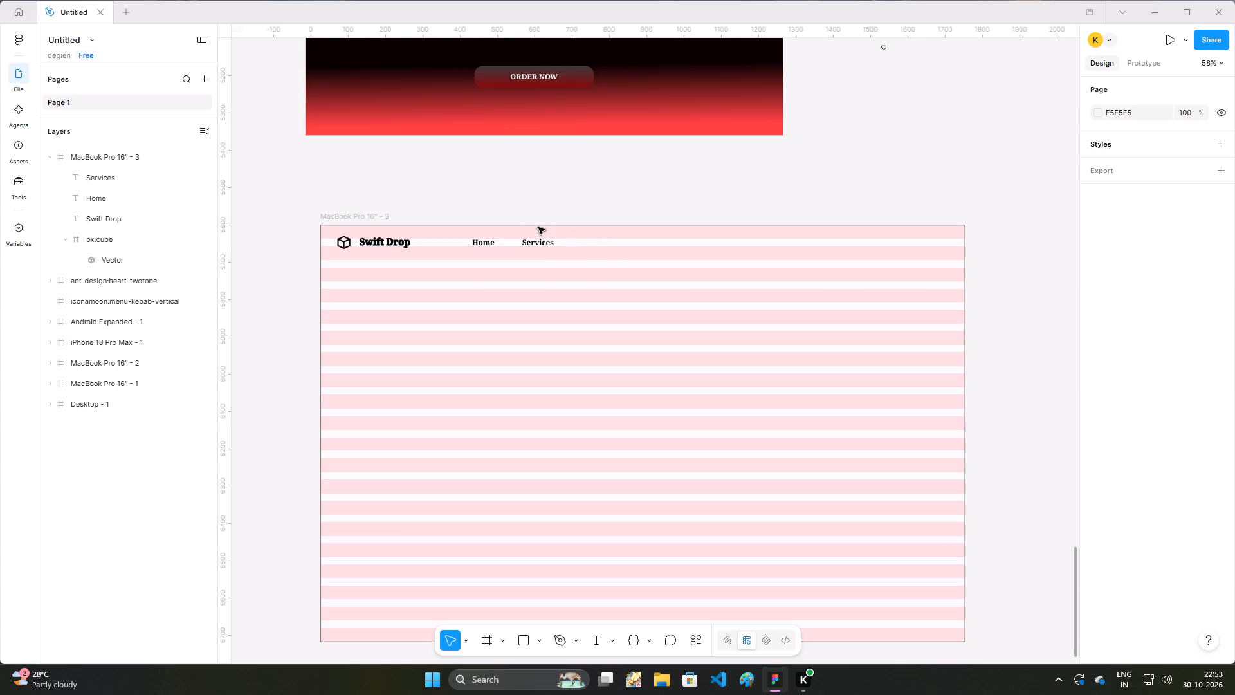
drag(536, 245, 526, 245)
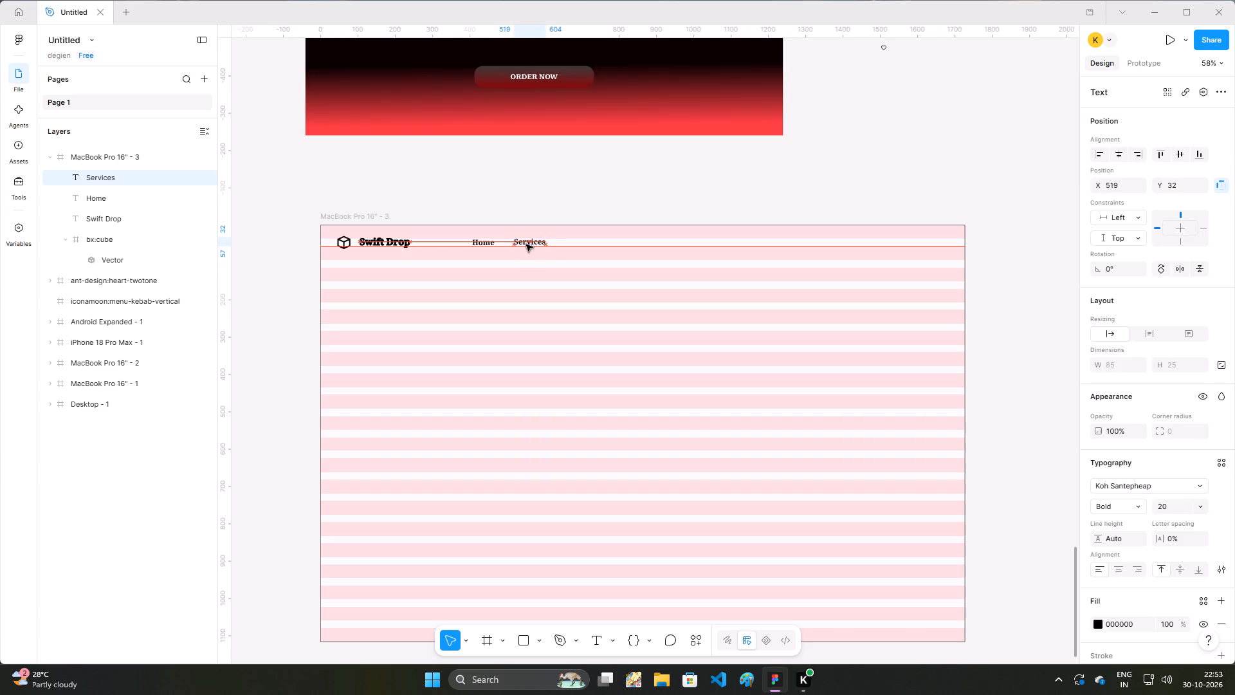
drag(526, 245, 524, 245)
click(555, 199)
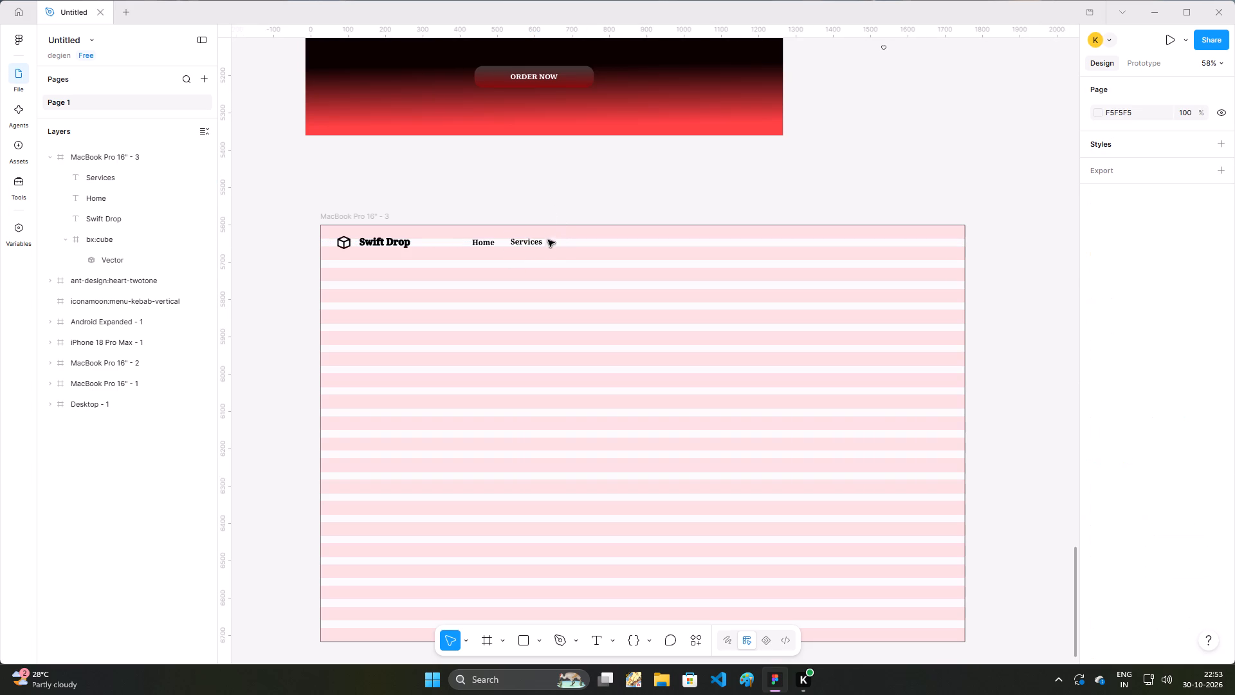
click(533, 241)
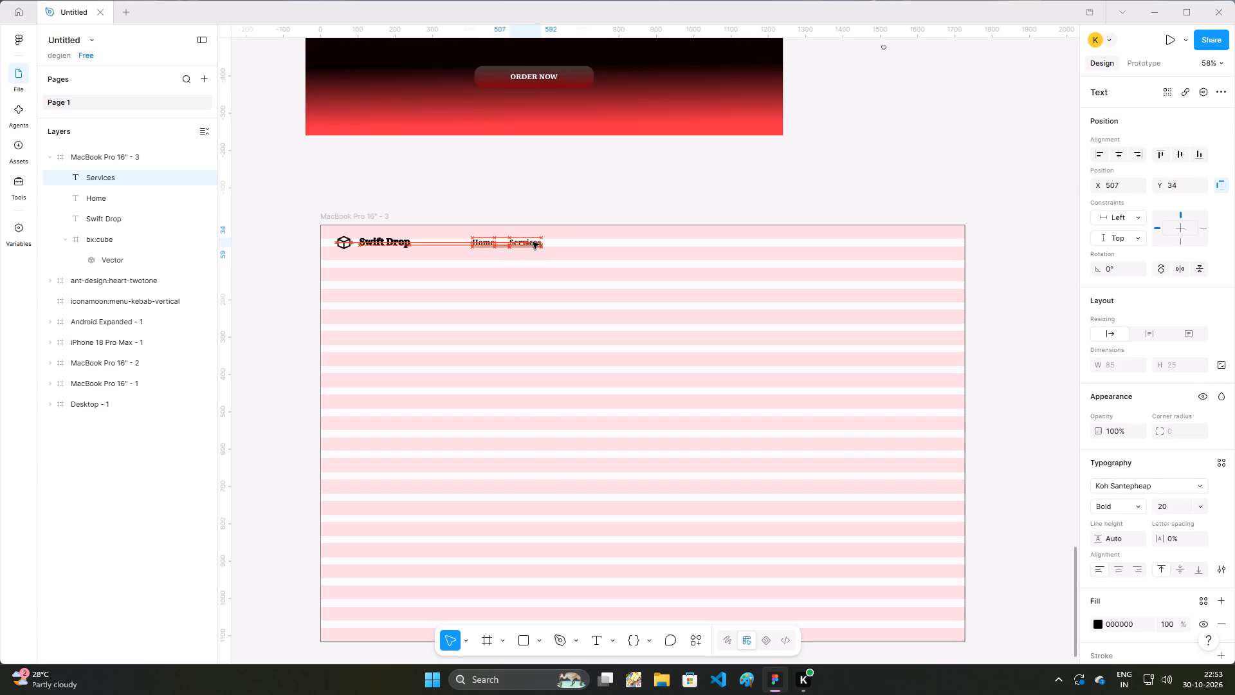
click(556, 197)
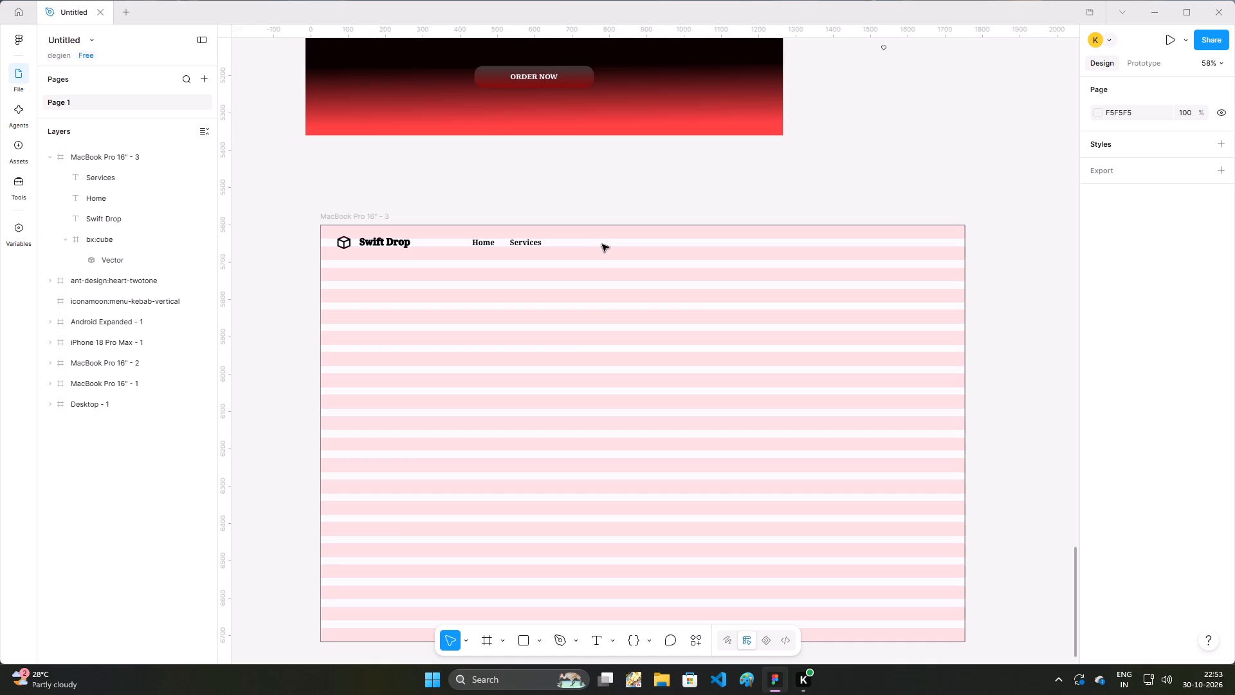
Add a "Track Order" text in the header, to the right of Services, at about X 657, Y 39.
key(t)
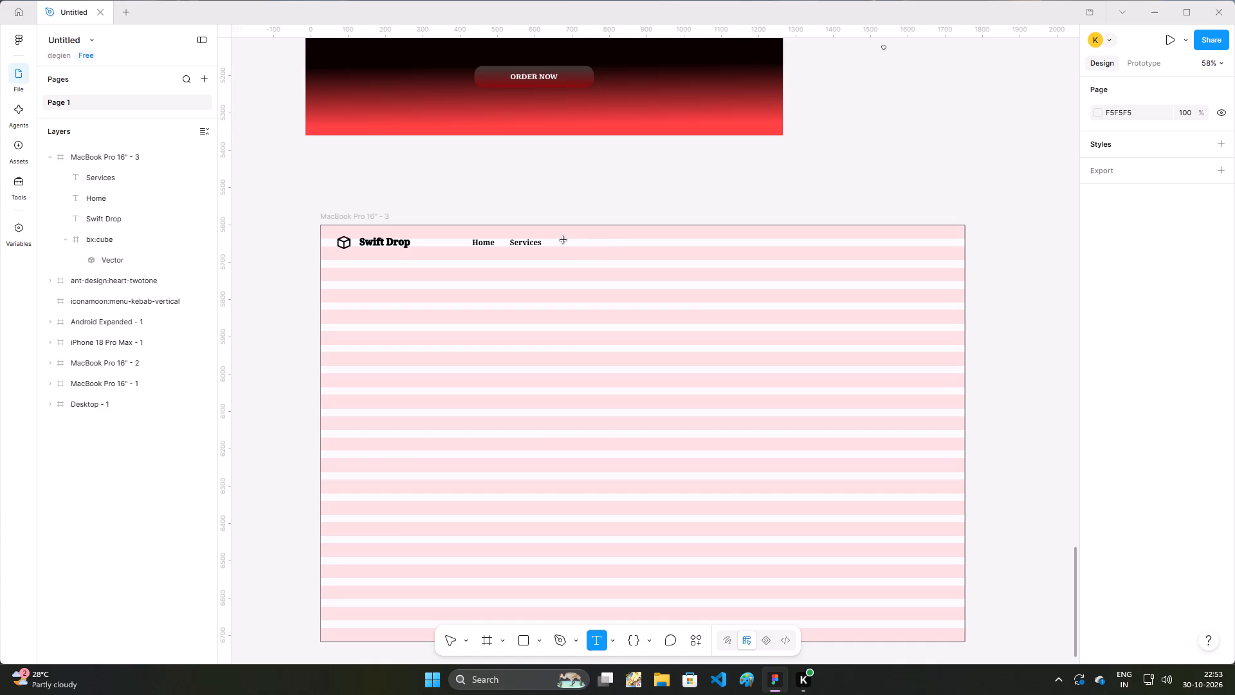
click(565, 239)
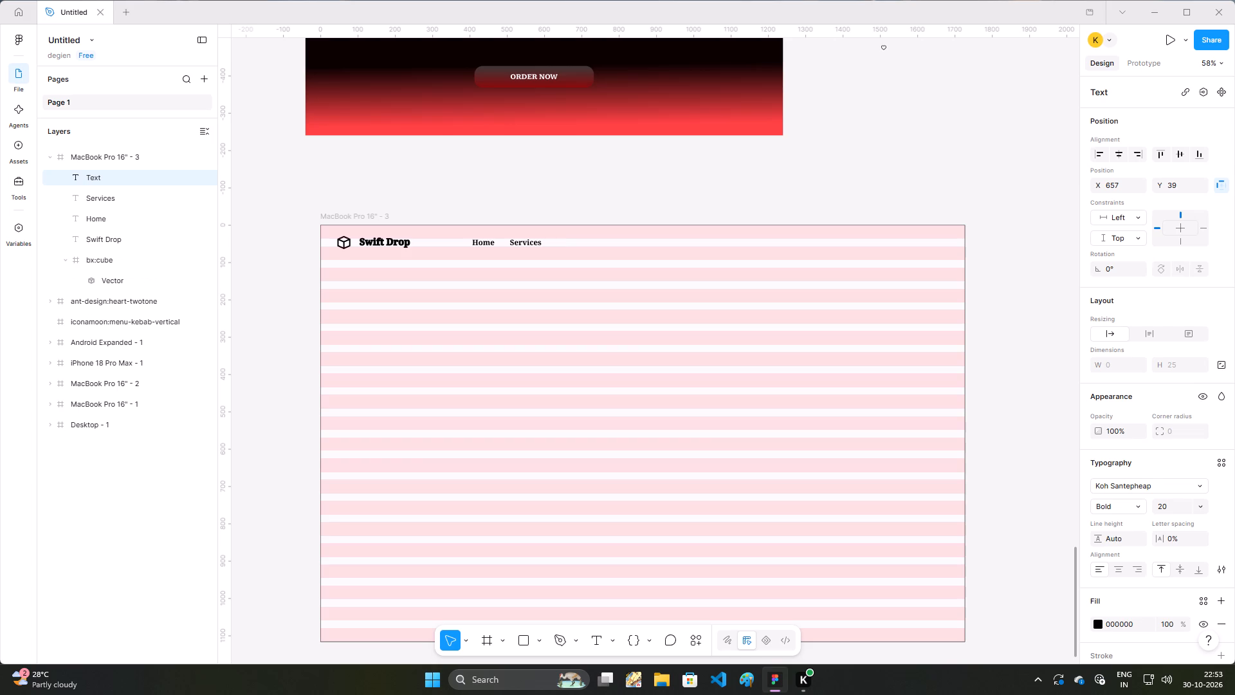
text(tr)
key(BackSpace)
key(BackSpace)
text(rack)
key(space)
key(r)
text(der)
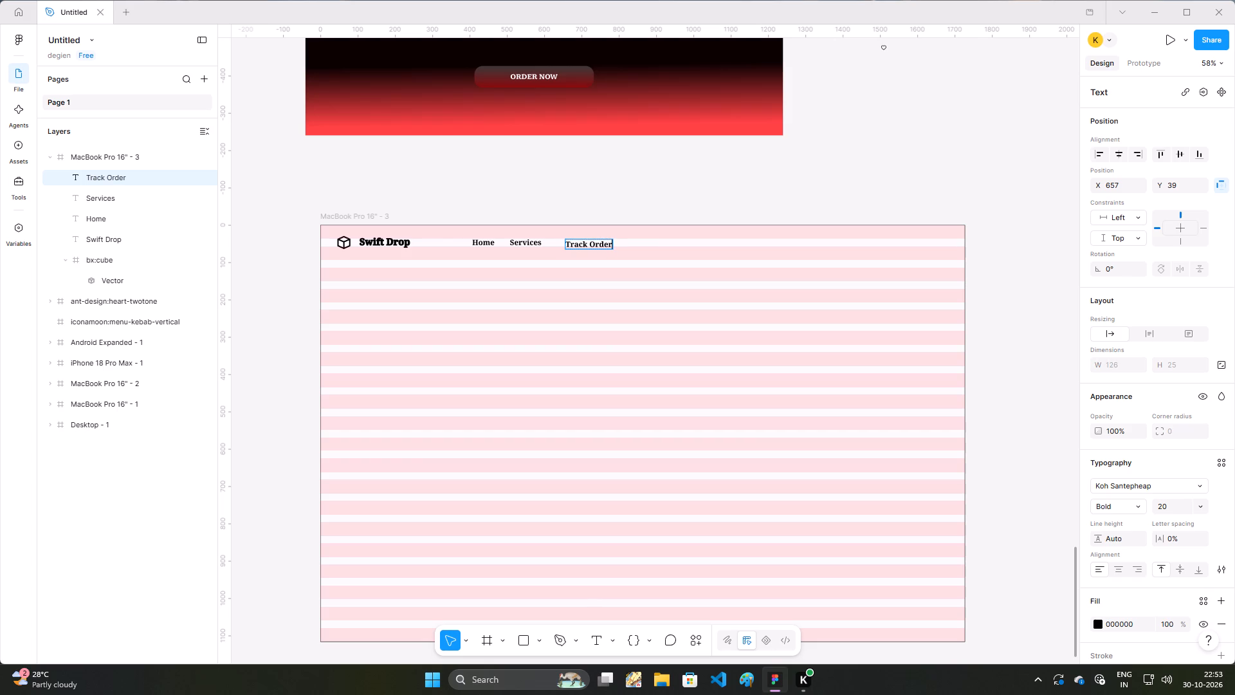
Move the Track Order text closer to Services and level with it, at about X 634, Y 34, and deselect it.
click(587, 180)
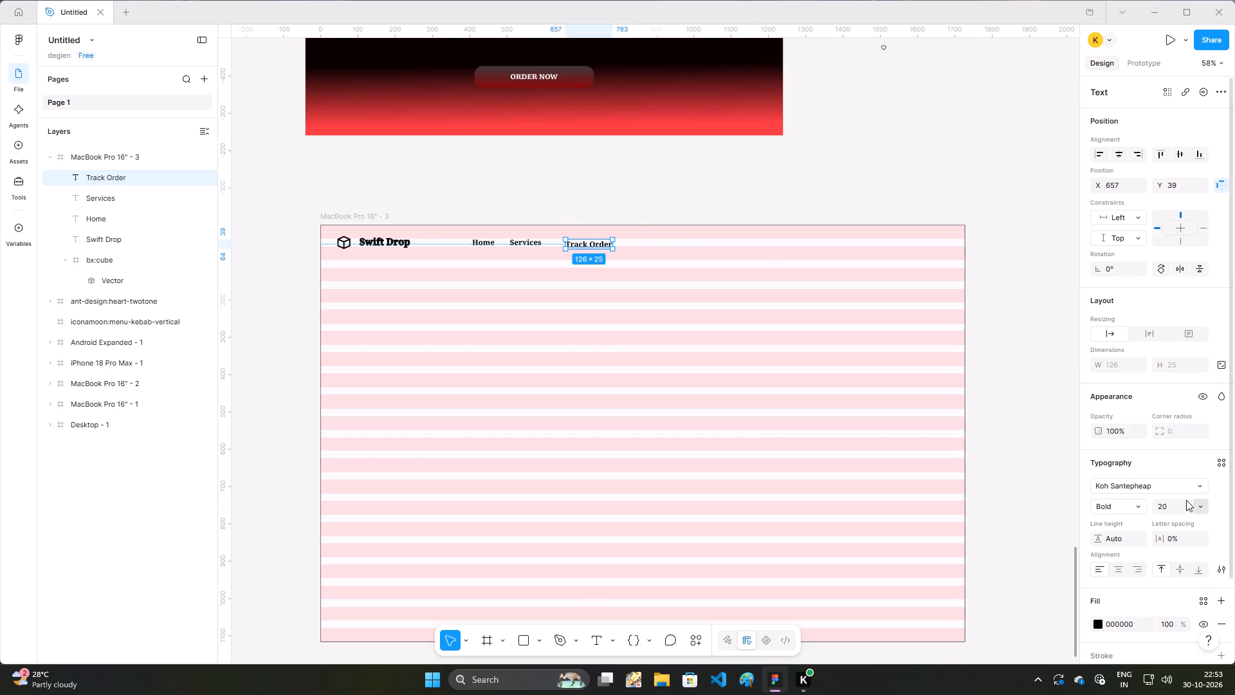
drag(582, 243, 582, 239)
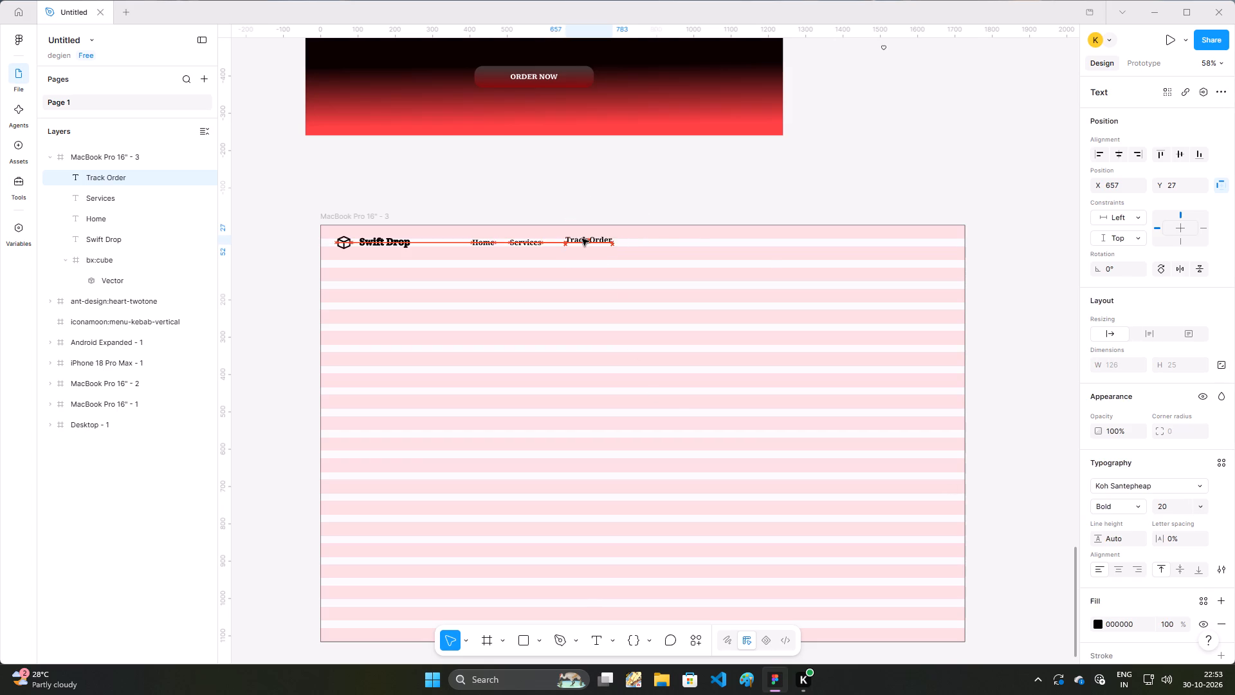
drag(582, 239, 576, 241)
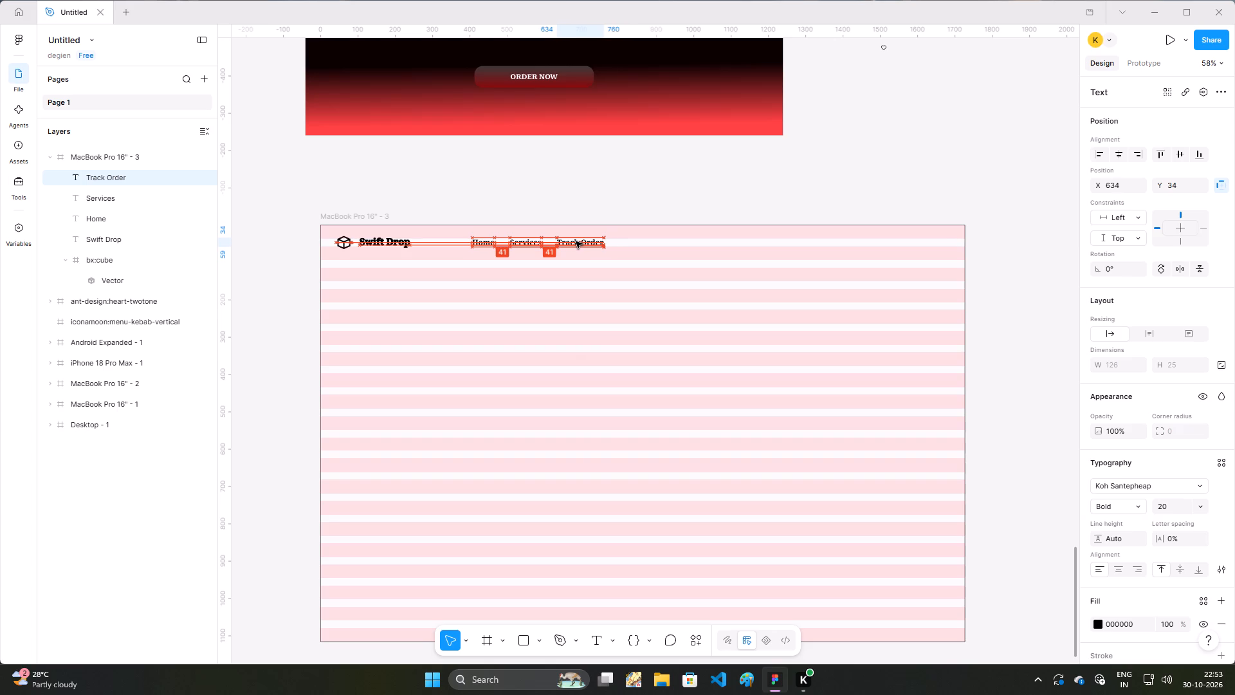
drag(576, 241, 574, 241)
click(590, 203)
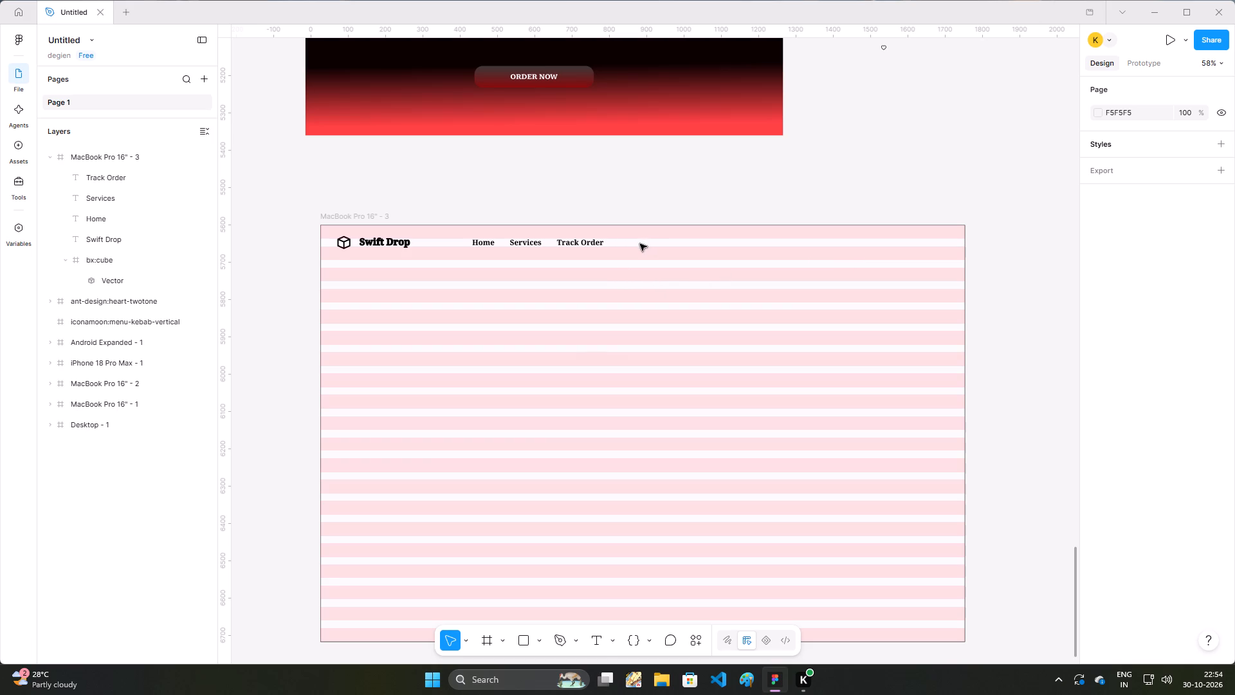
Add an "About" text in the header, to the right of Track Order, at about X 841, Y 49.
key(t)
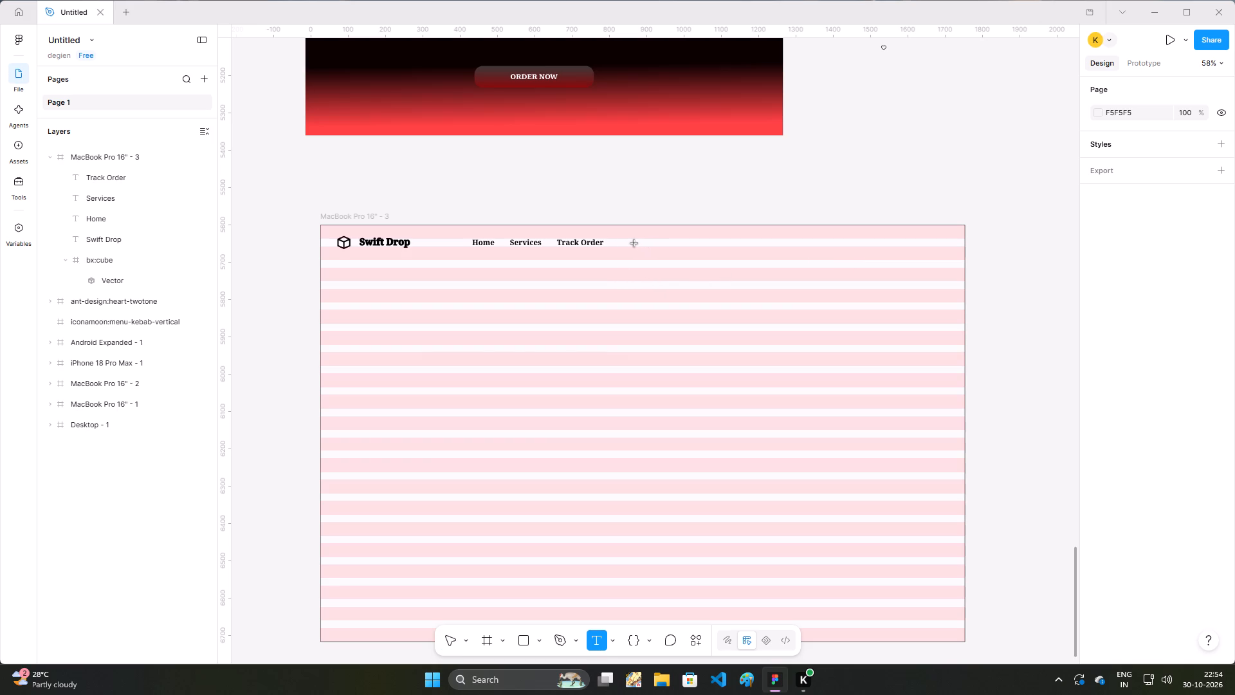
click(634, 243)
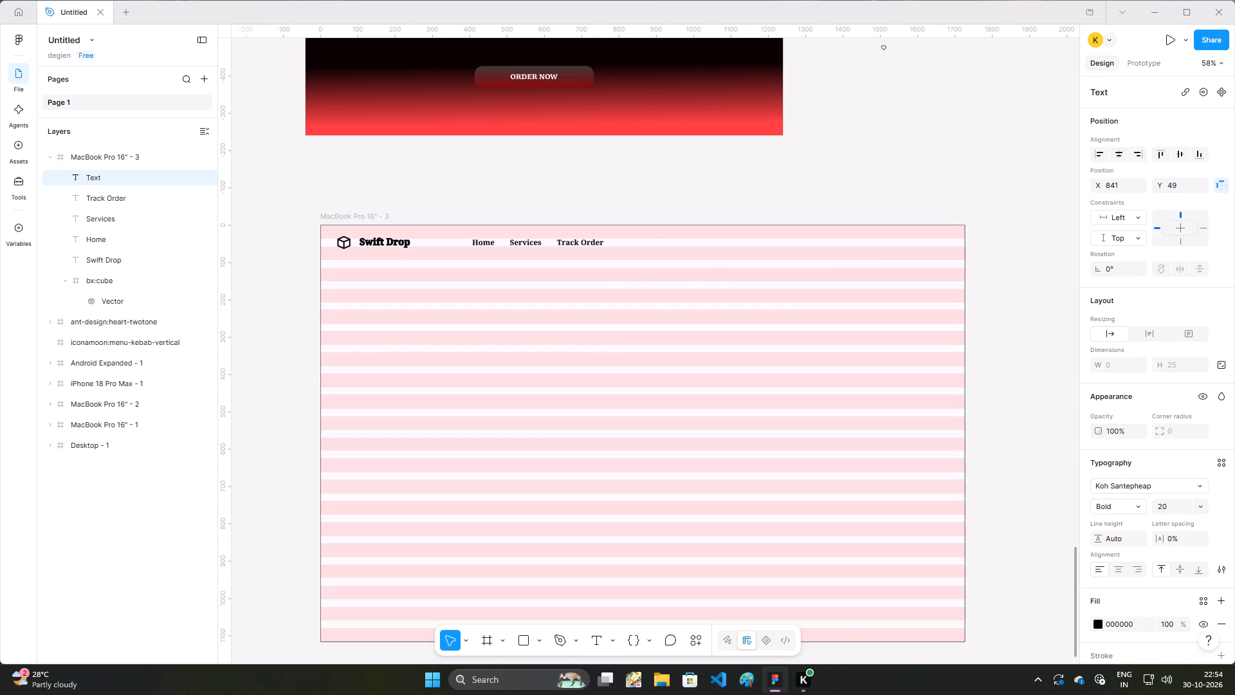
text(ab)
key(BackSpace)
key(BackSpace)
text(AA)
key(BackSpace)
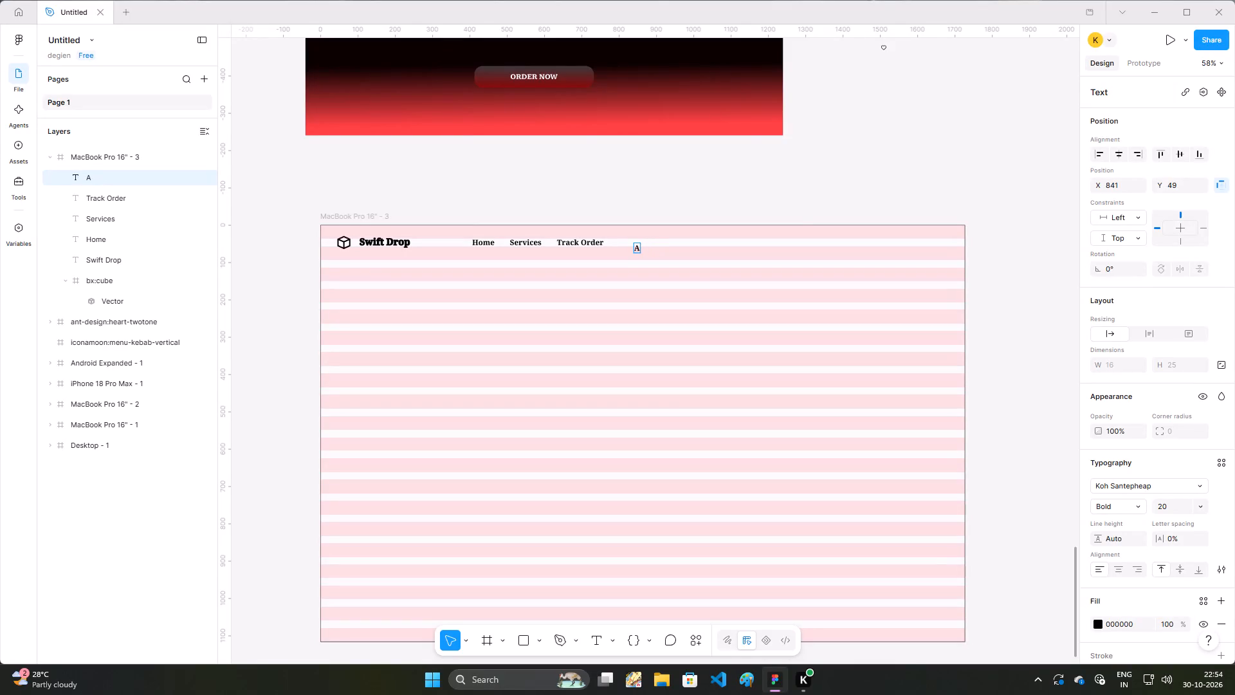
text(bout)
key(space)
click(726, 180)
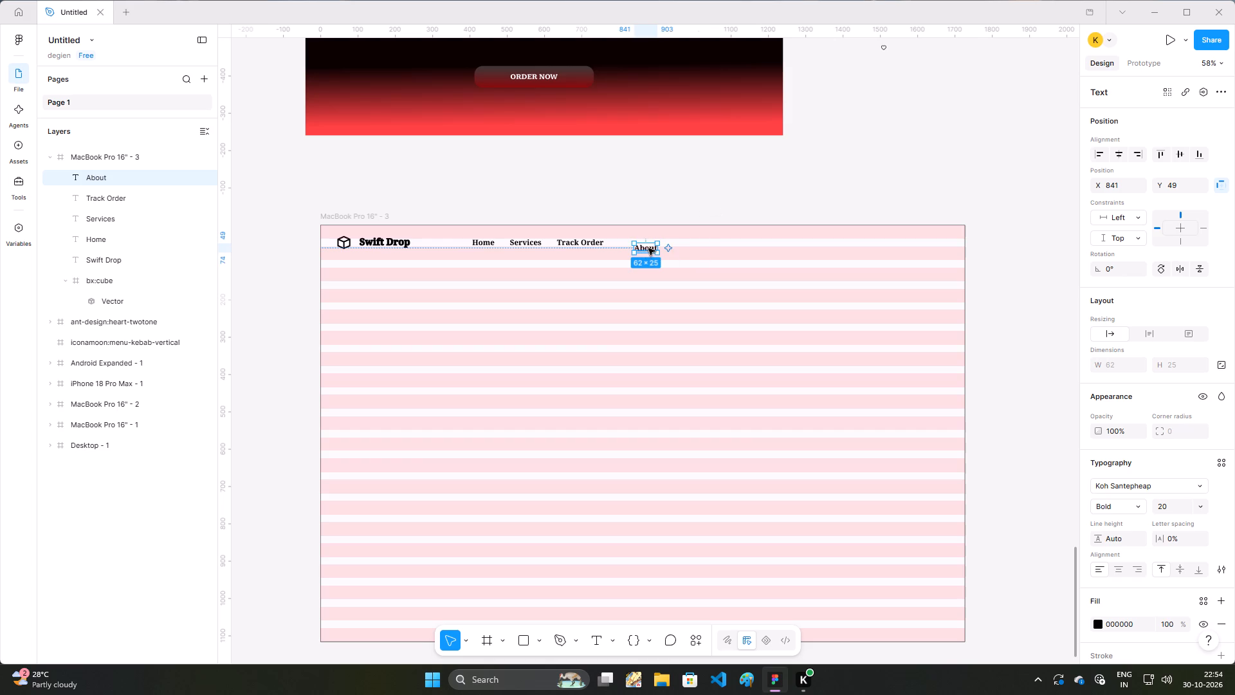
Move the About text level with Track Order and closer to it, at X 809, Y 34, and deselect it.
click(648, 248)
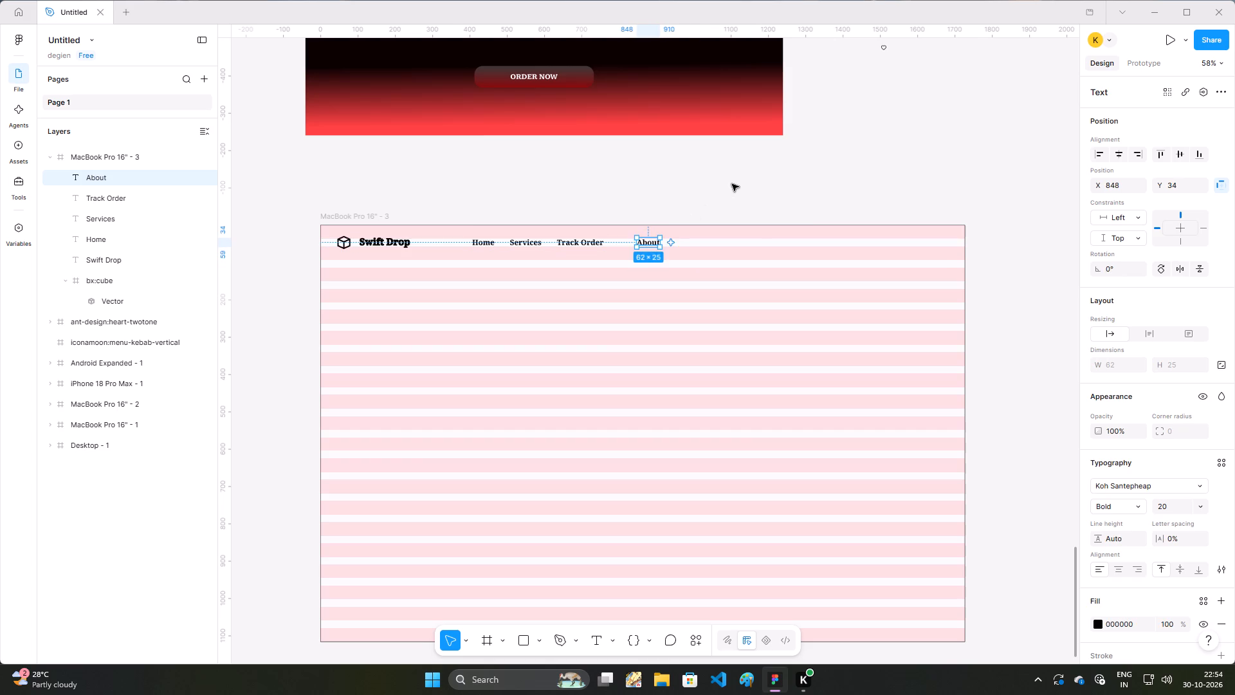
click(732, 184)
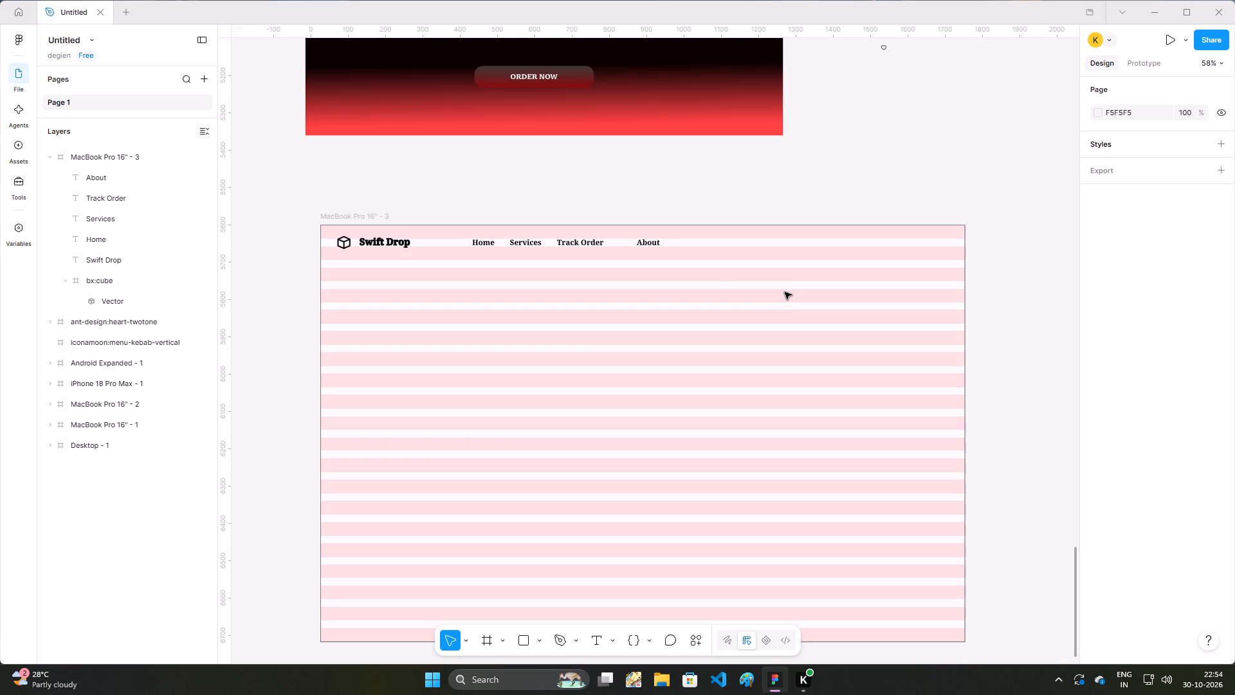
click(649, 243)
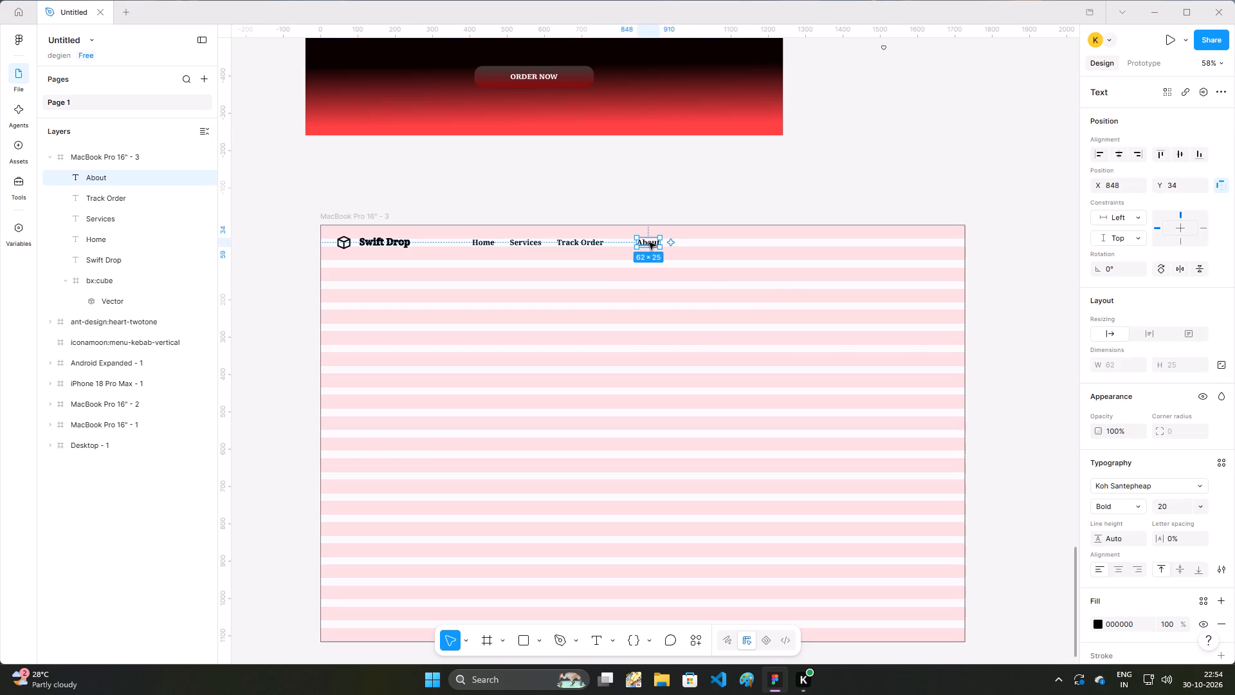
key(Left)
key(Left)
key(Left)
key(Left)
key(Left)
key(Left)
key(Left)
key(Left)
key(Left)
key(Left)
key(Left)
key(Left)
key(Left)
key(Left)
key(Left)
key(Left)
key(Left)
key(Left)
key(Left)
key(Left)
key(Left)
key(Left)
key(Left)
key(Left)
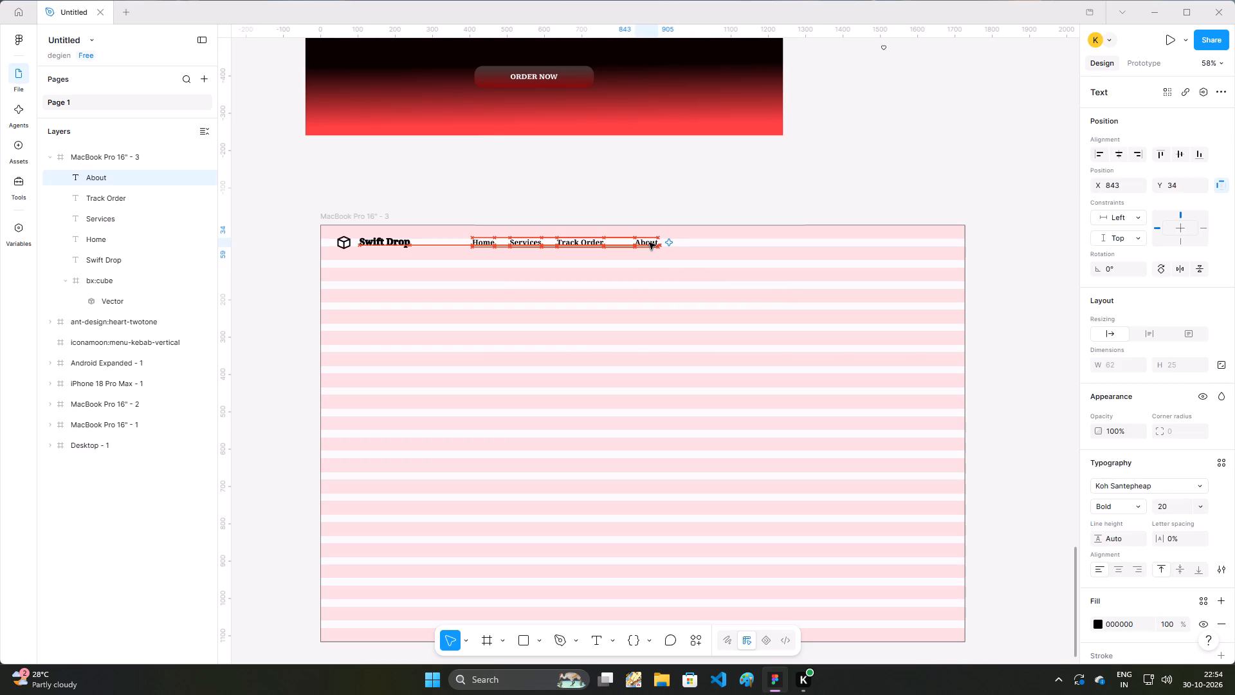
key(Right)
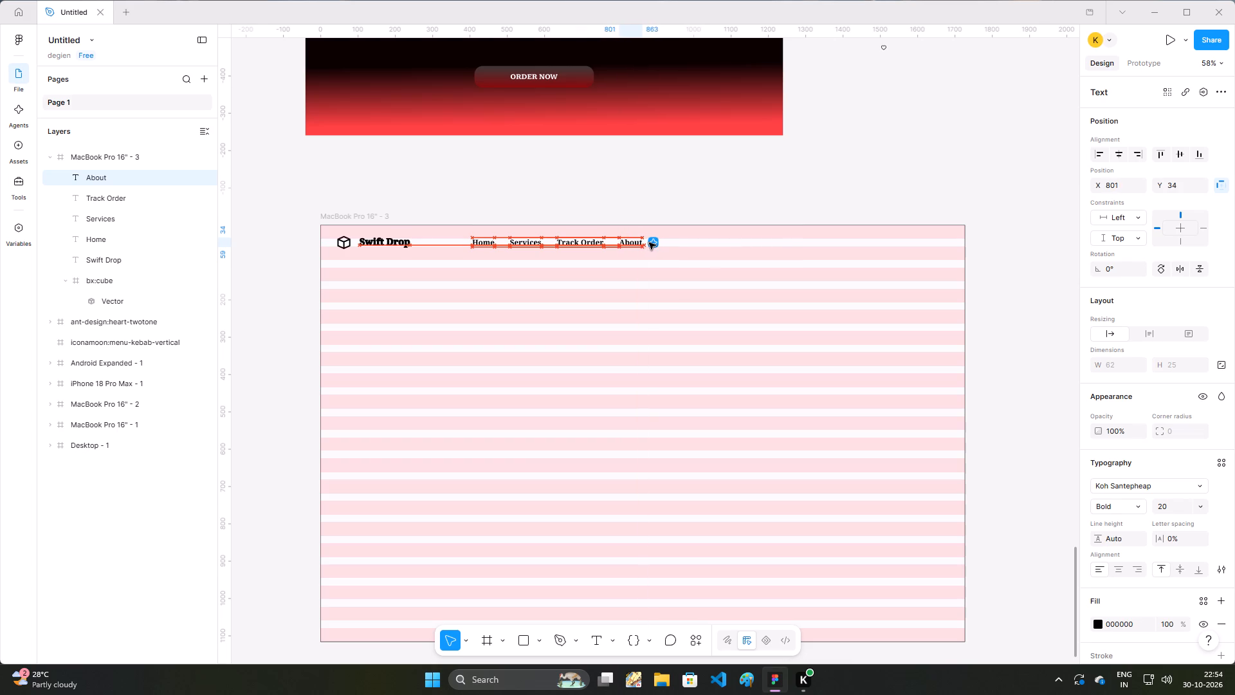
key(Right)
key(Right)
key(Right)
key(Right)
key(Right)
key(Right)
key(Right)
key(Right)
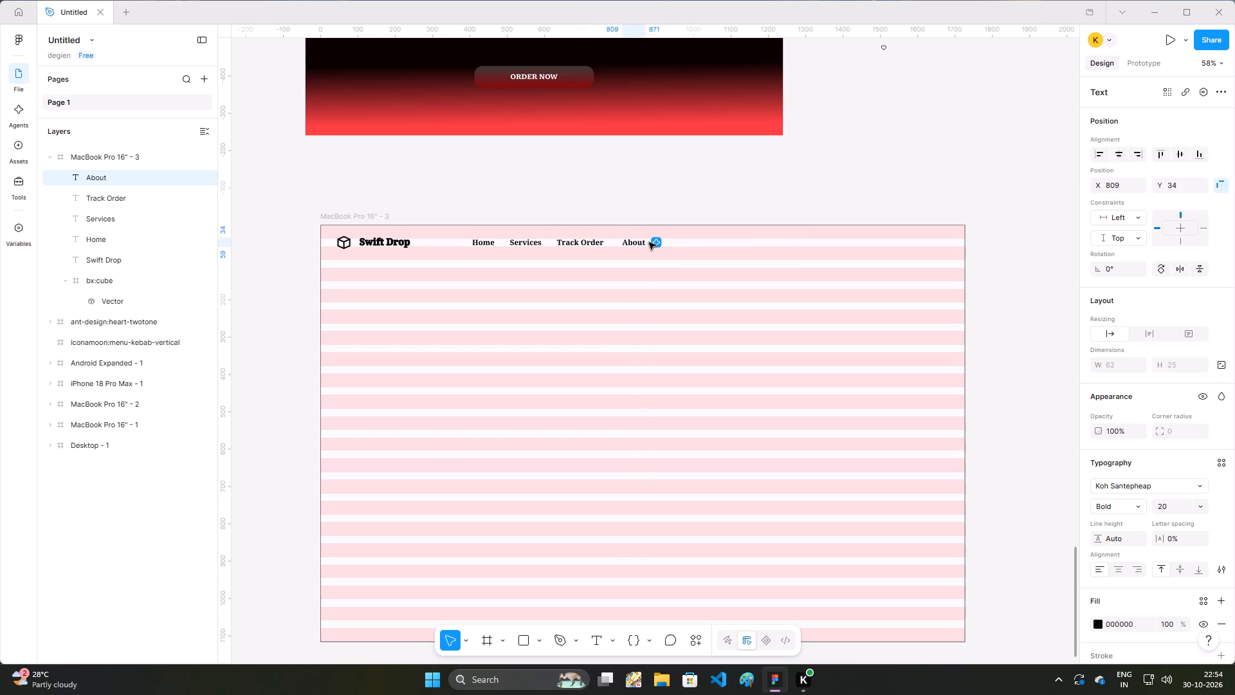
click(673, 167)
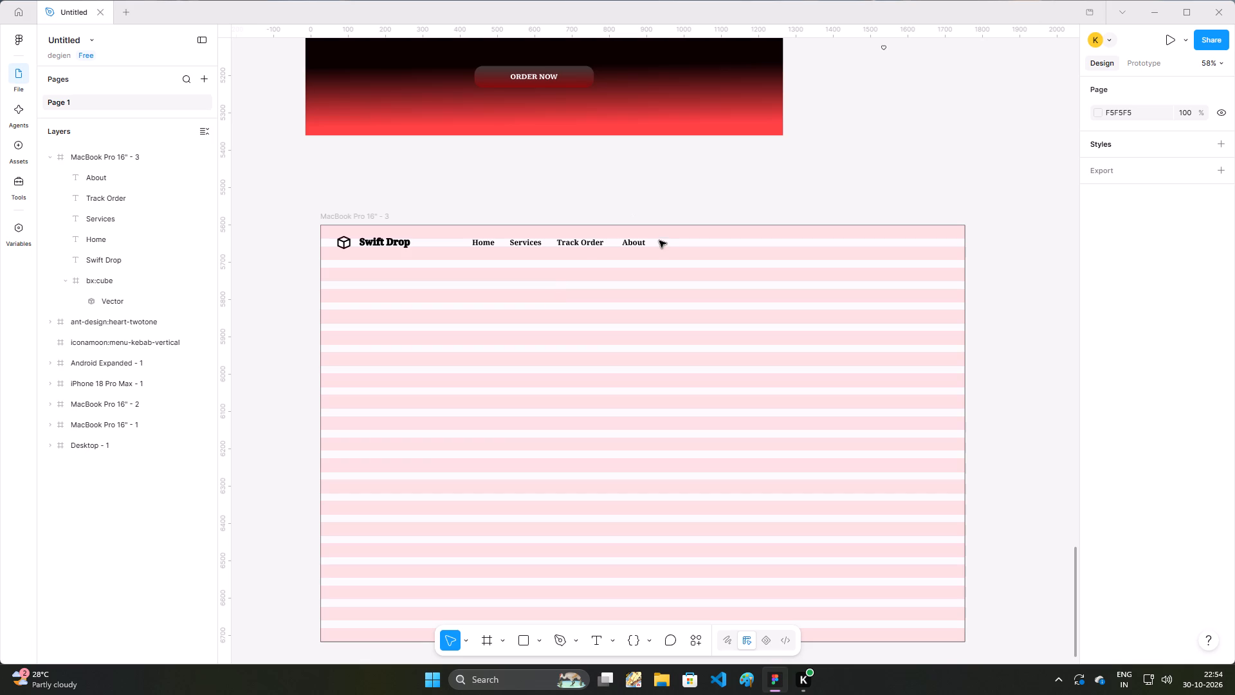
Add a "Contact" text in the header, to the right of About, at about X 927, Y 33.
key(t)
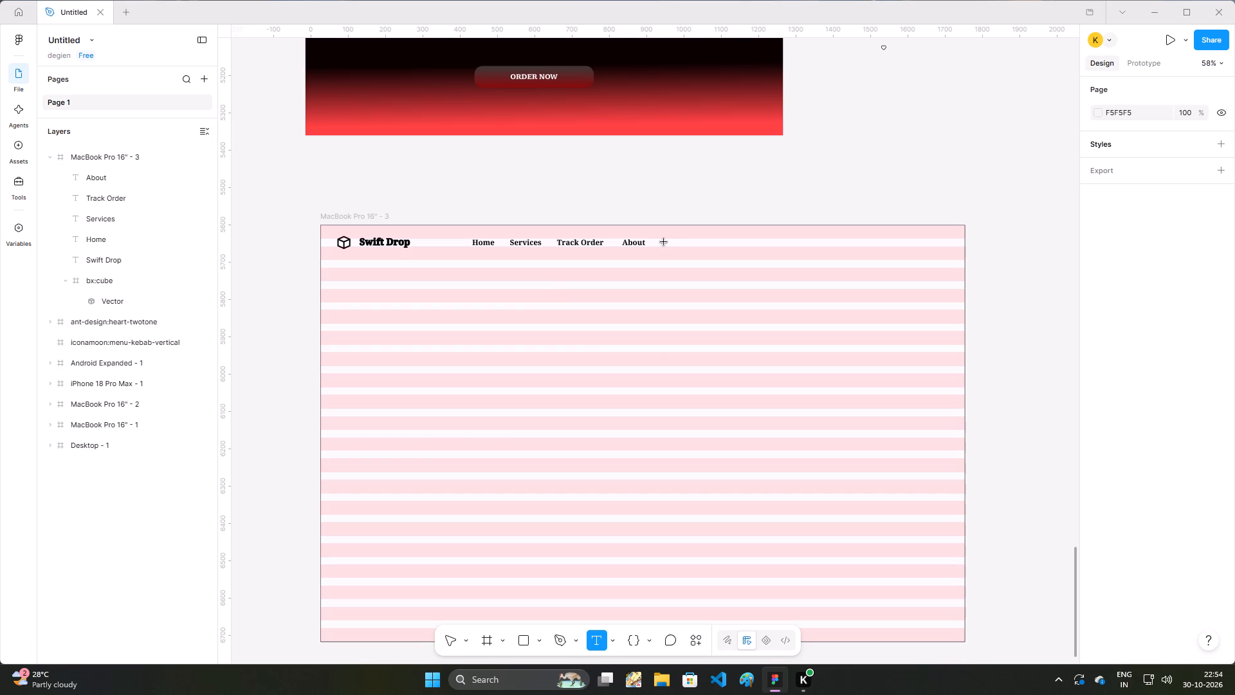
click(666, 237)
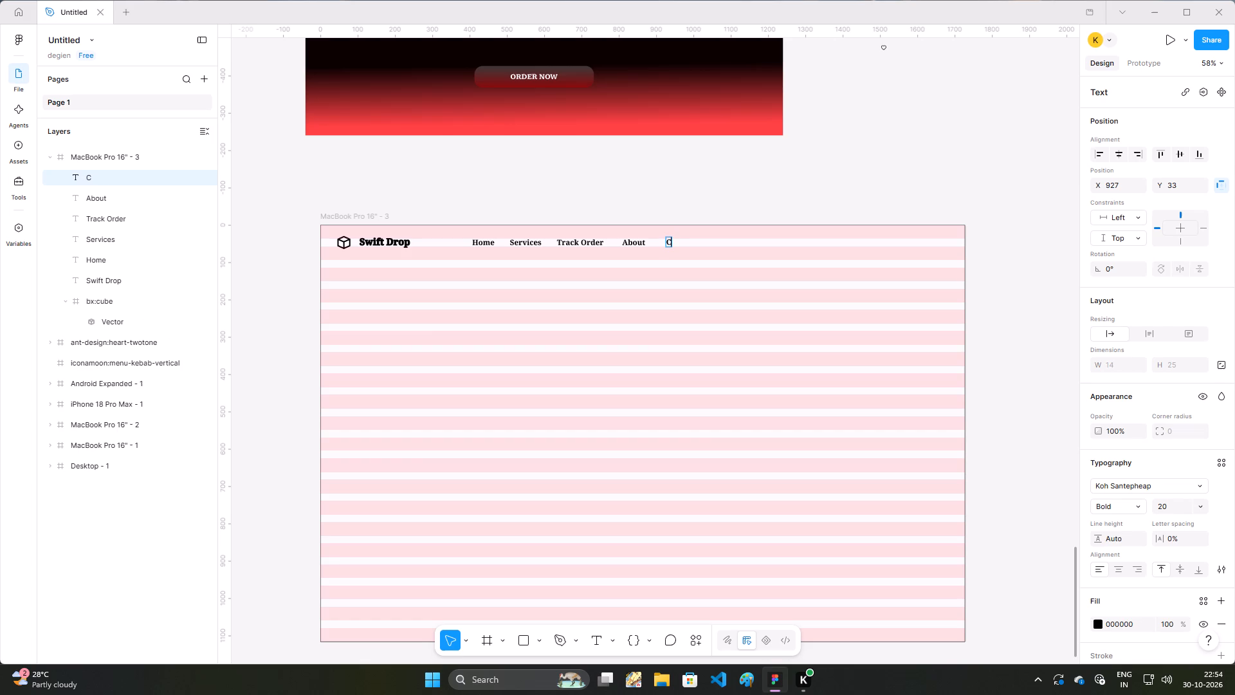
text(on)
text(tact)
key(space)
click(734, 182)
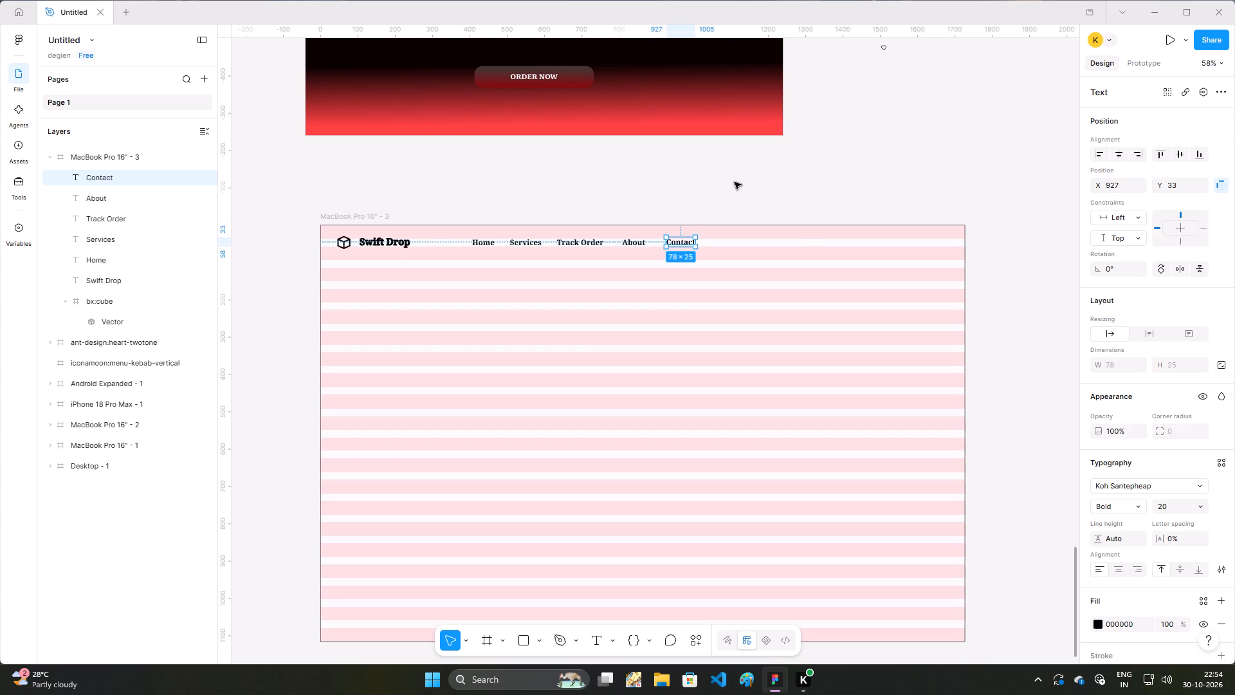
click(780, 292)
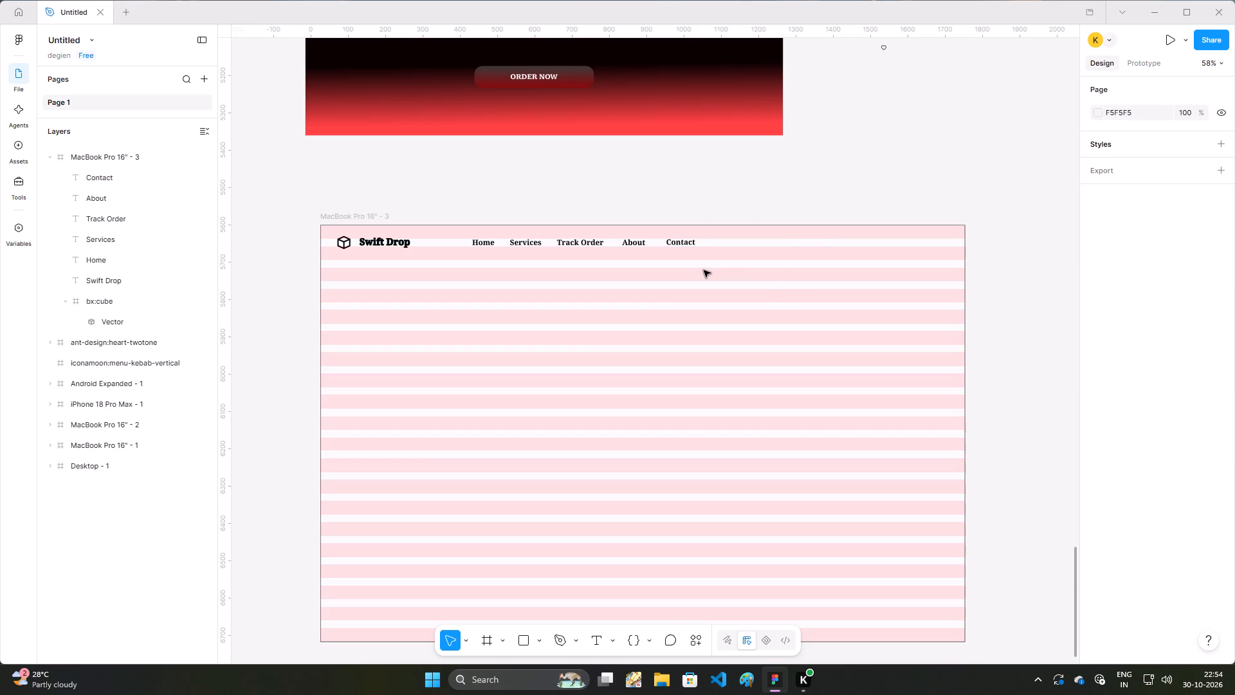
Nudge the Contact text level with the other navigation texts, to X 925, Y 34, and deselect it.
click(690, 244)
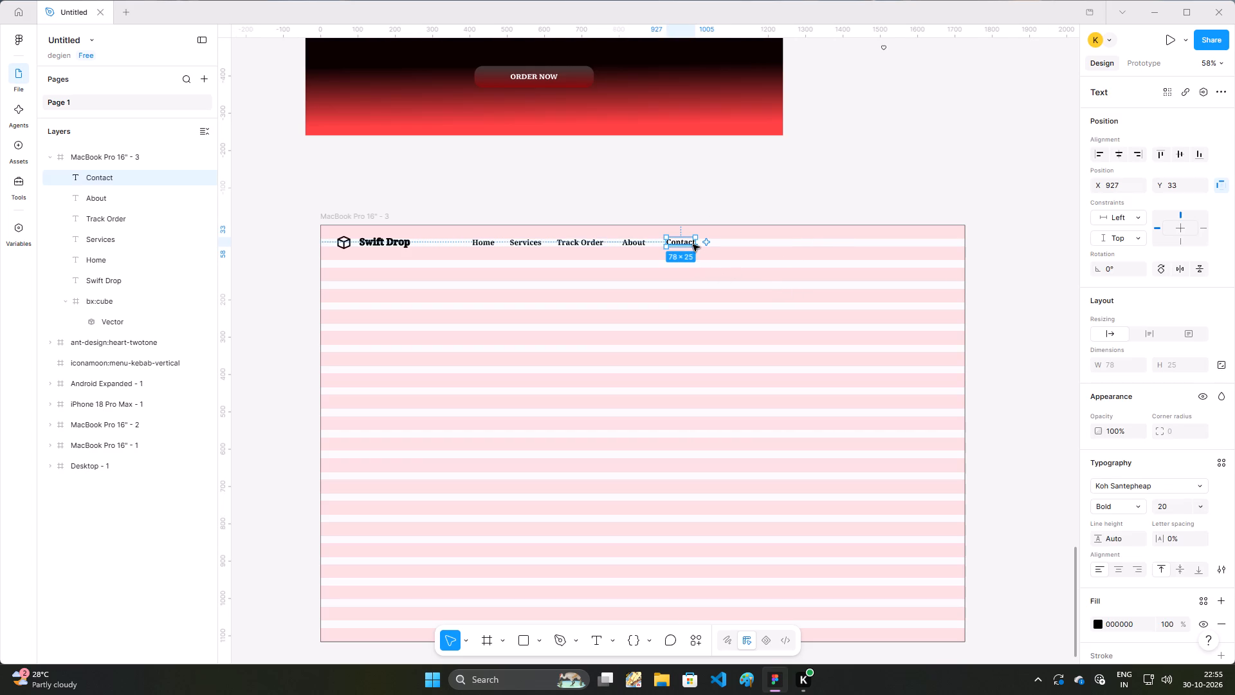
key(Left)
key(Left)
key(Down)
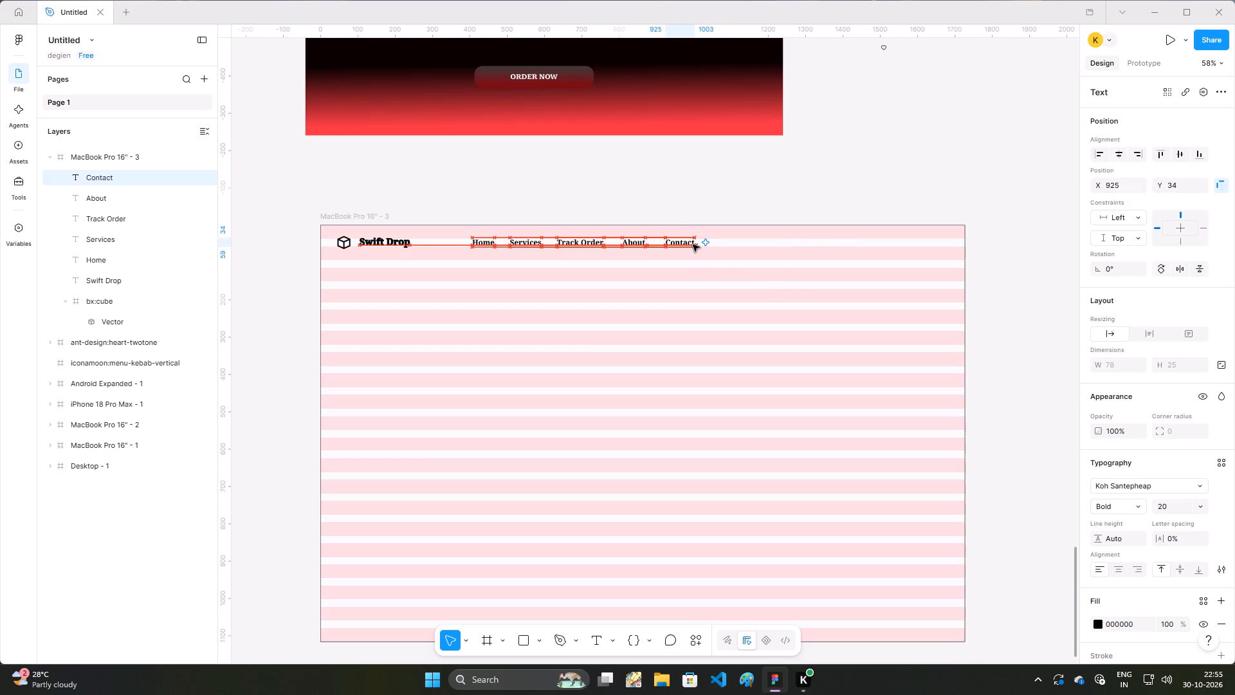
key(Down)
key(Up)
click(690, 212)
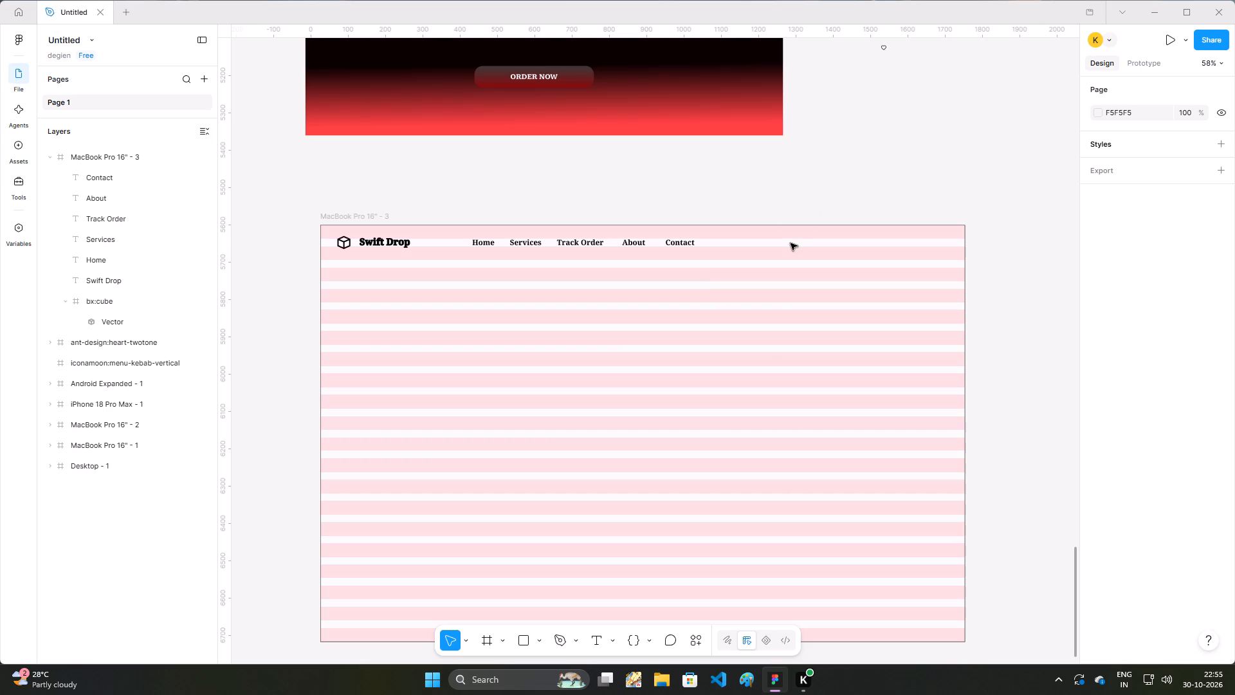
Draw a rectangle about 416 × 31 in the header, to the right of the Contact text.
key(r)
drag(763, 239, 764, 238)
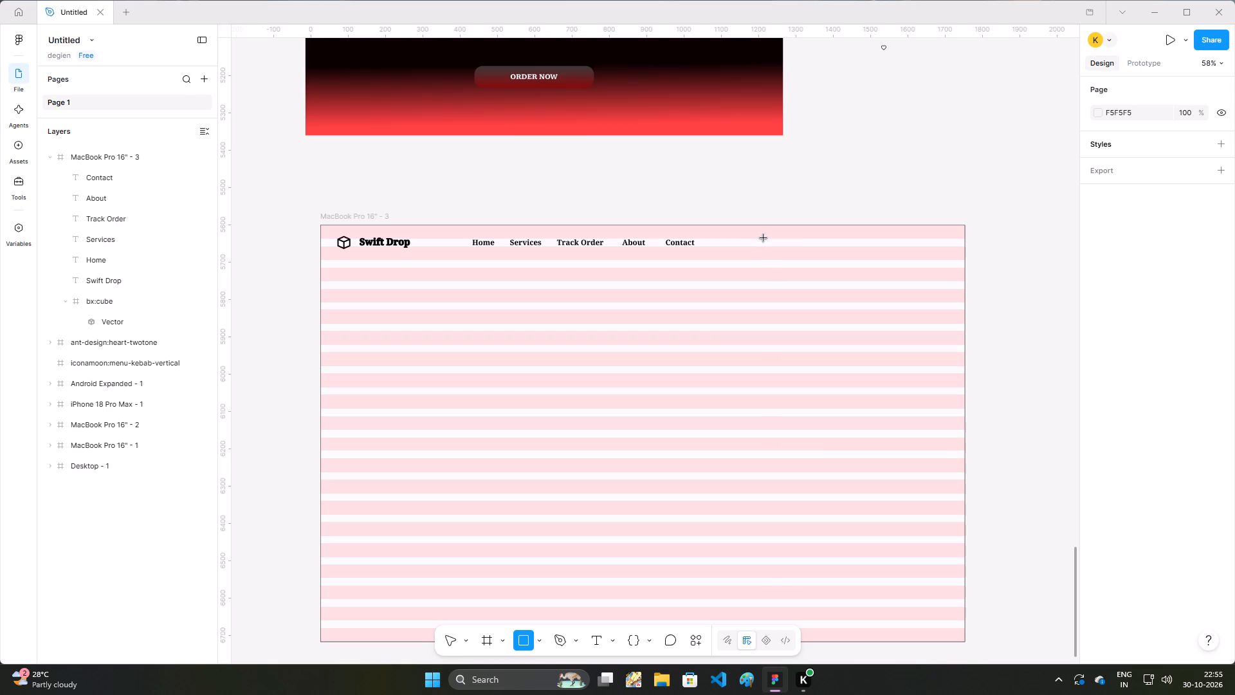
drag(764, 238, 893, 246)
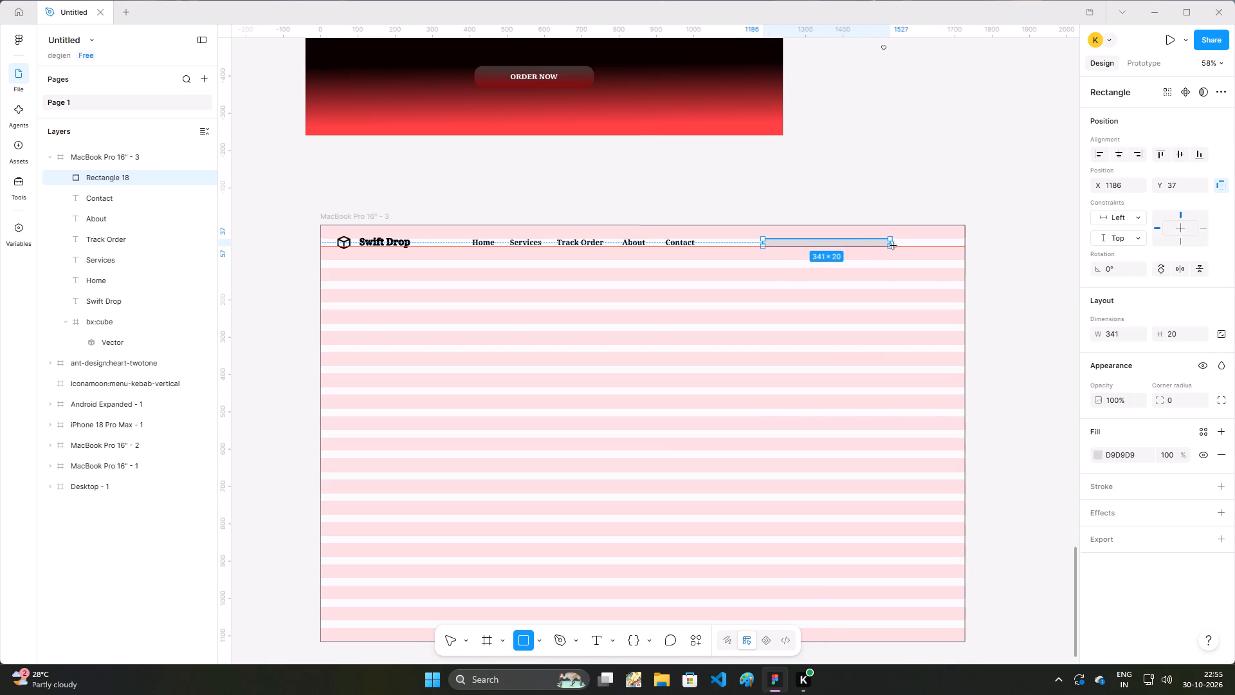
drag(893, 246, 916, 249)
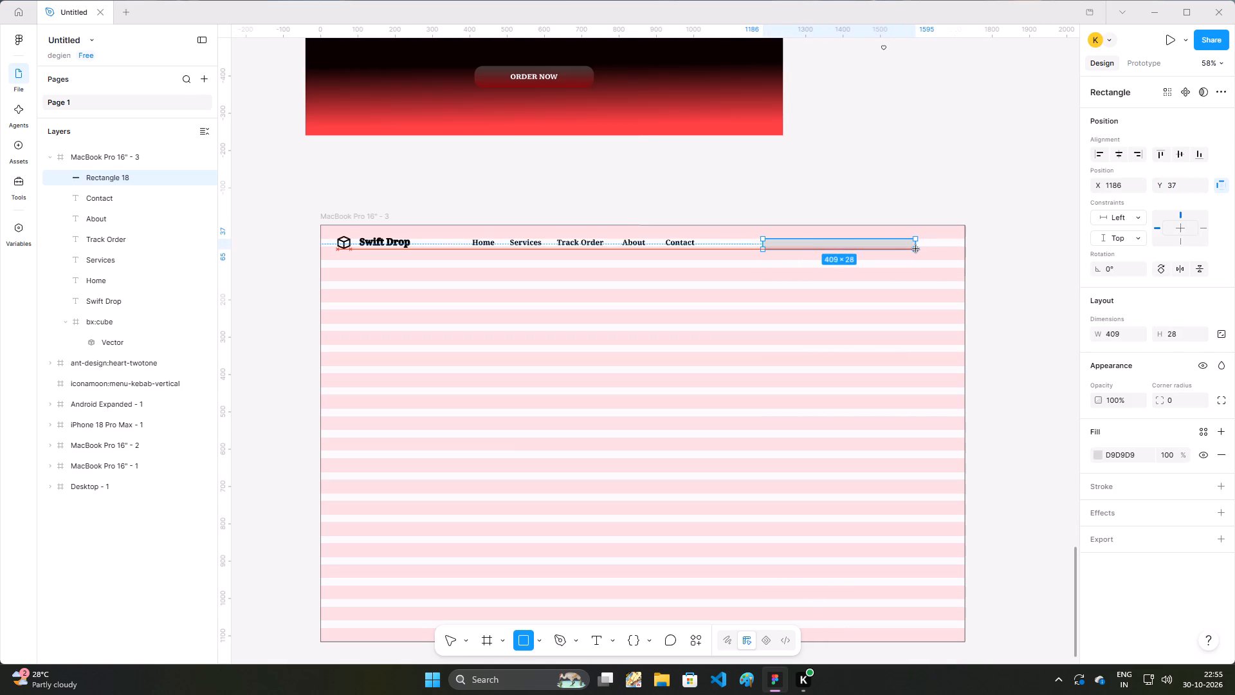
drag(916, 249, 918, 251)
Move the header rectangle up to about X 1184, Y 23 and extend its height to about 42.
click(820, 245)
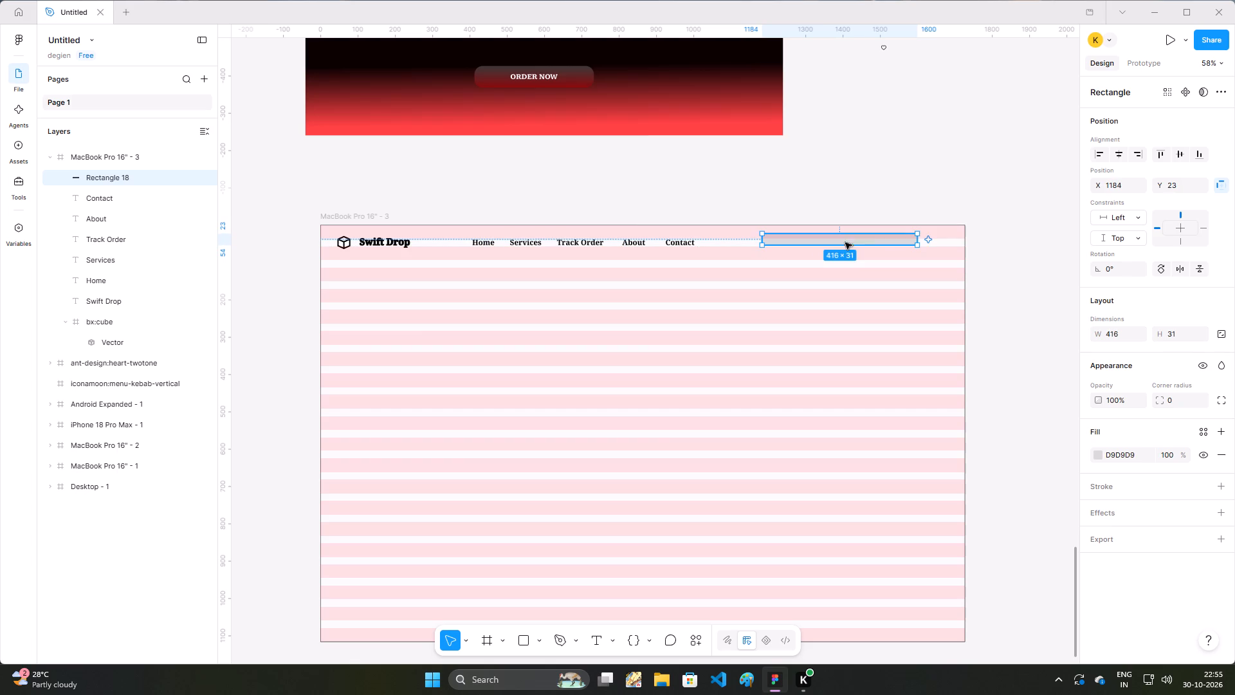
click(901, 246)
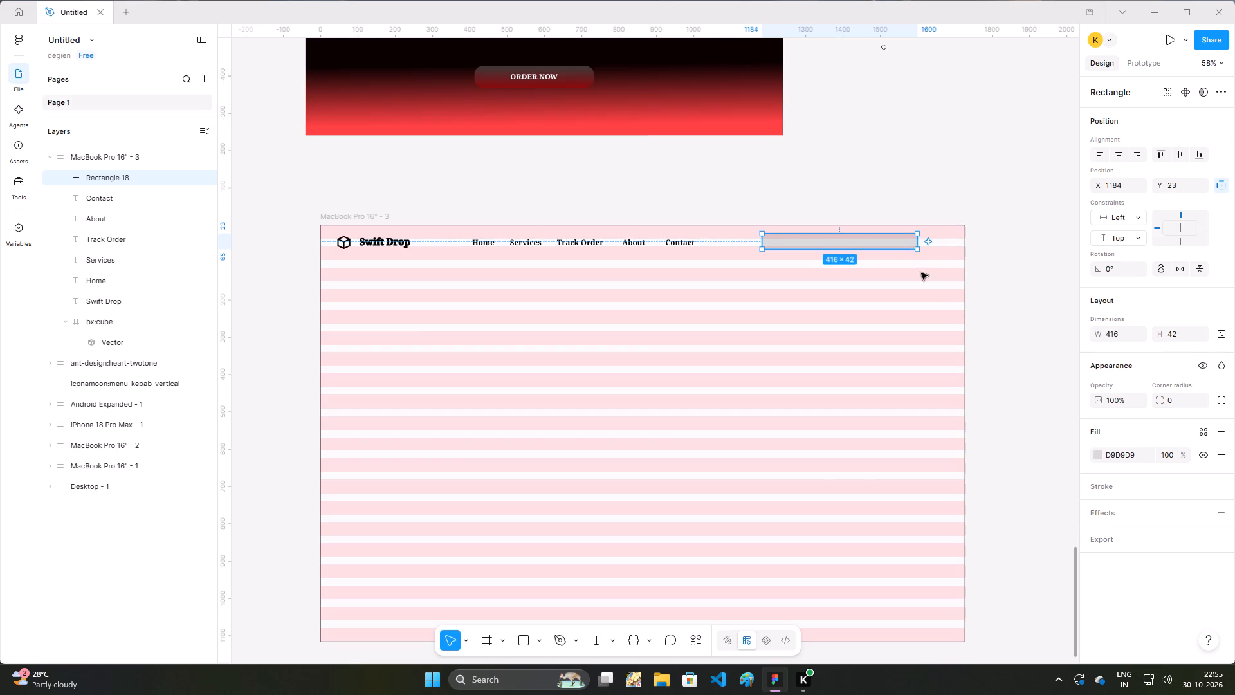
click(925, 297)
Set the header rectangle's corner radius to 25.
click(870, 246)
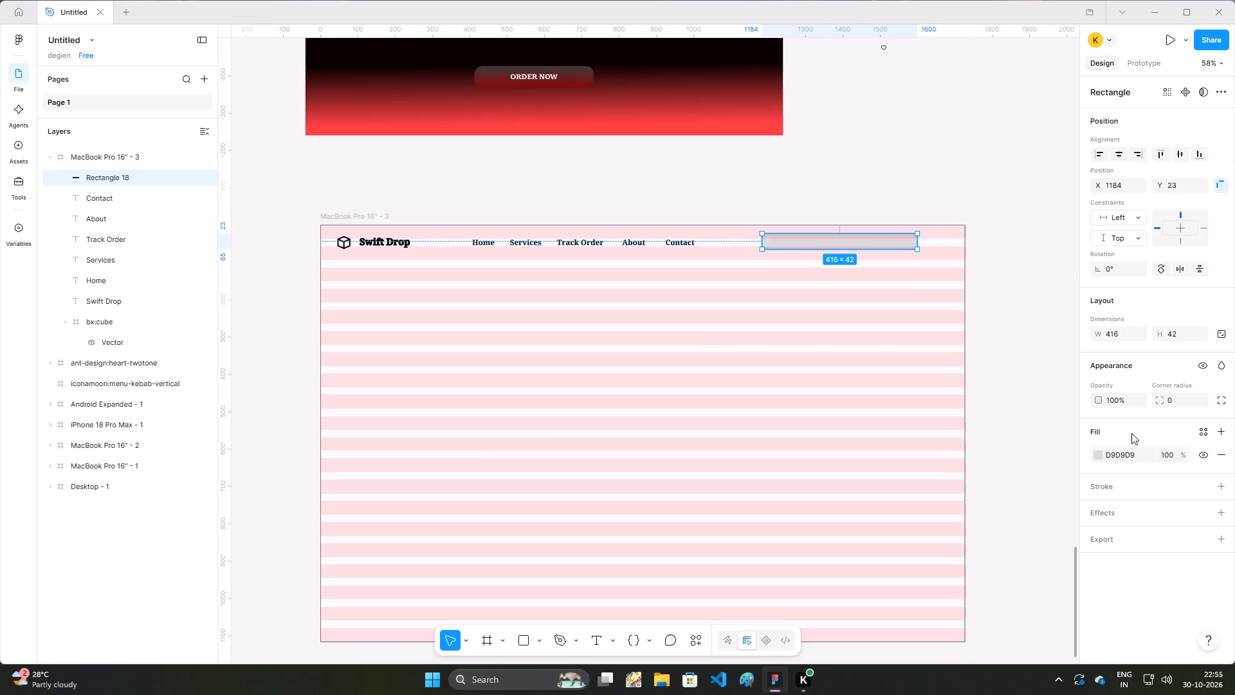
click(1171, 398)
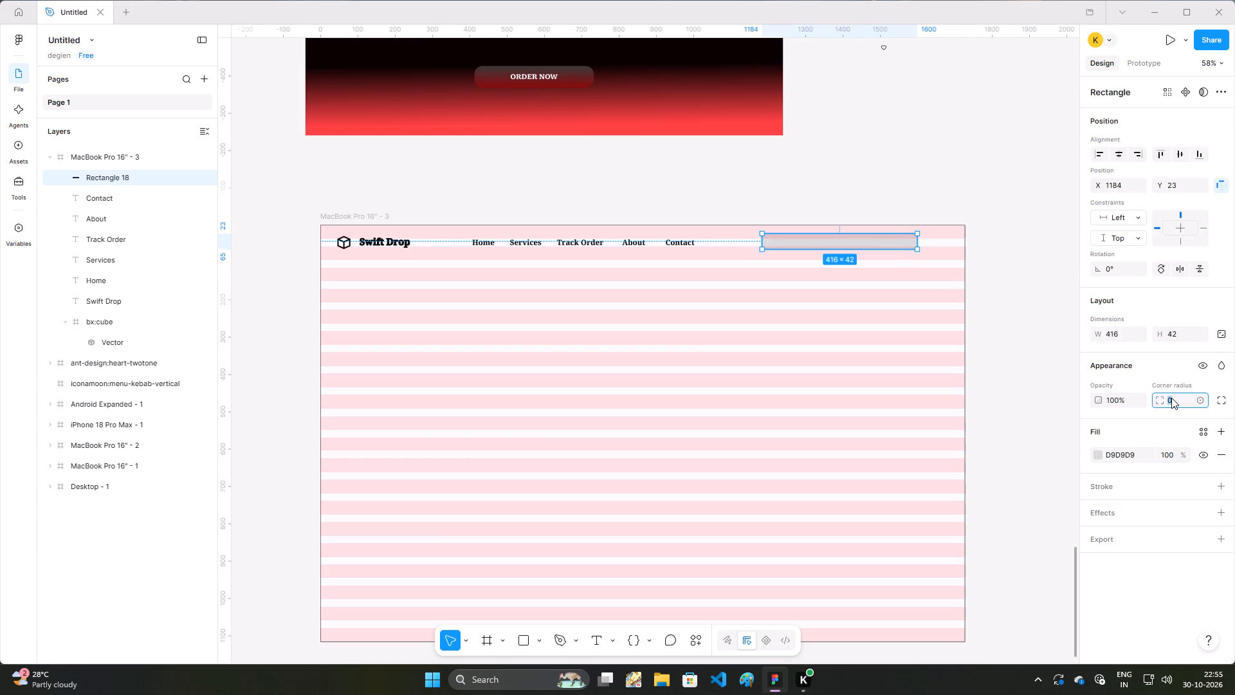
text(25)
key(Return)
click(852, 242)
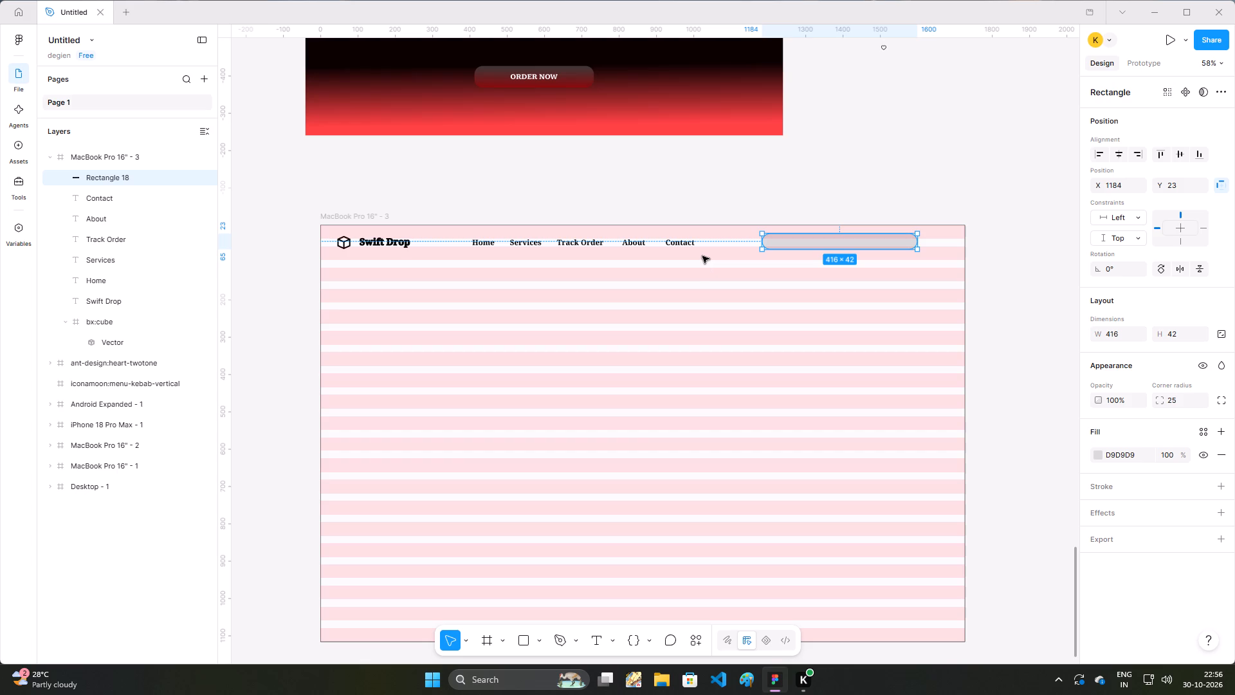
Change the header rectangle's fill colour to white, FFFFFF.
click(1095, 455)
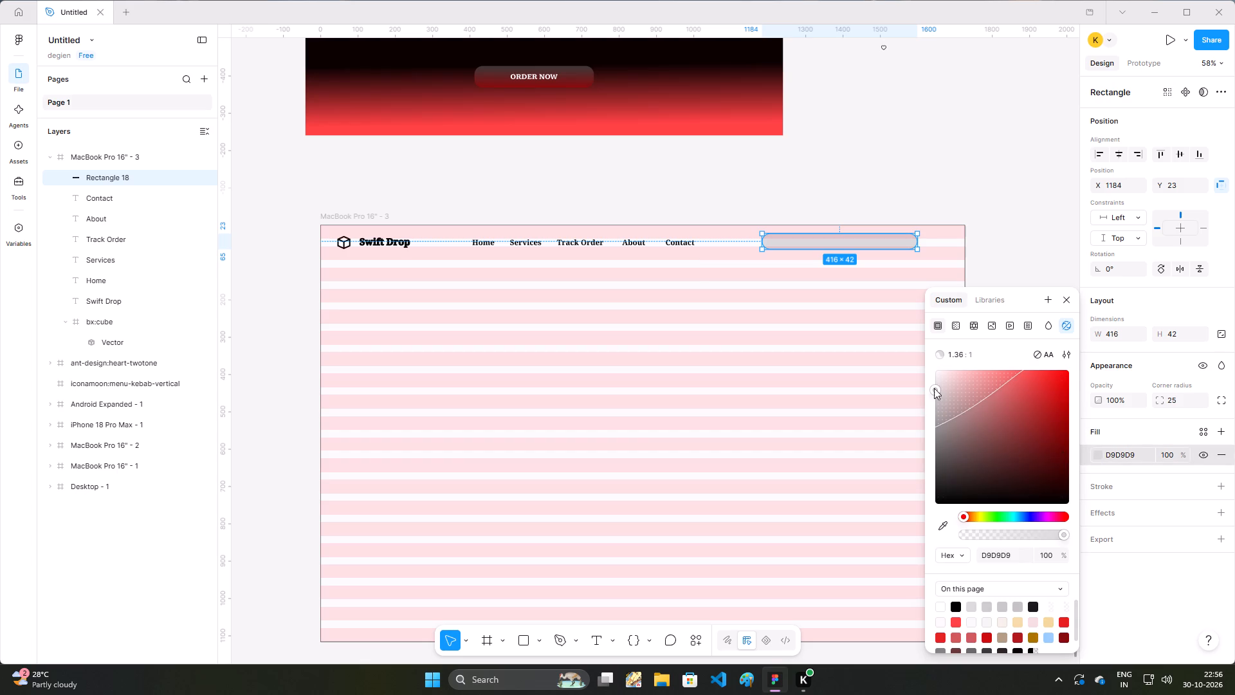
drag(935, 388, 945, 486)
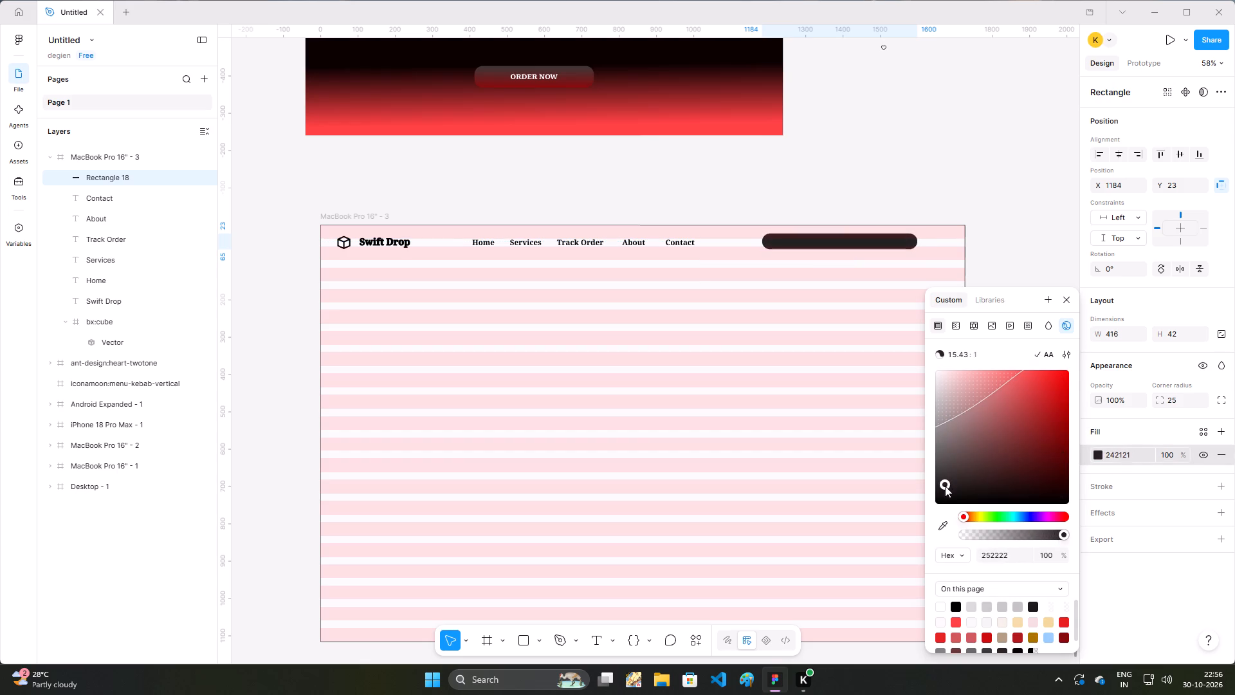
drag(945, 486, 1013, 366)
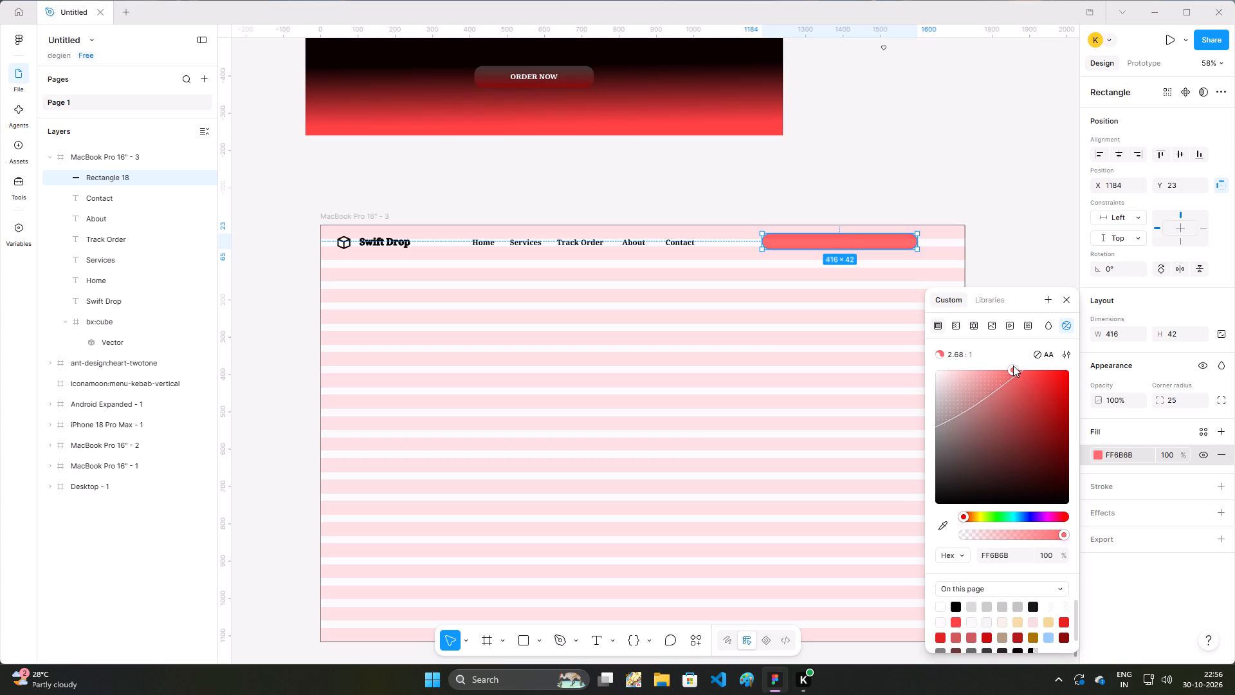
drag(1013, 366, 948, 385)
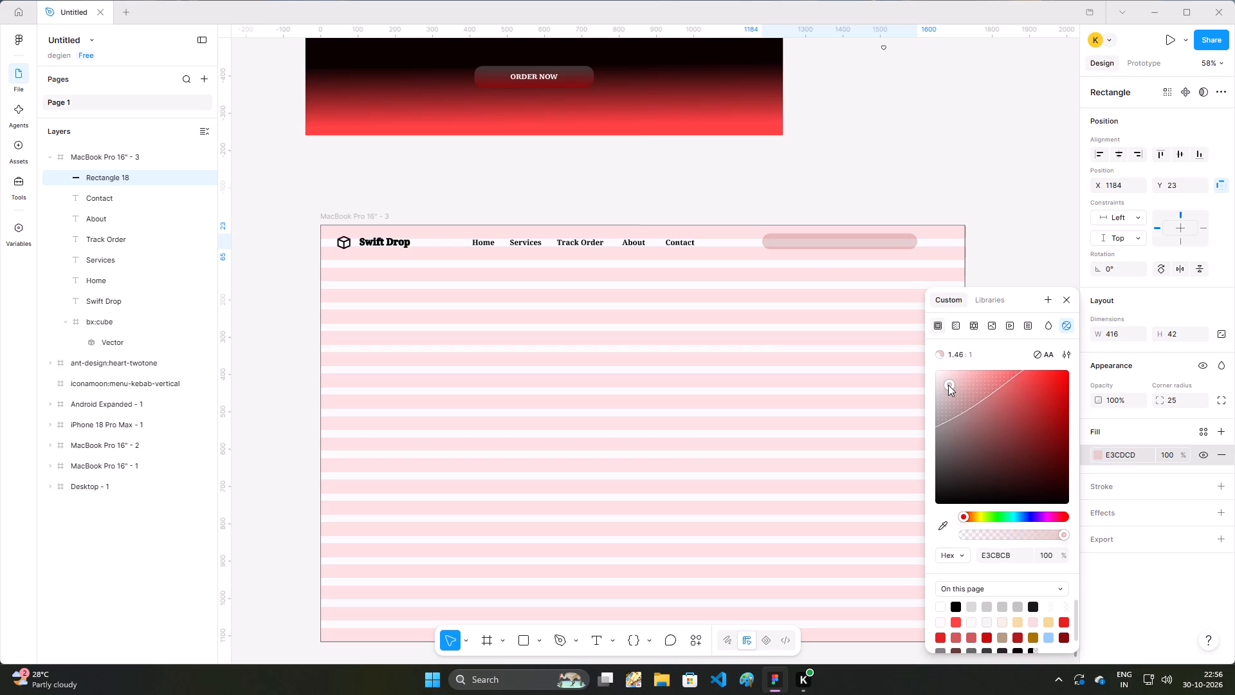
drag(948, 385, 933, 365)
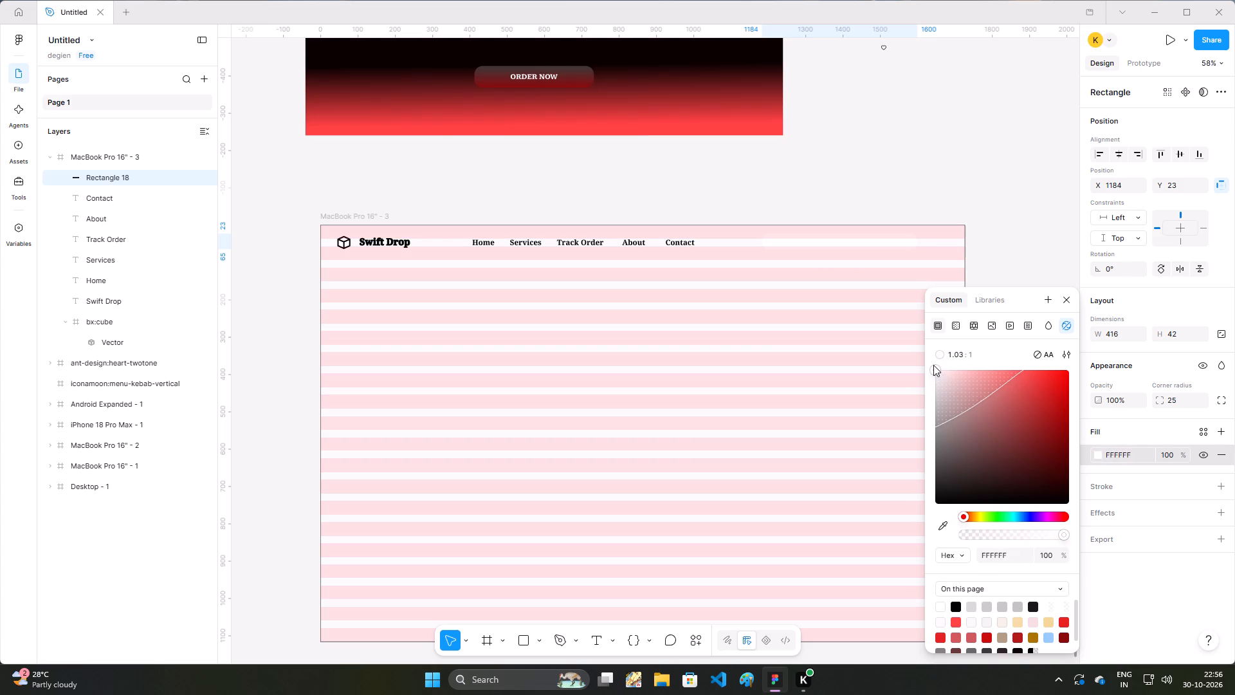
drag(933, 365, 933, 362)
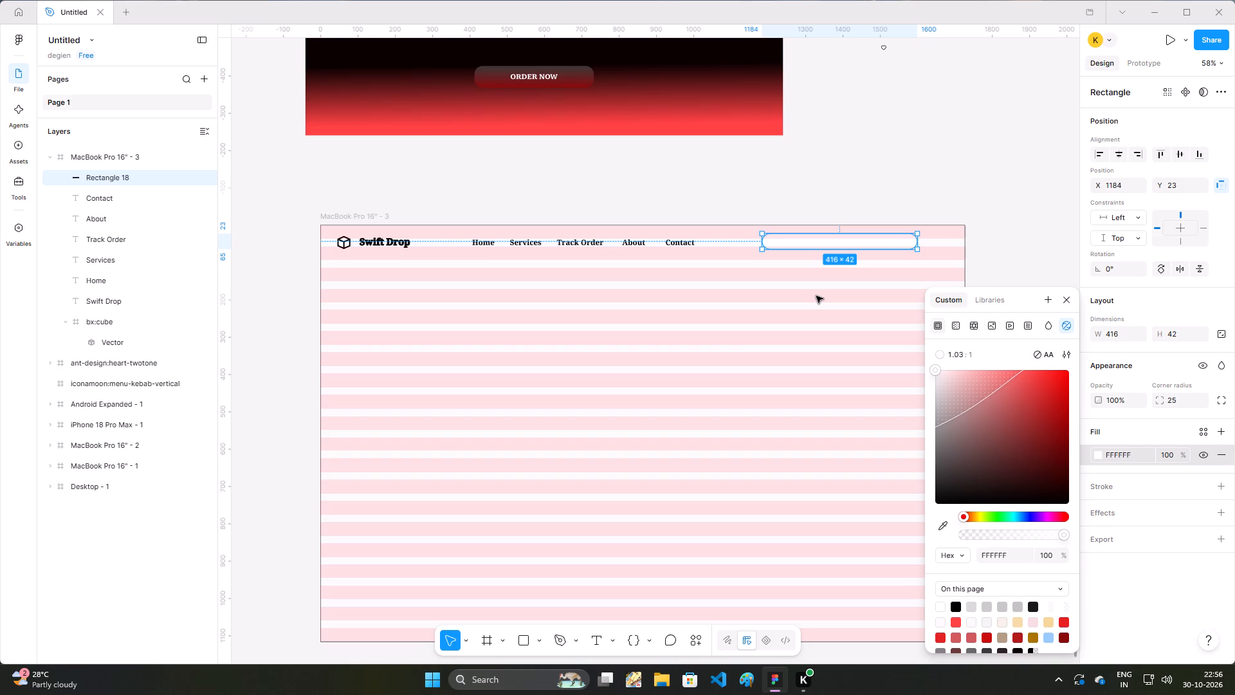
Delete the rounded rectangle beside the Contact text in the header.
click(834, 239)
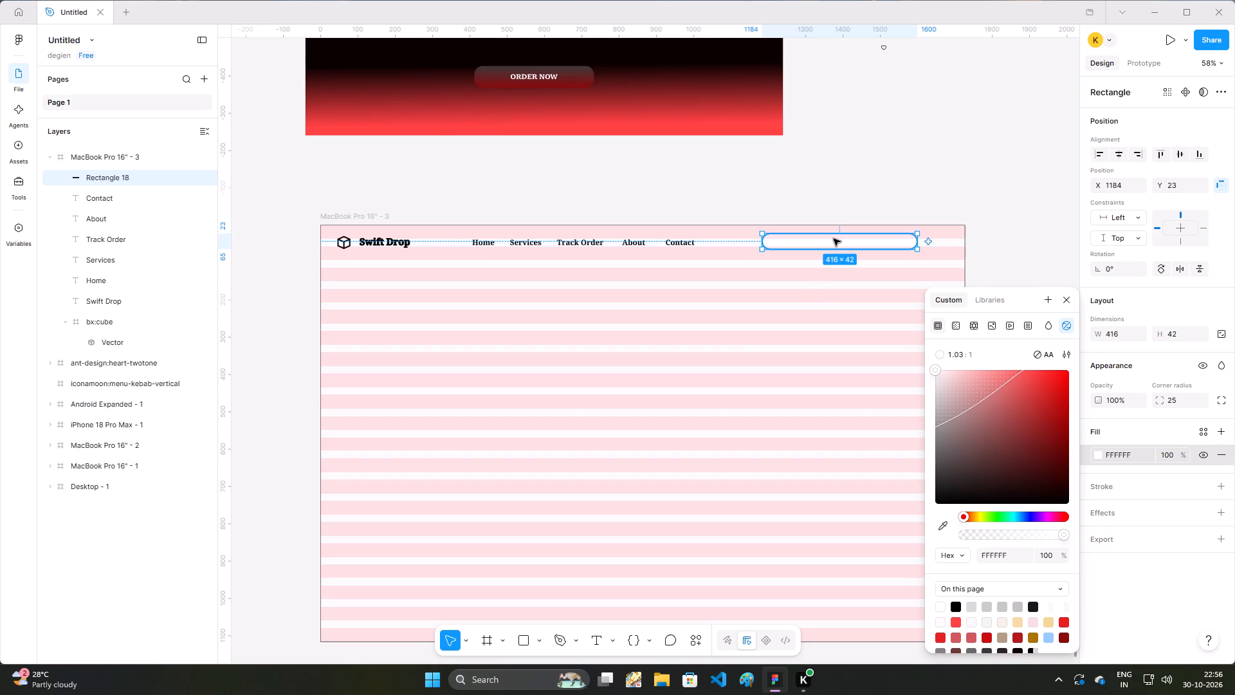
key(Delete)
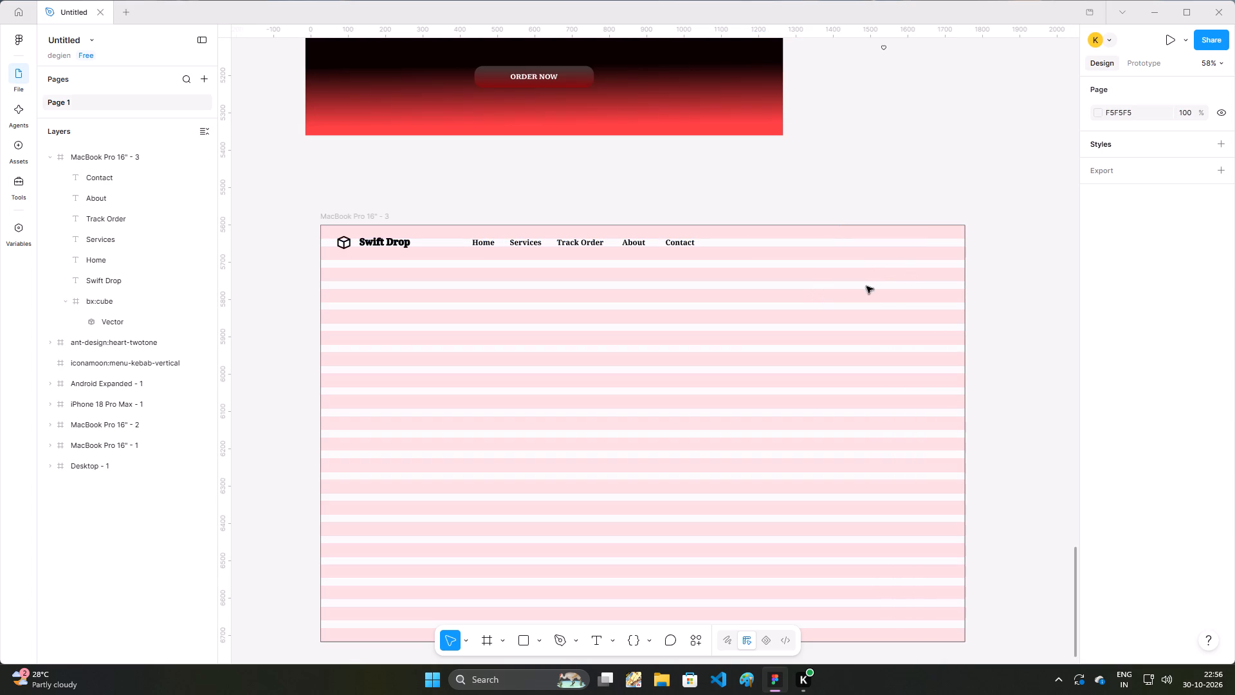
click(760, 429)
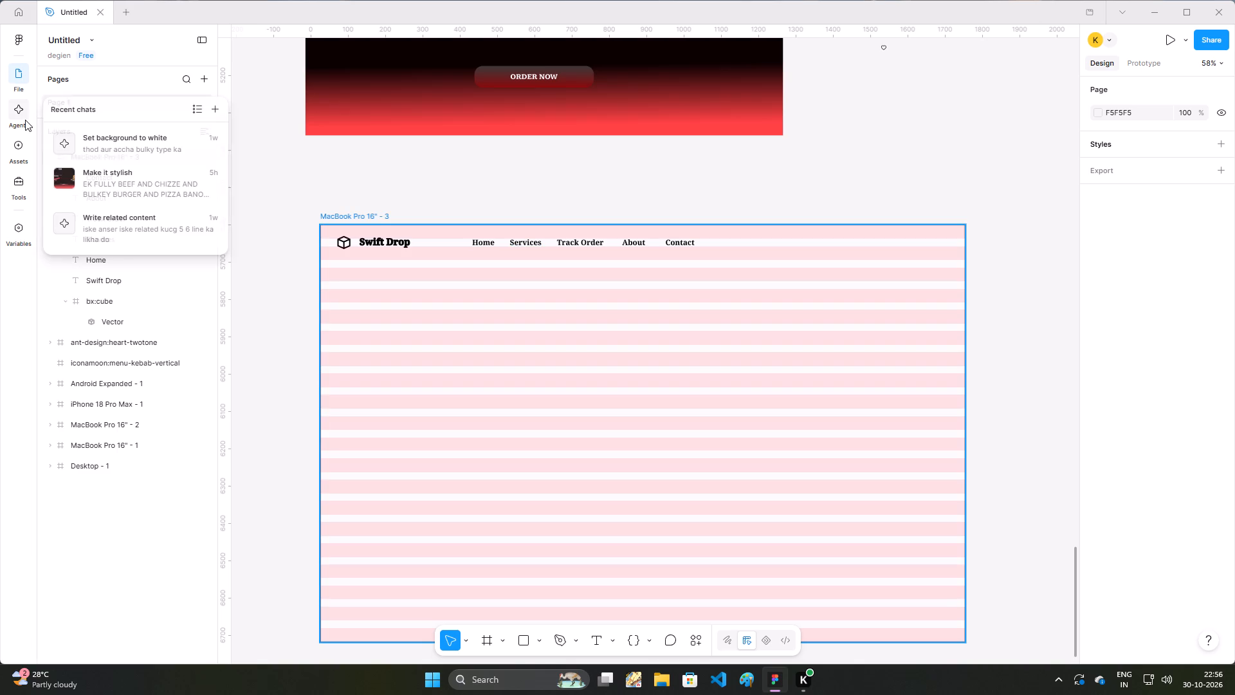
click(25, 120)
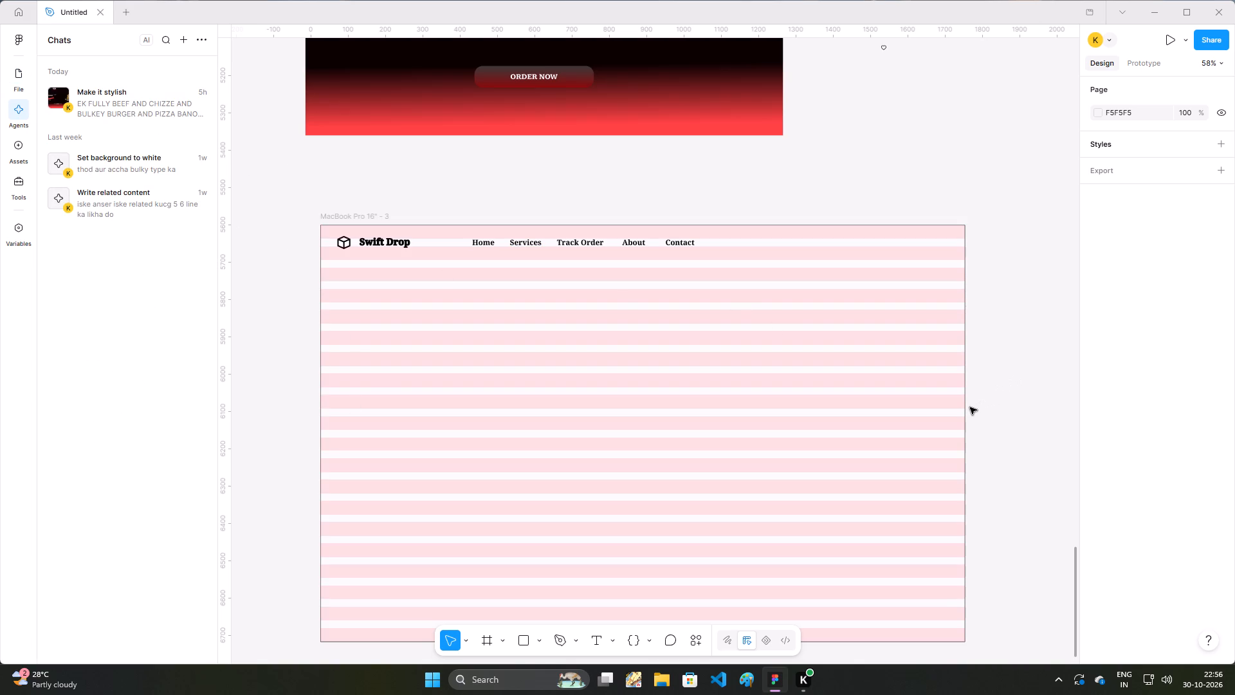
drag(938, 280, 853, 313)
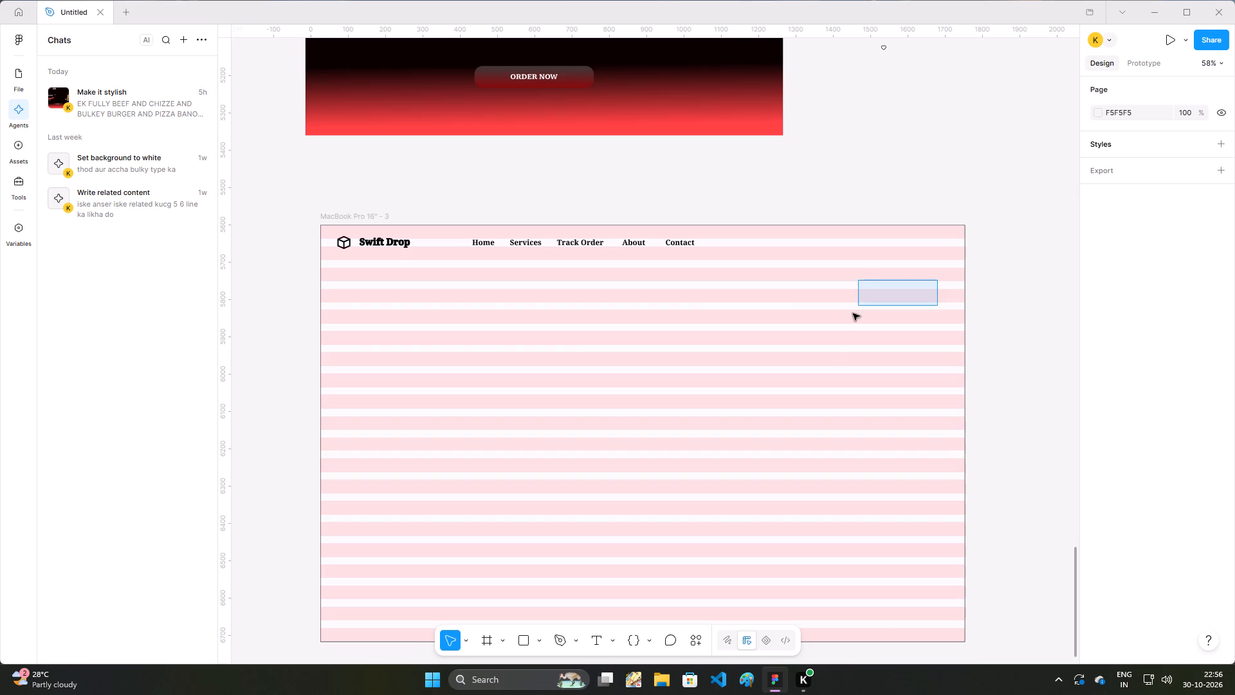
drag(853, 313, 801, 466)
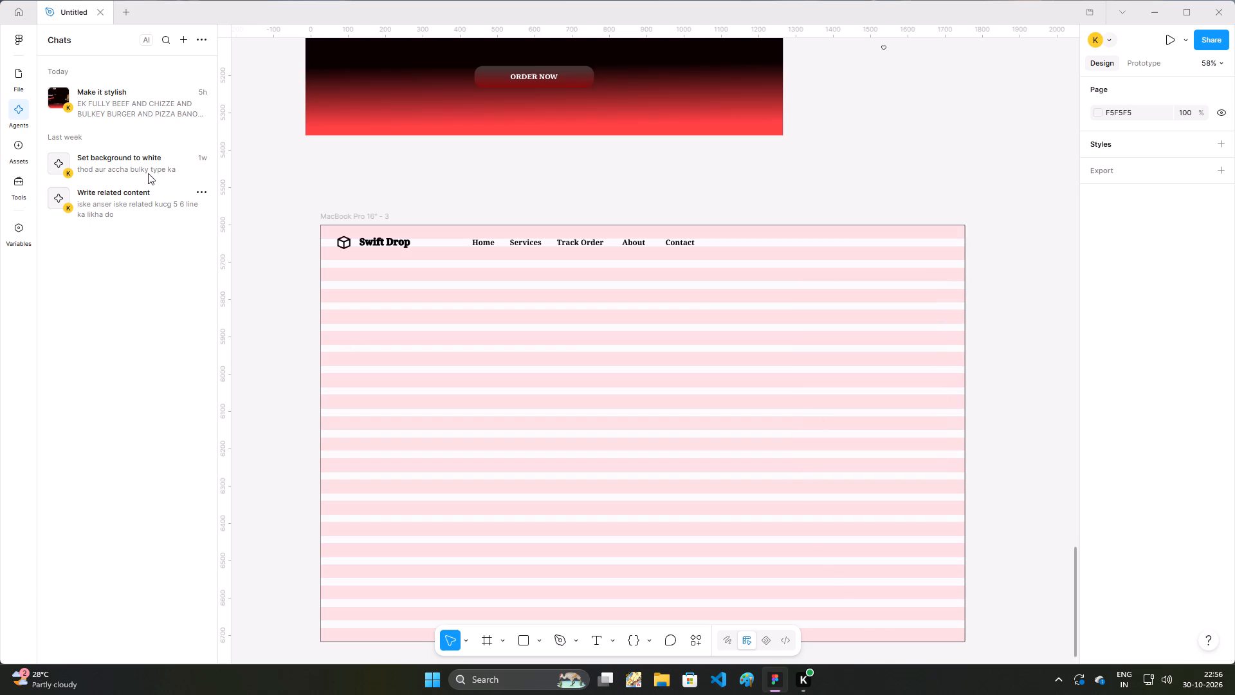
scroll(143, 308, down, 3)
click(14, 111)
Draw a large rectangle about 599 × 476 in the right half of the MacBook Pro 16" - 3 frame.
key(f)
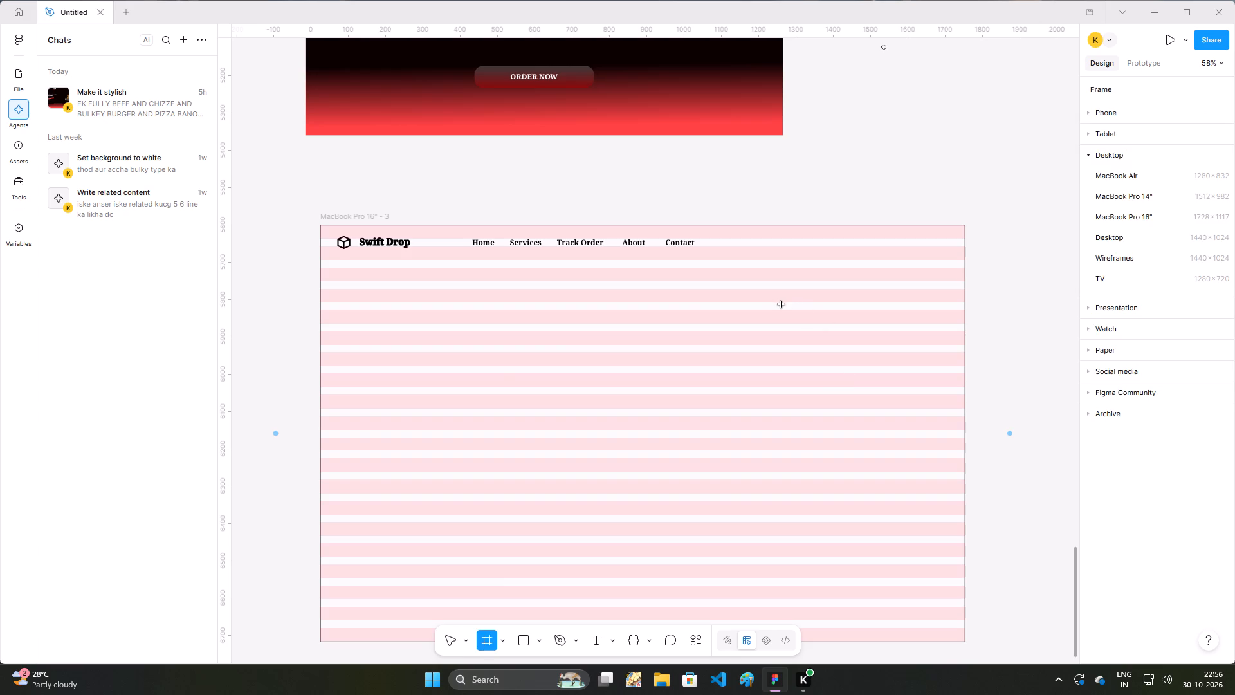
key(r)
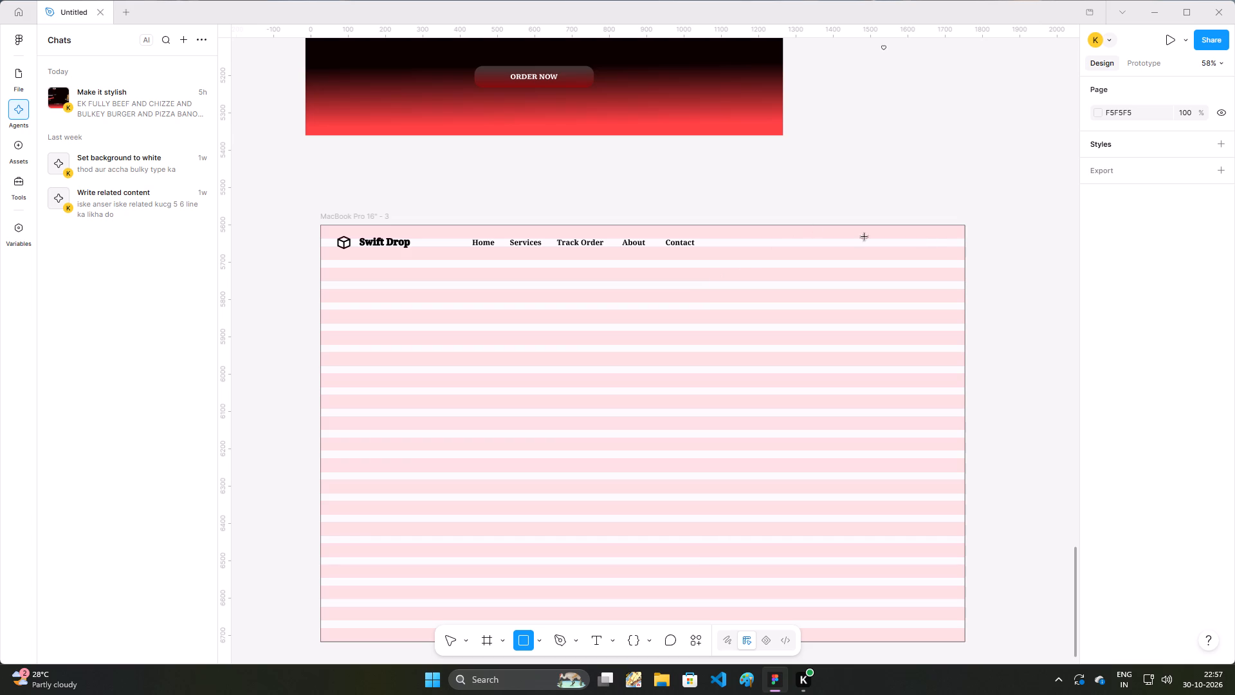
drag(941, 243, 851, 258)
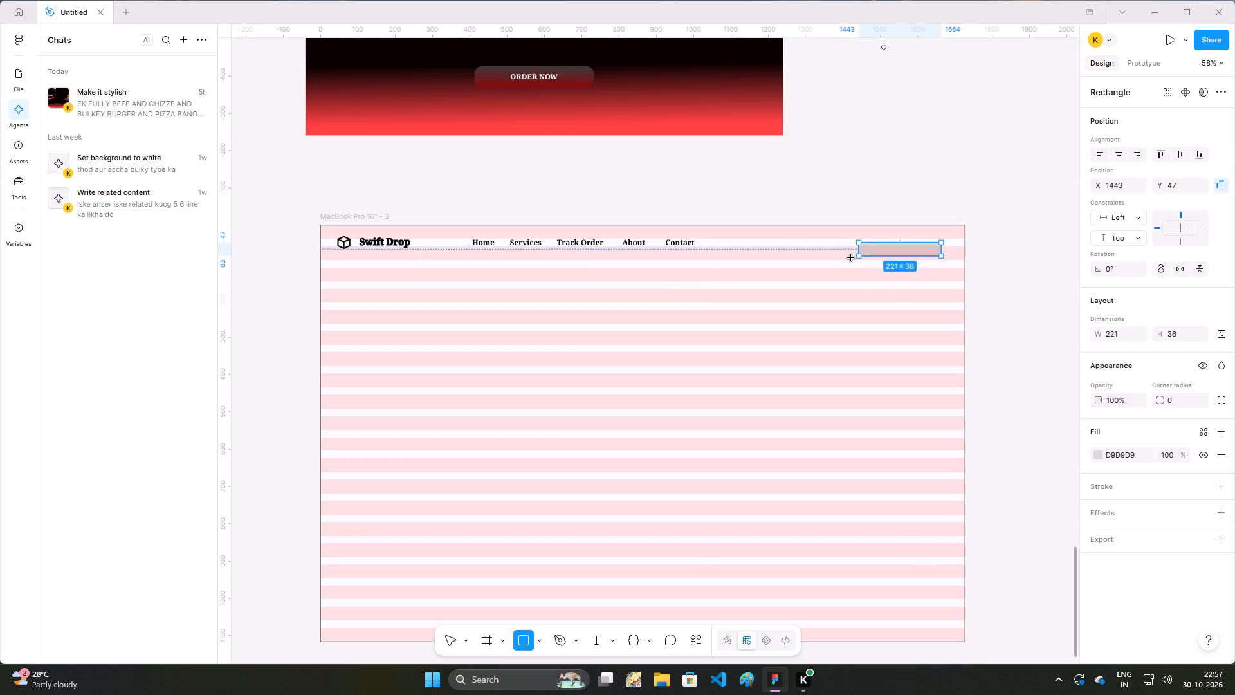
drag(851, 258, 758, 331)
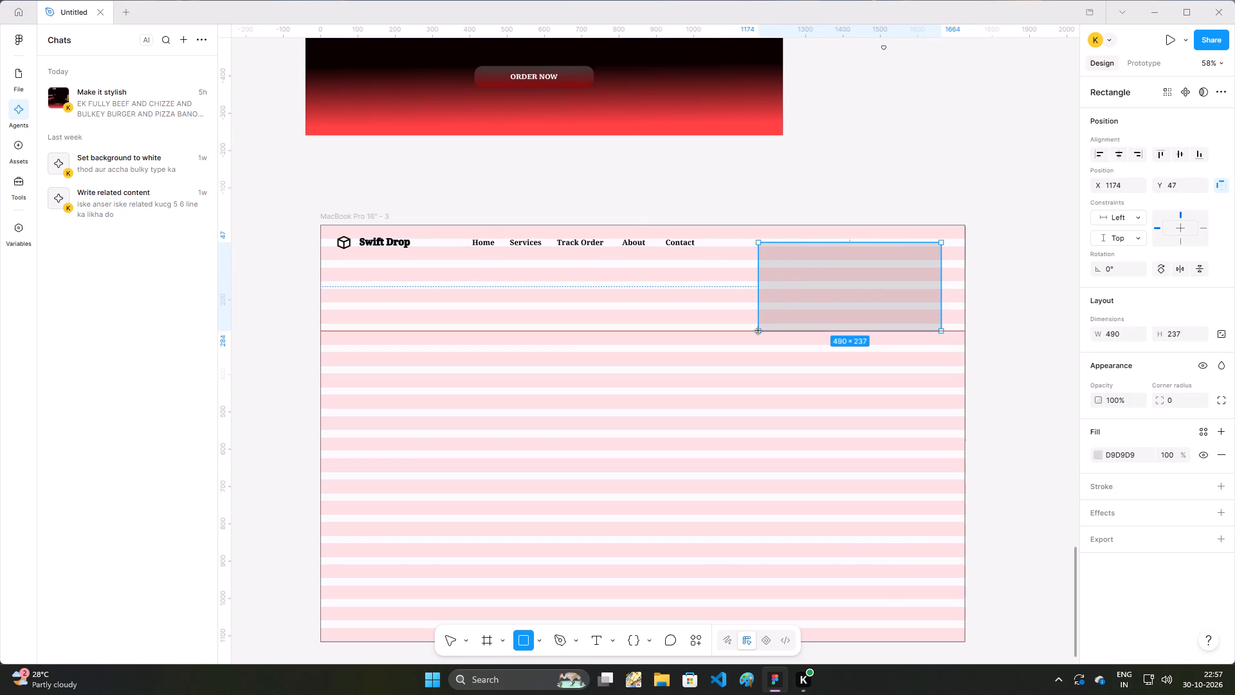
drag(758, 331, 715, 420)
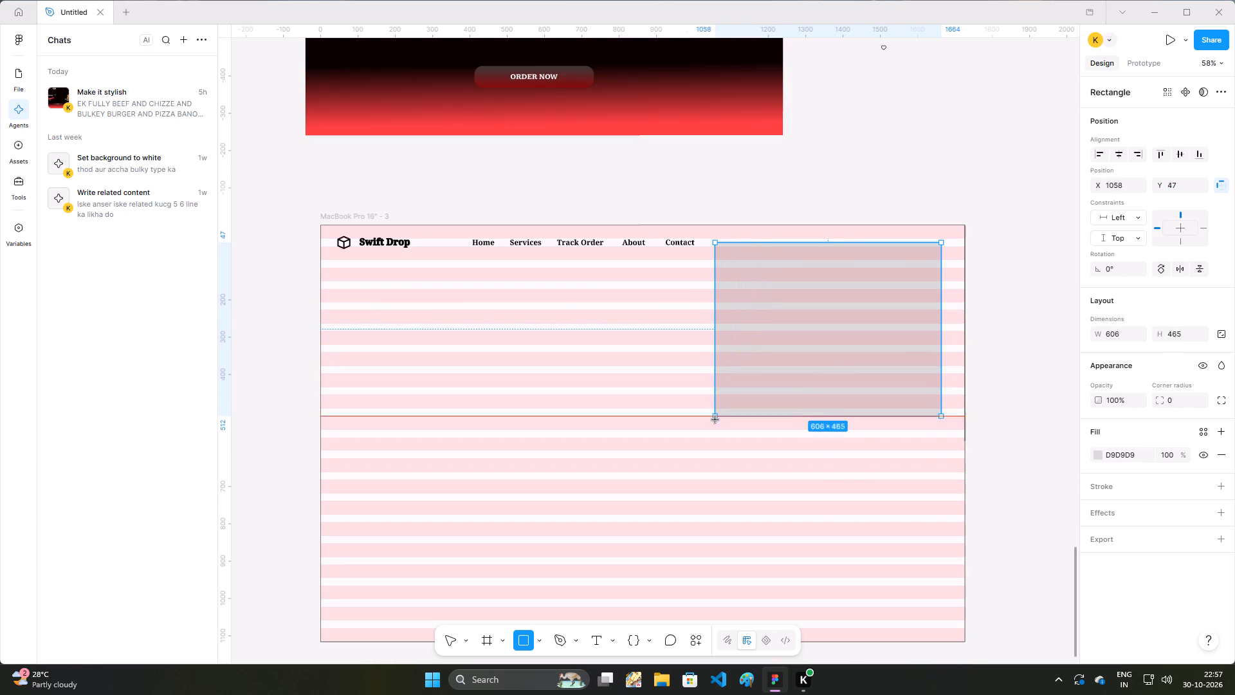
drag(715, 420, 702, 416)
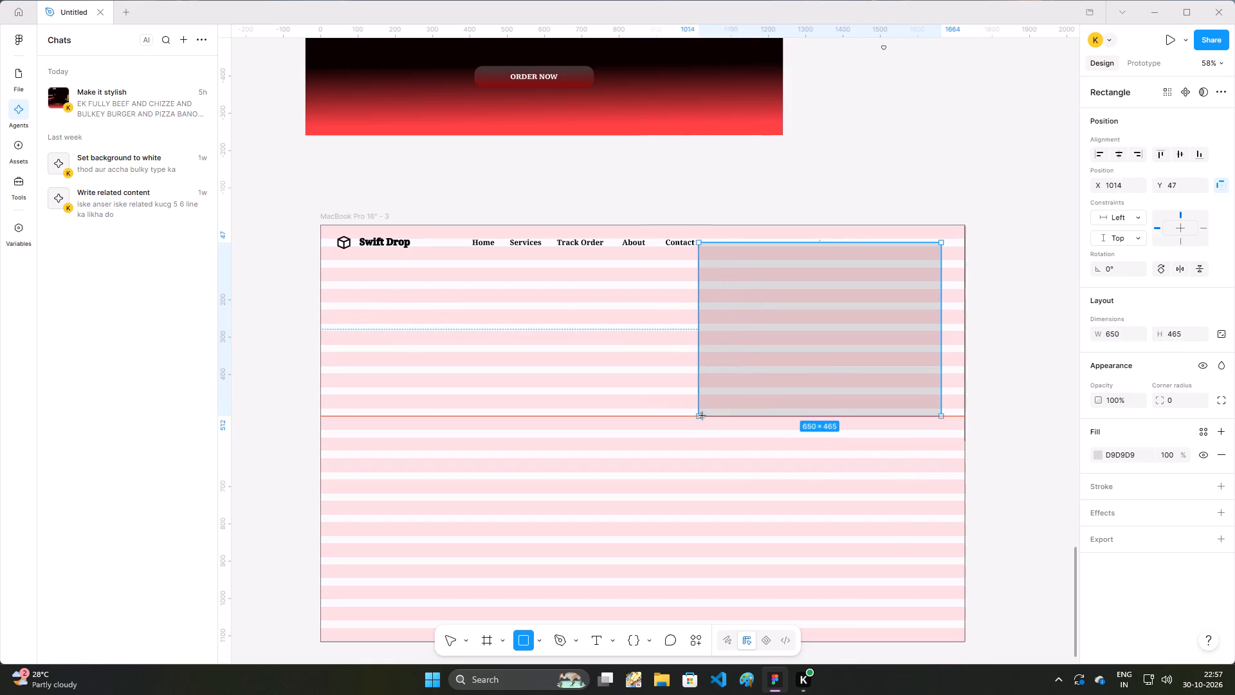
drag(702, 416, 718, 420)
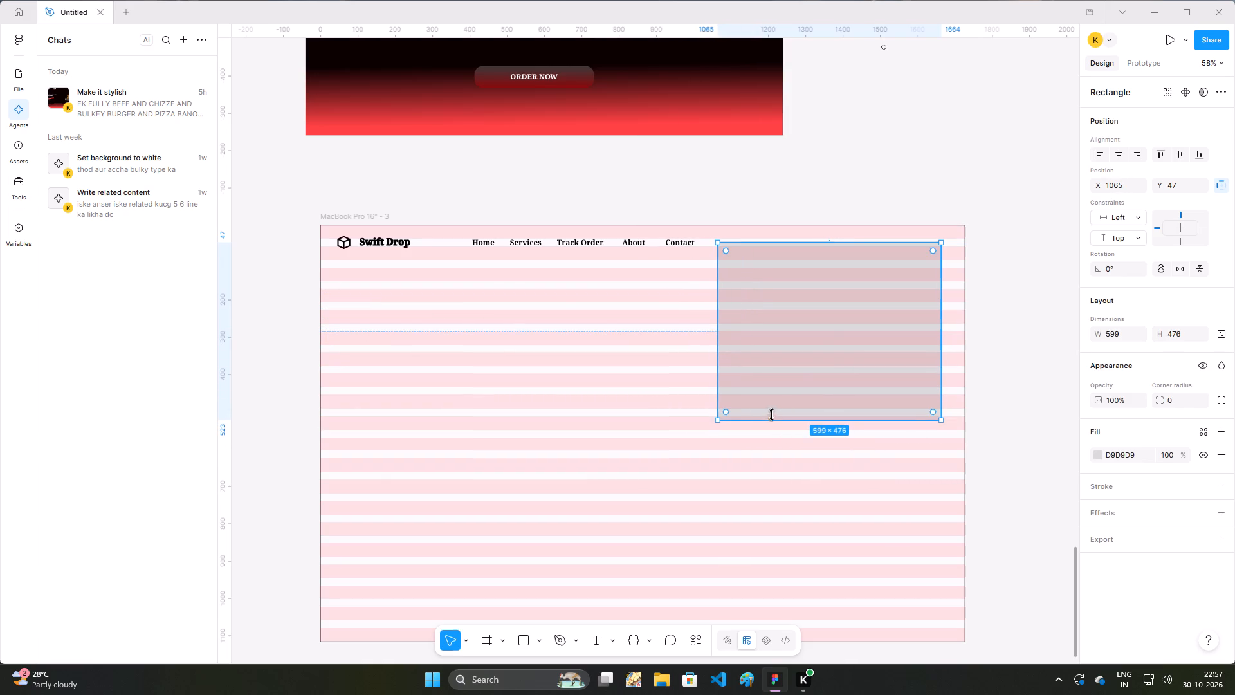
Move the large rectangle below the header to about Y 94 and extend its left edge to X 974, making it about 695 wide.
drag(824, 327, 826, 345)
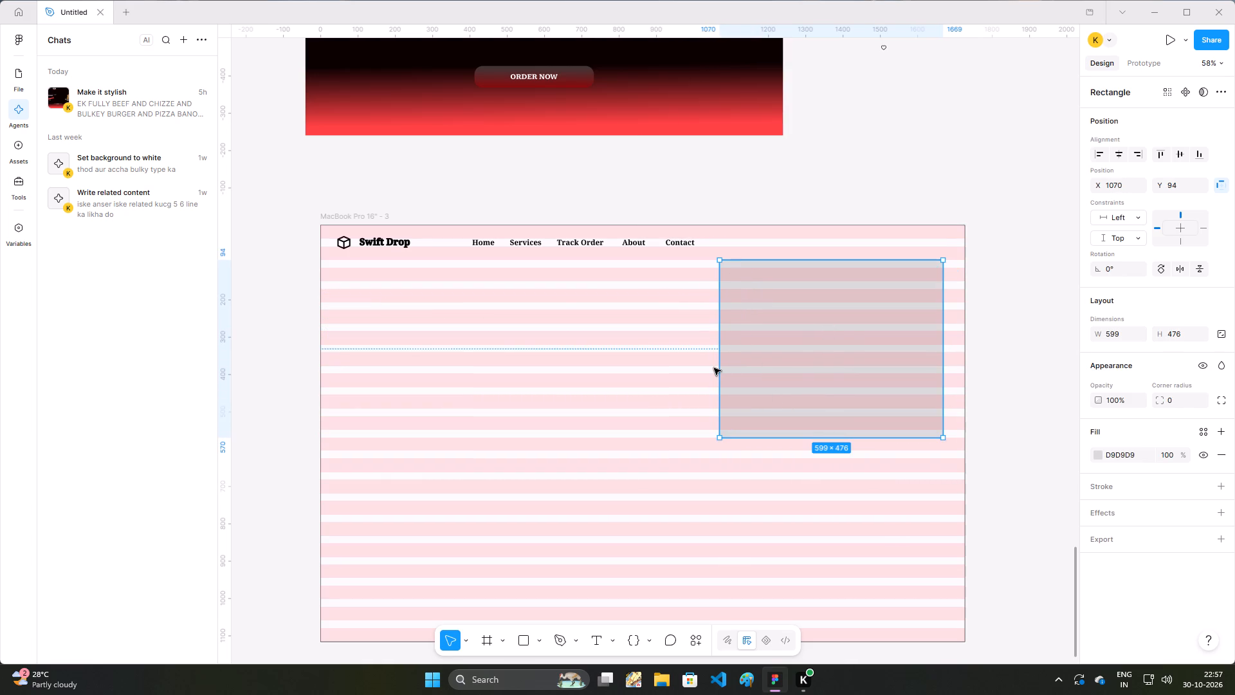
drag(720, 368, 684, 369)
scroll(778, 452, down, 3)
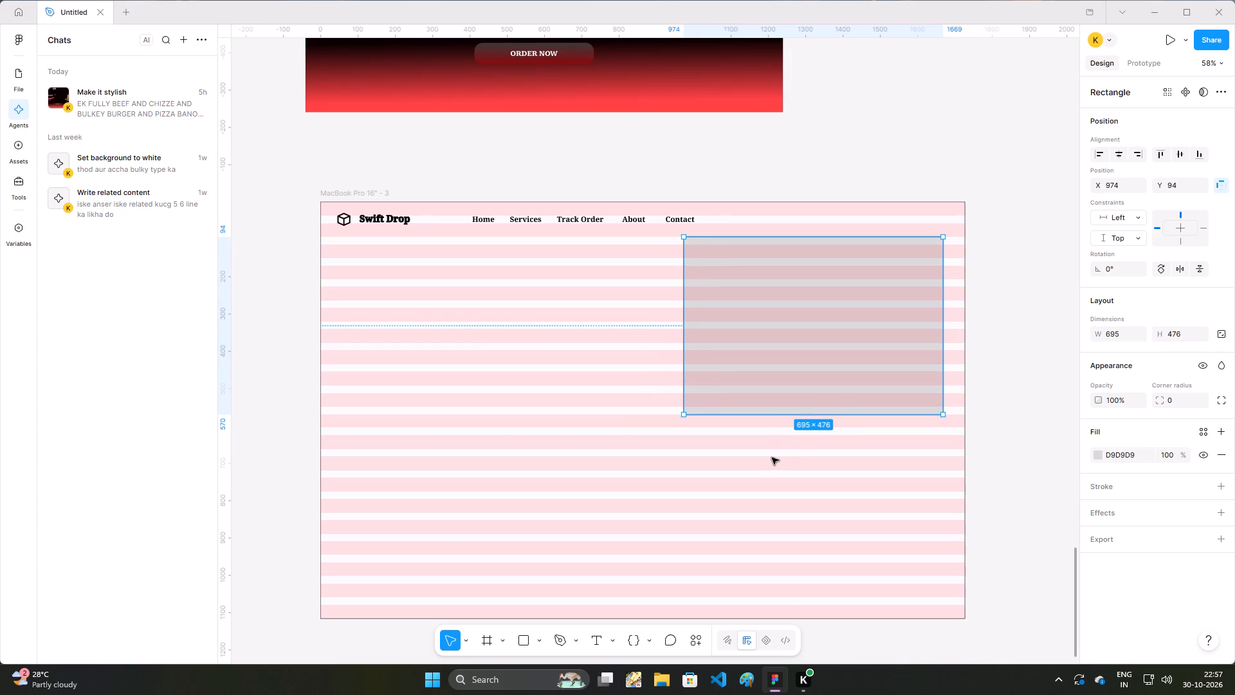
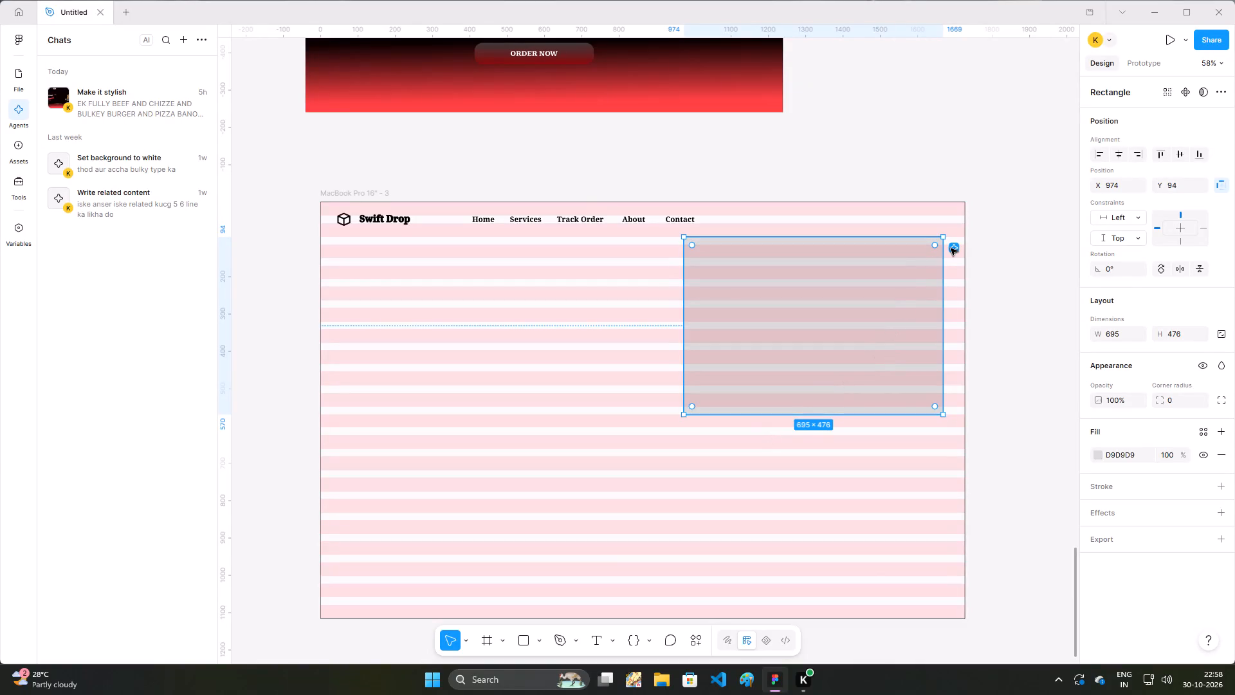
Begin an AI change request for the large rectangle: "yaha pe ek image aad kro truck ki aur upper blow colour ka asman cahiye".
click(952, 248)
click(801, 248)
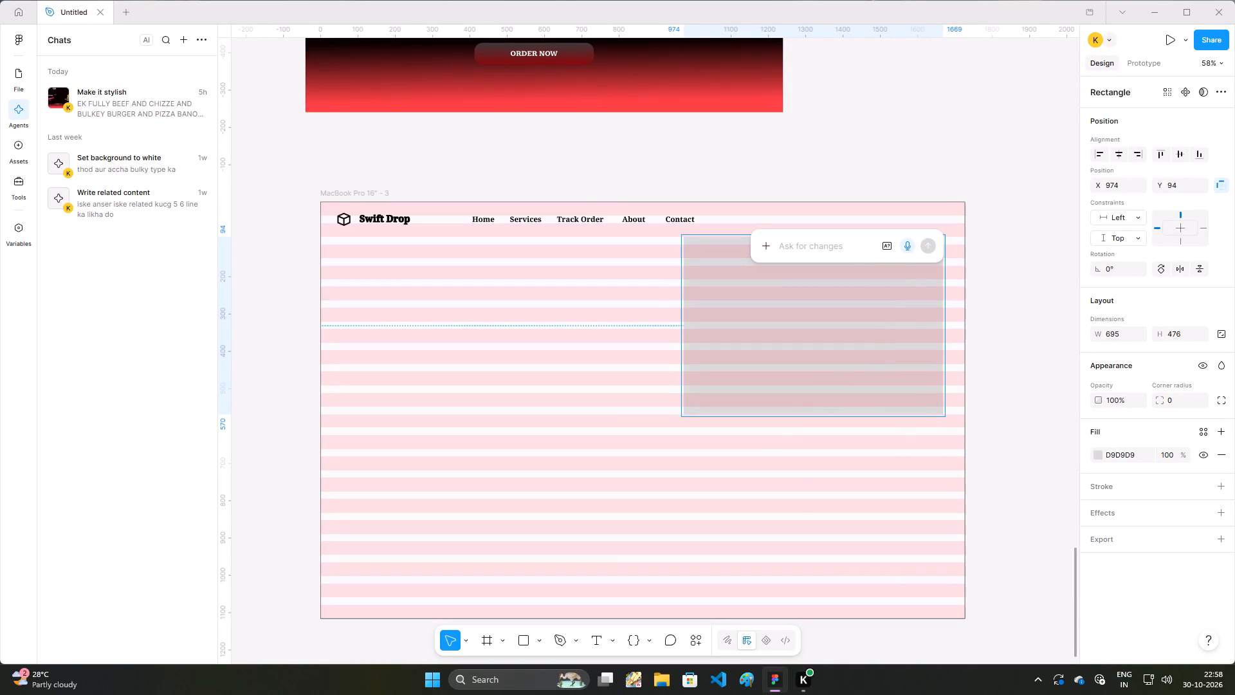
text(yaha)
key(space)
text(pe ek ika)
key(BackSpace)
key(BackSpace)
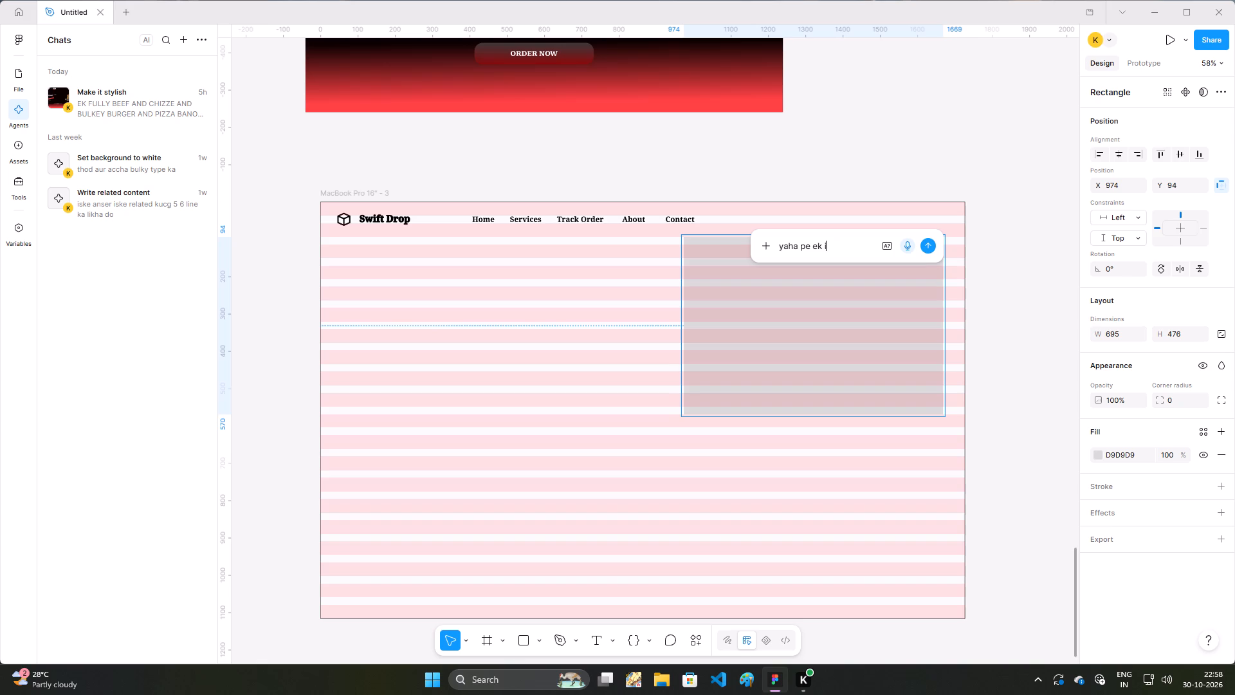
text(mage aad)
key(space)
text(kro)
key(space)
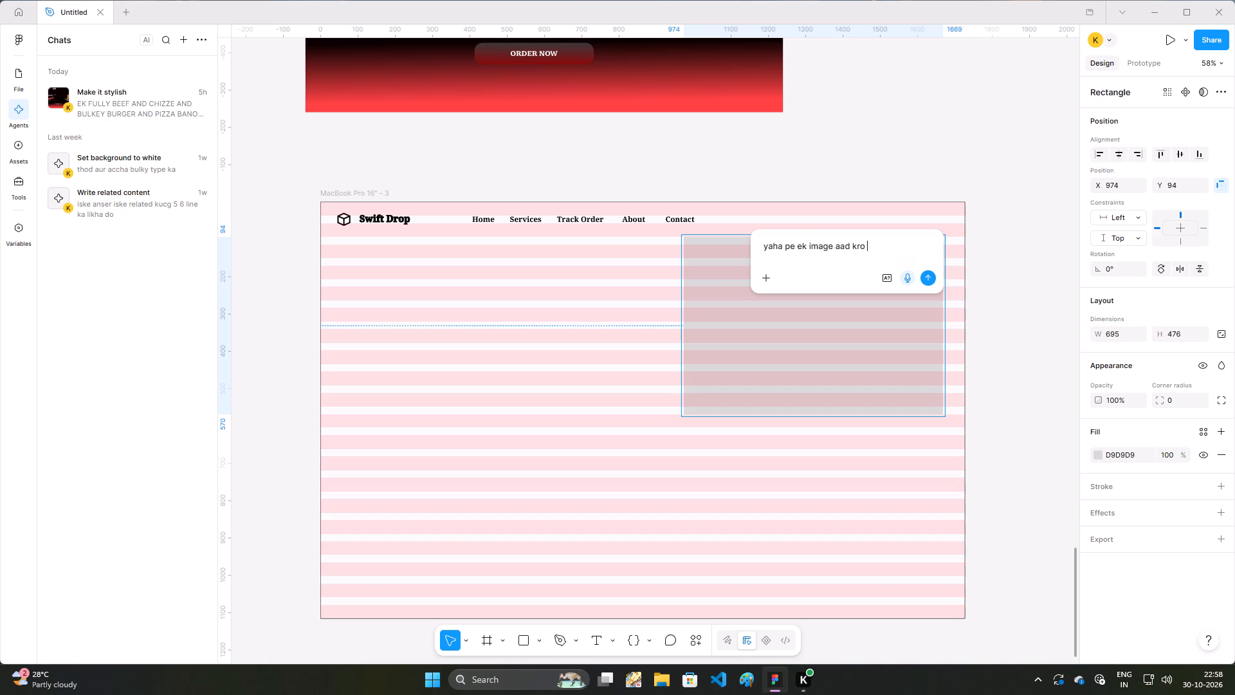
key(r)
key(BackSpace)
text(tr)
text(uck)
key(space)
key(k)
text(i u)
key(BackSpace)
text(au)
key(space)
key(BackSpace)
text(r upp)
text(er blow)
key(space)
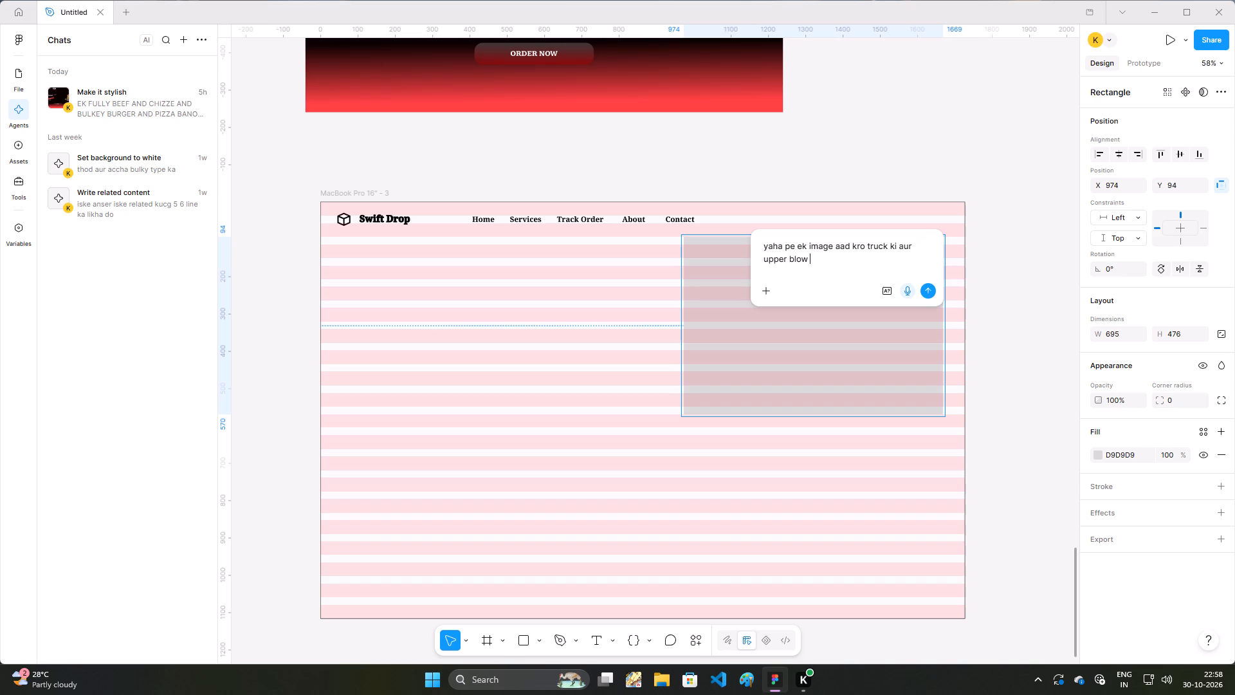
text(colour)
key(space)
text(ka asman)
key(space)
text(cahiye)
key(space)
key(space)
key(space)
Continue the AI request with "truck ke piche ek conterner rehana chiye jiske upper likha hoo swift drop".
key(BackSpace)
text(tr)
text(uck ke)
key(space)
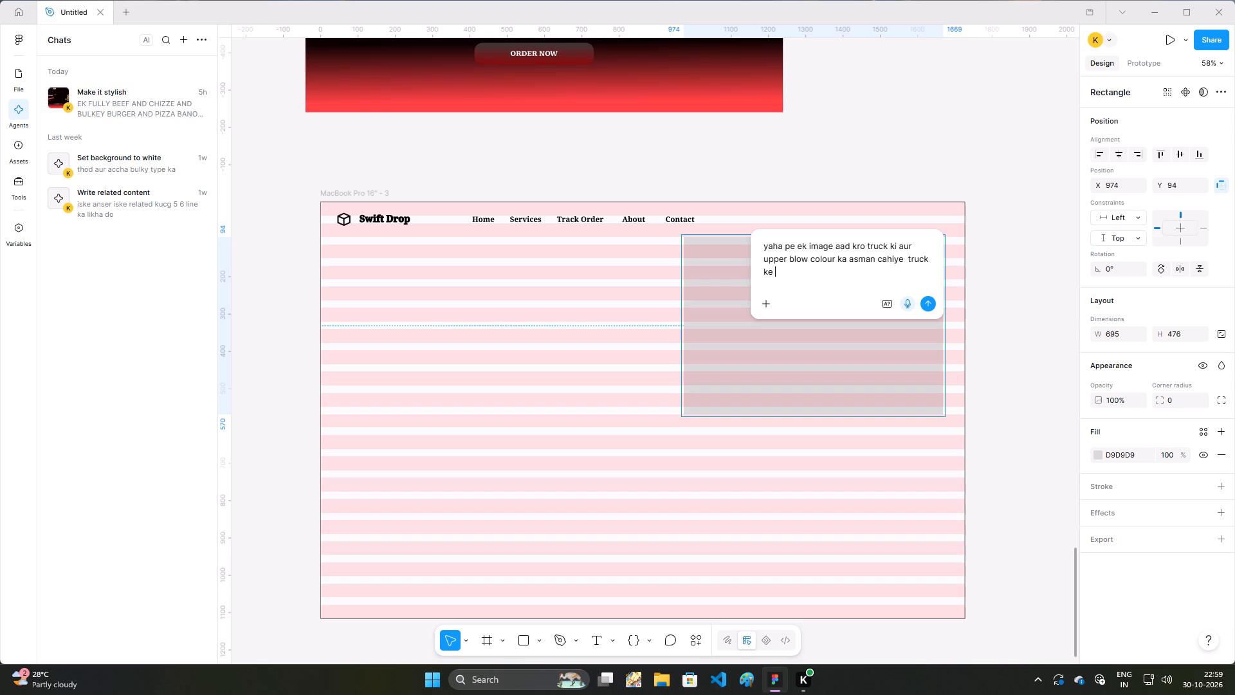
text(piche)
key(space)
text(ek conterner)
key(space)
text(rehana cj)
key(BackSpace)
key(h)
text(iye jisko)
key(BackSpace)
text(e)
key(space)
text(upp)
text(er)
key(space)
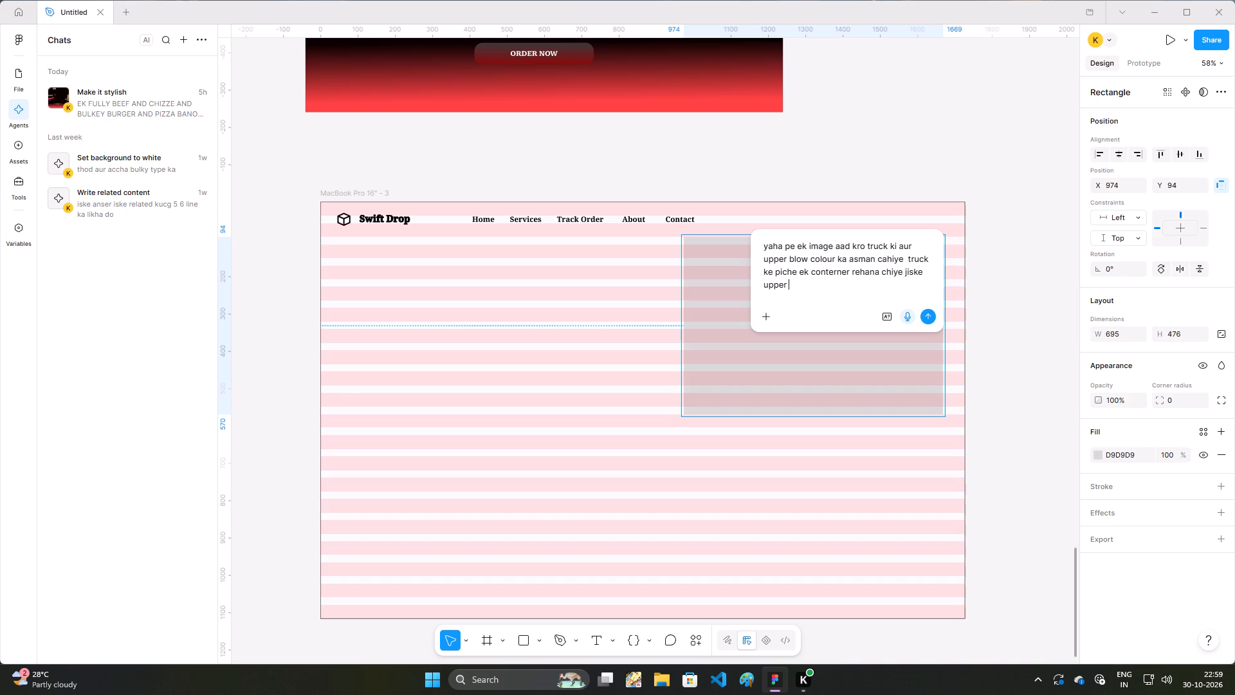
text(likh)
text(swift)
key(space)
text(drop)
key(space)
Finish the AI request with "and truck road pe hoo asaman light blue hoo" and submit it.
text(and)
key(space)
text(truck road)
key(space)
text(pe hoo)
key(space)
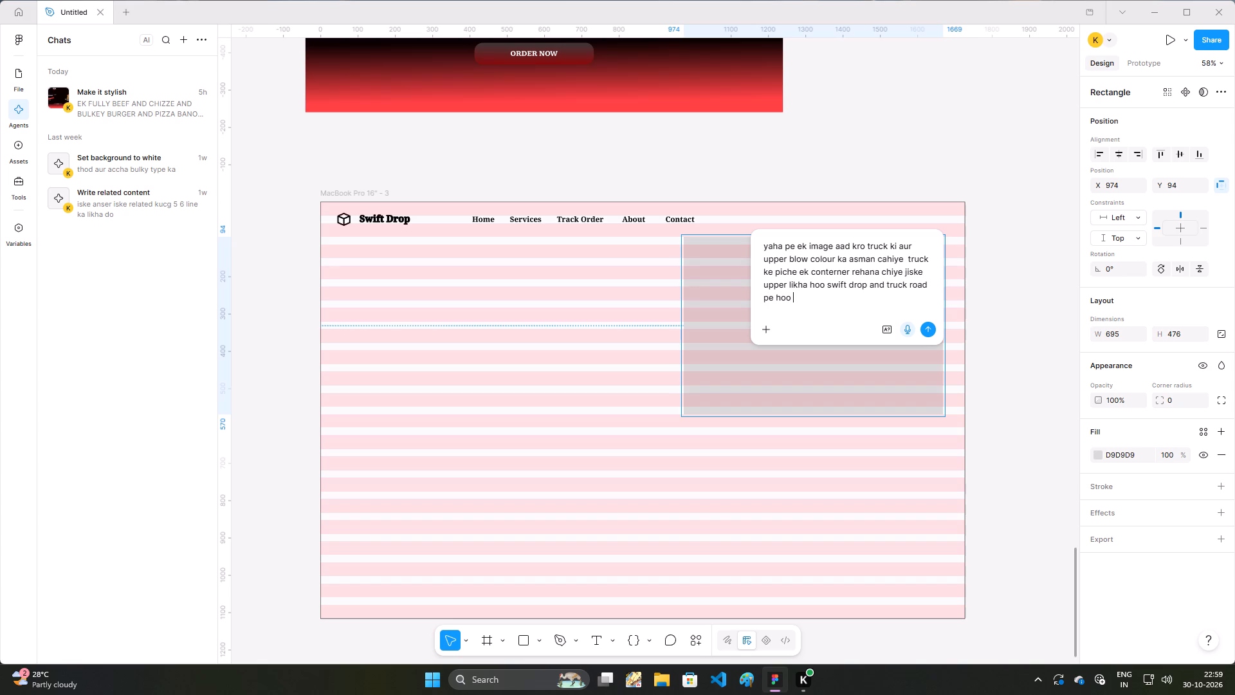
text(asaman)
key(space)
text(light blue)
key(space)
text(hoo)
key(space)
key(Return)
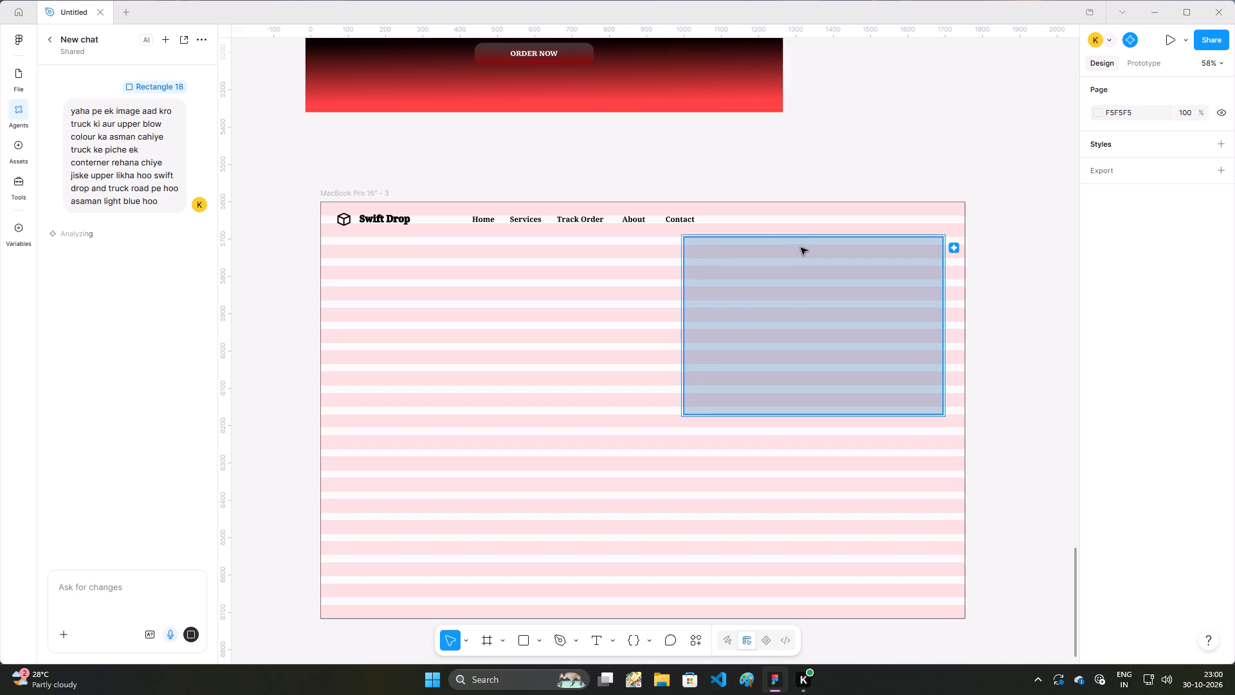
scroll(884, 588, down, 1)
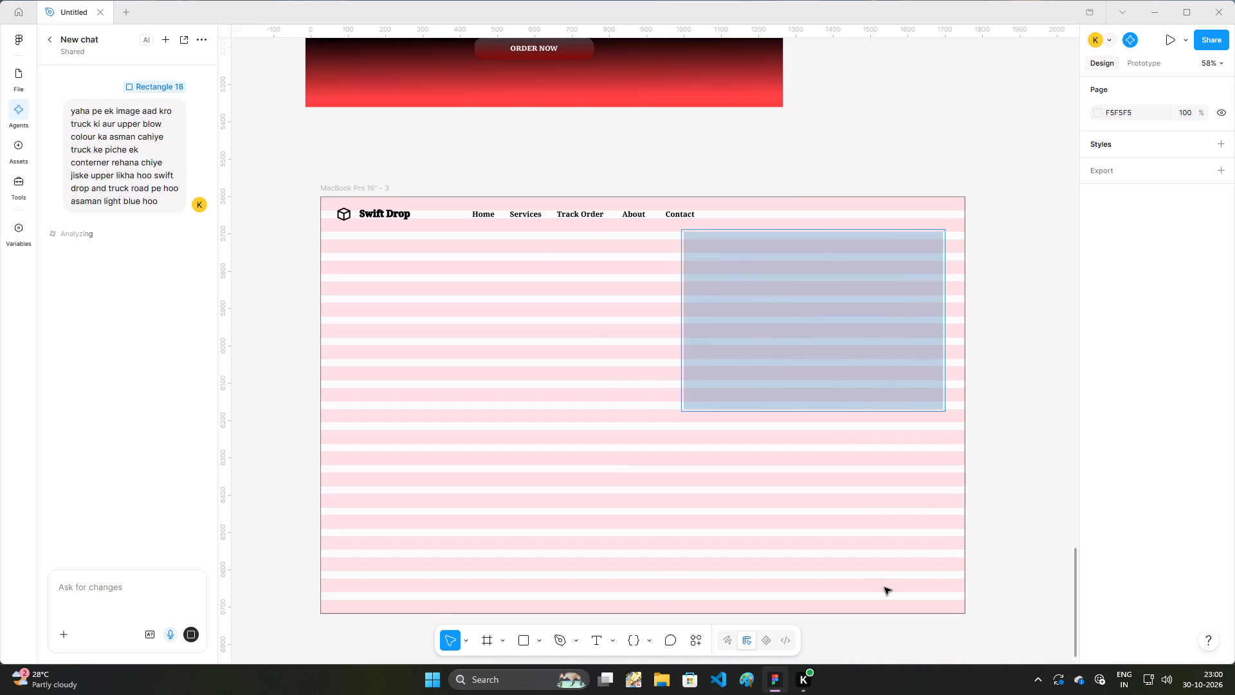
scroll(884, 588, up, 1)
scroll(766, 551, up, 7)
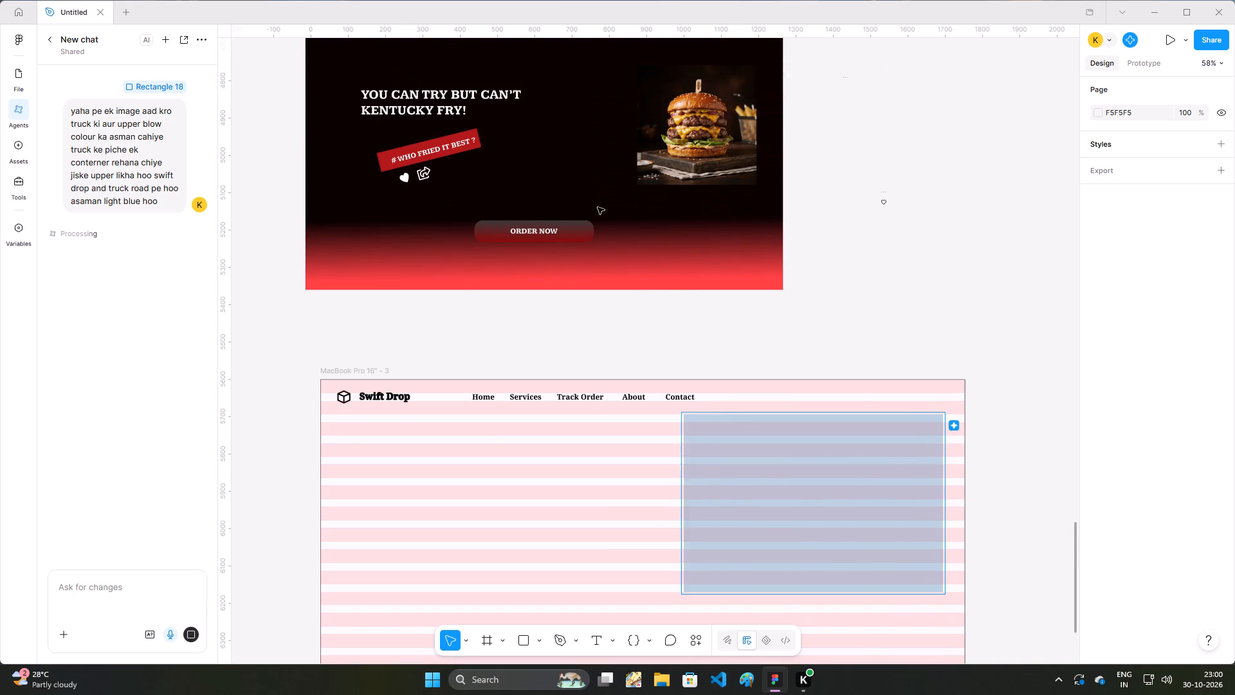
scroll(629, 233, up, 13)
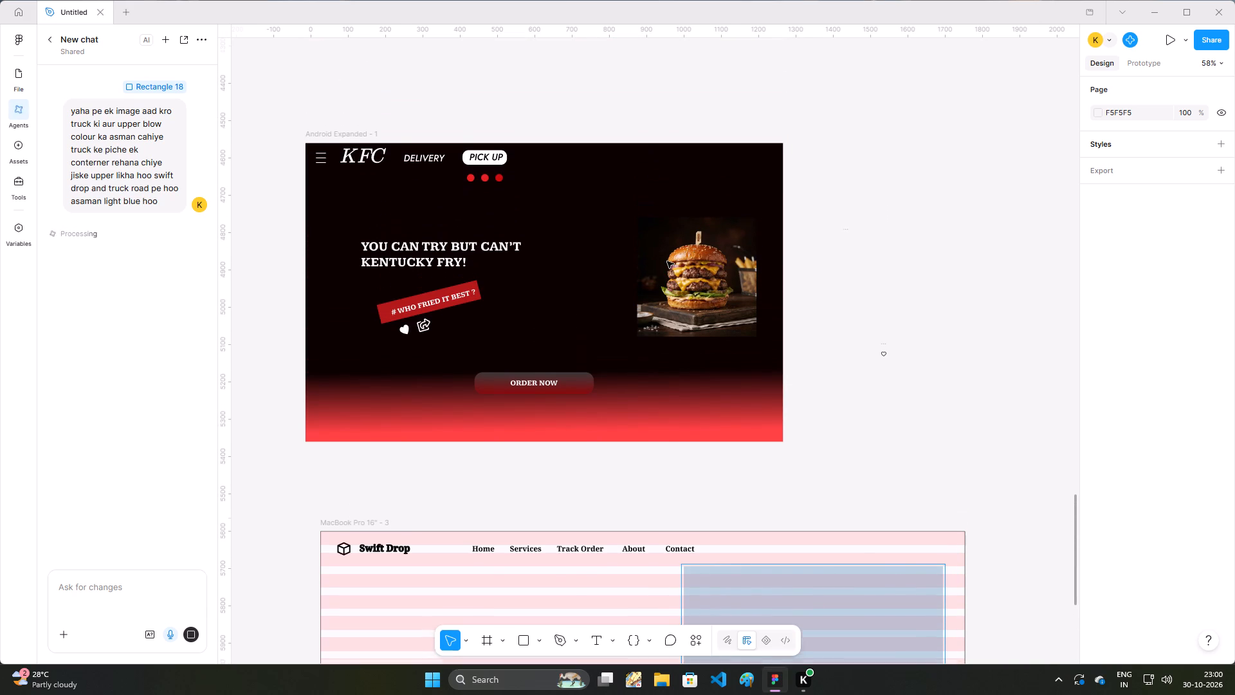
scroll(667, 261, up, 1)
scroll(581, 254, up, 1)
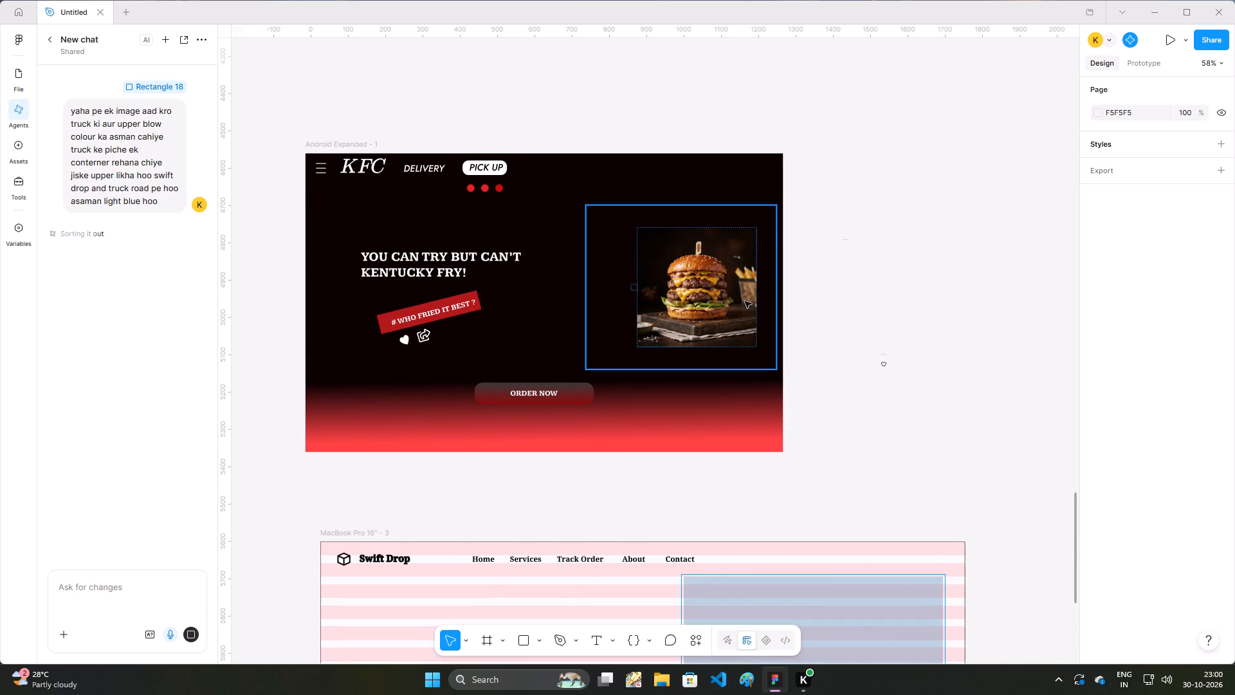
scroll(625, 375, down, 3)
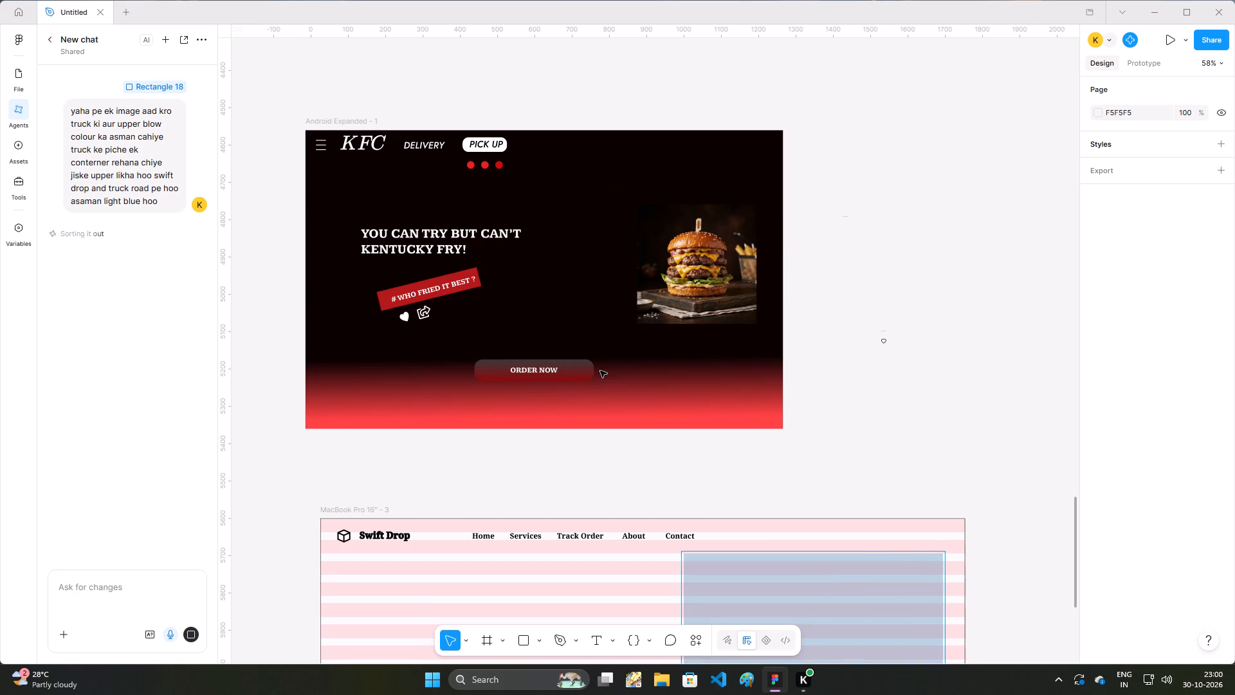
Examine the AI-generated truck image in the large rectangle on the Swift Drop page.
scroll(589, 371, down, 3)
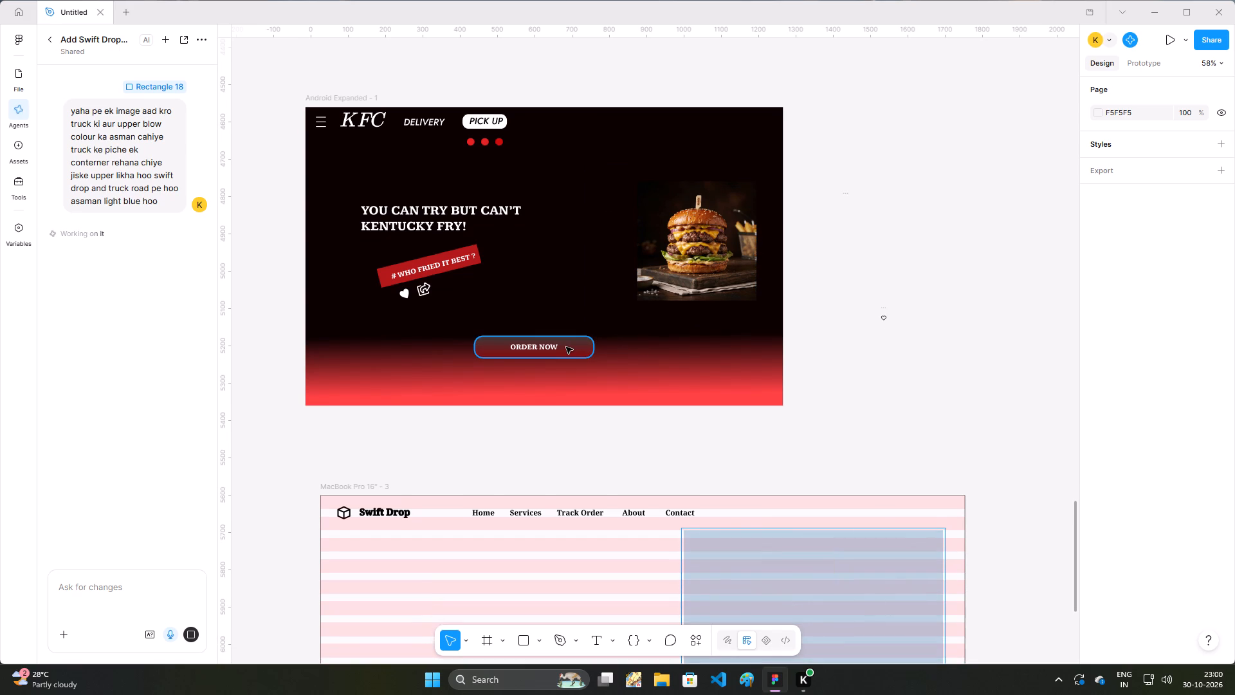
scroll(567, 336, down, 5)
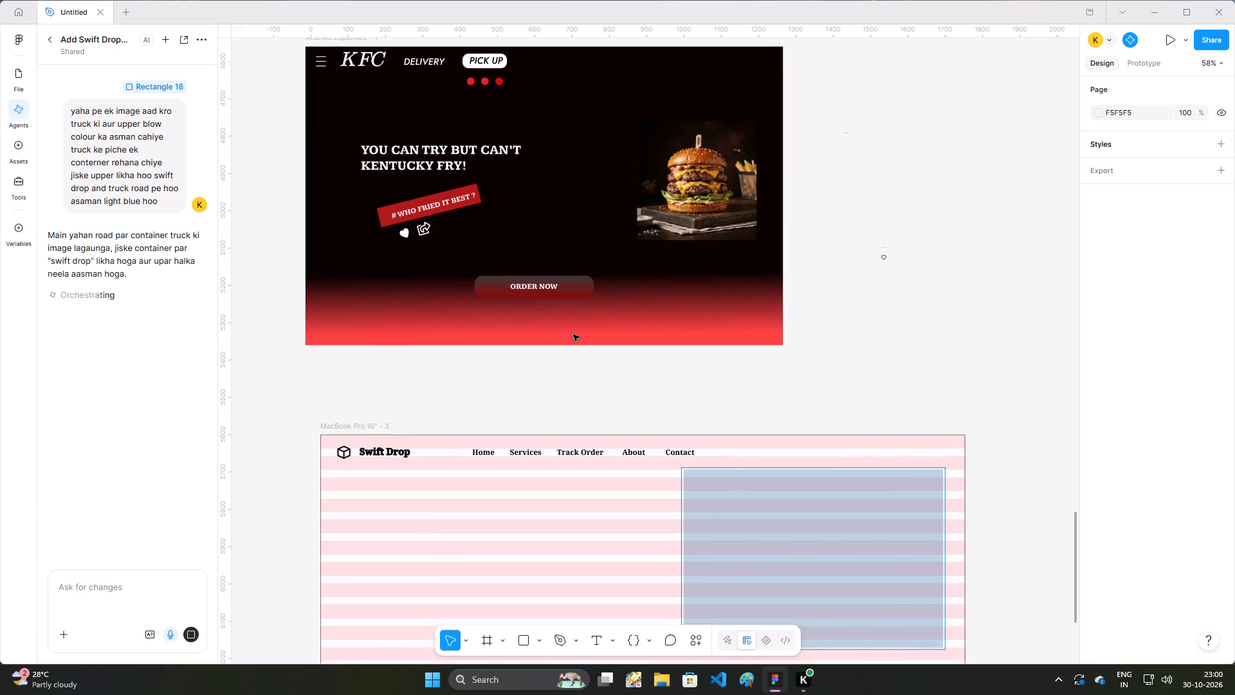
scroll(575, 334, down, 10)
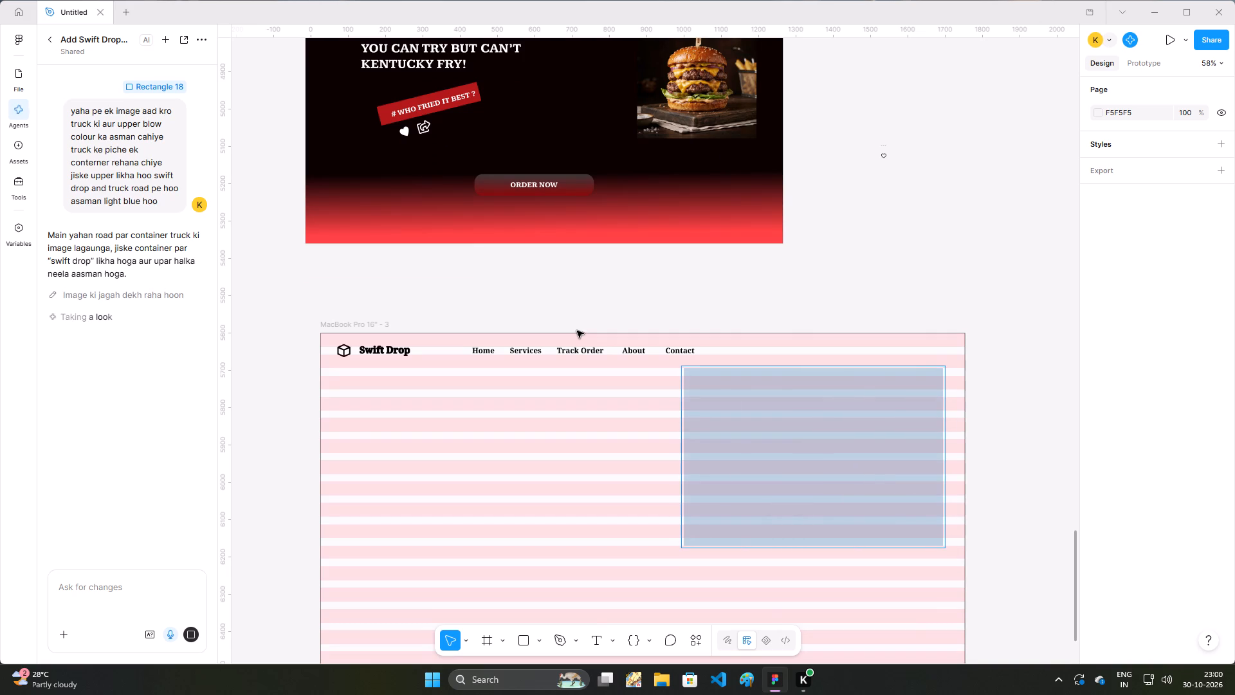
scroll(576, 333, down, 3)
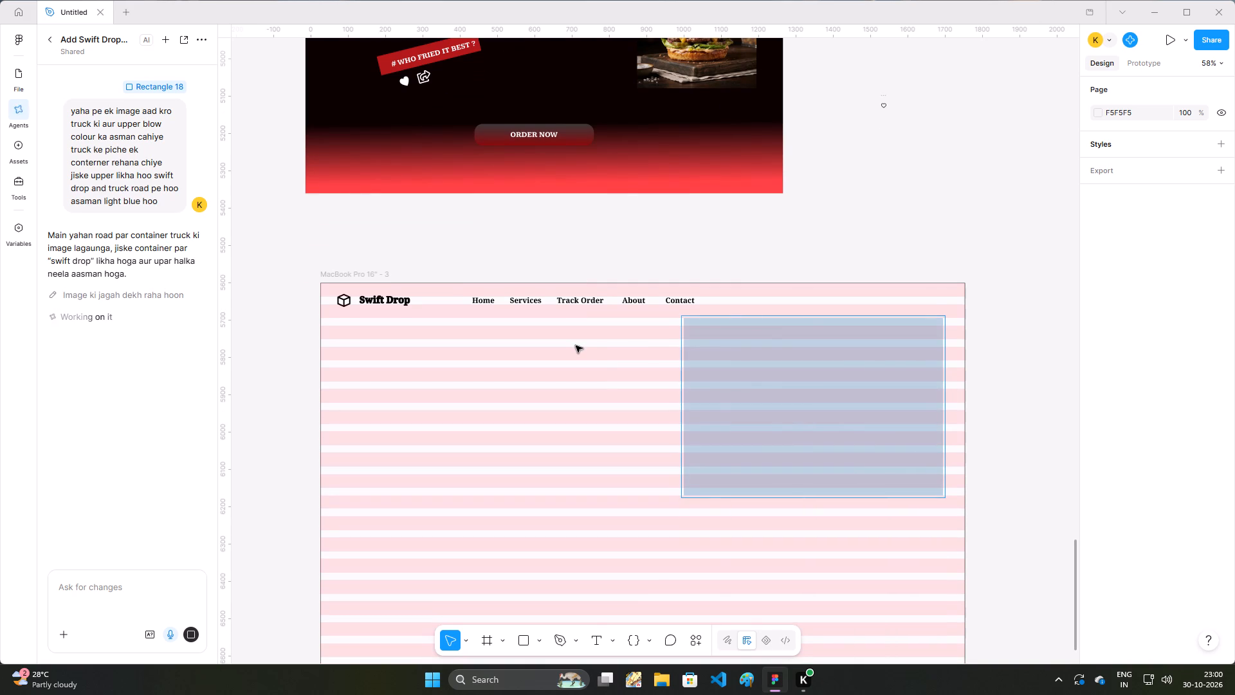
scroll(576, 346, down, 4)
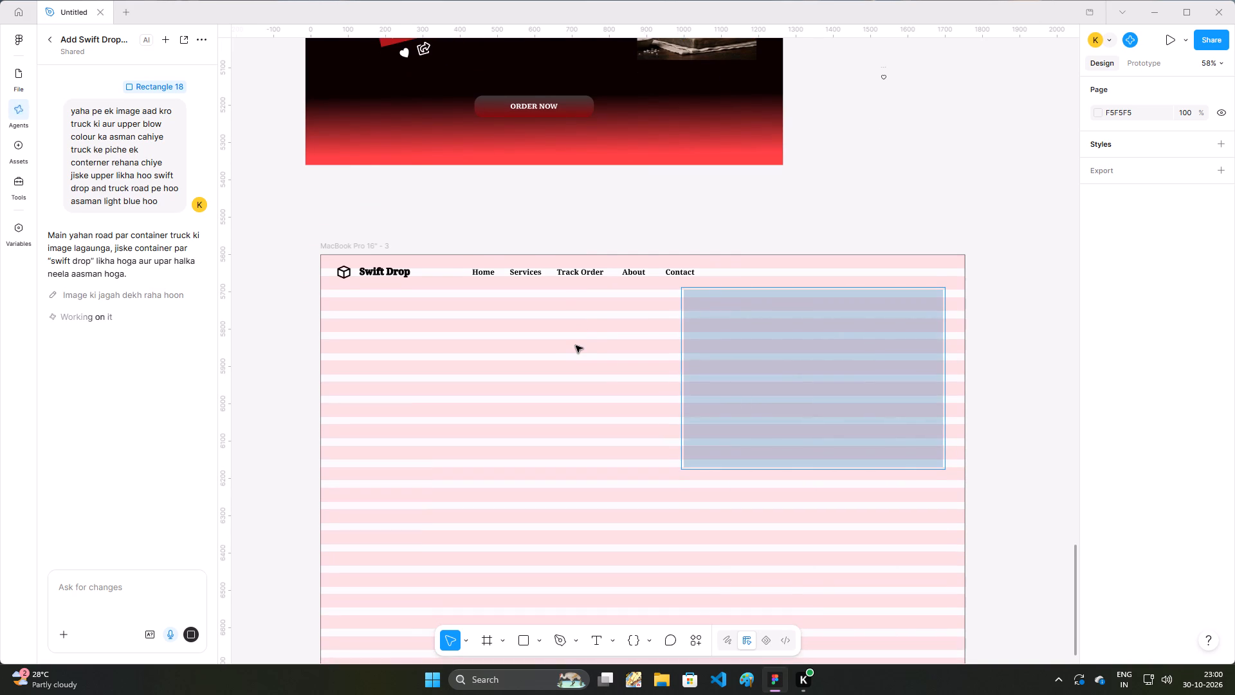
scroll(576, 346, down, 3)
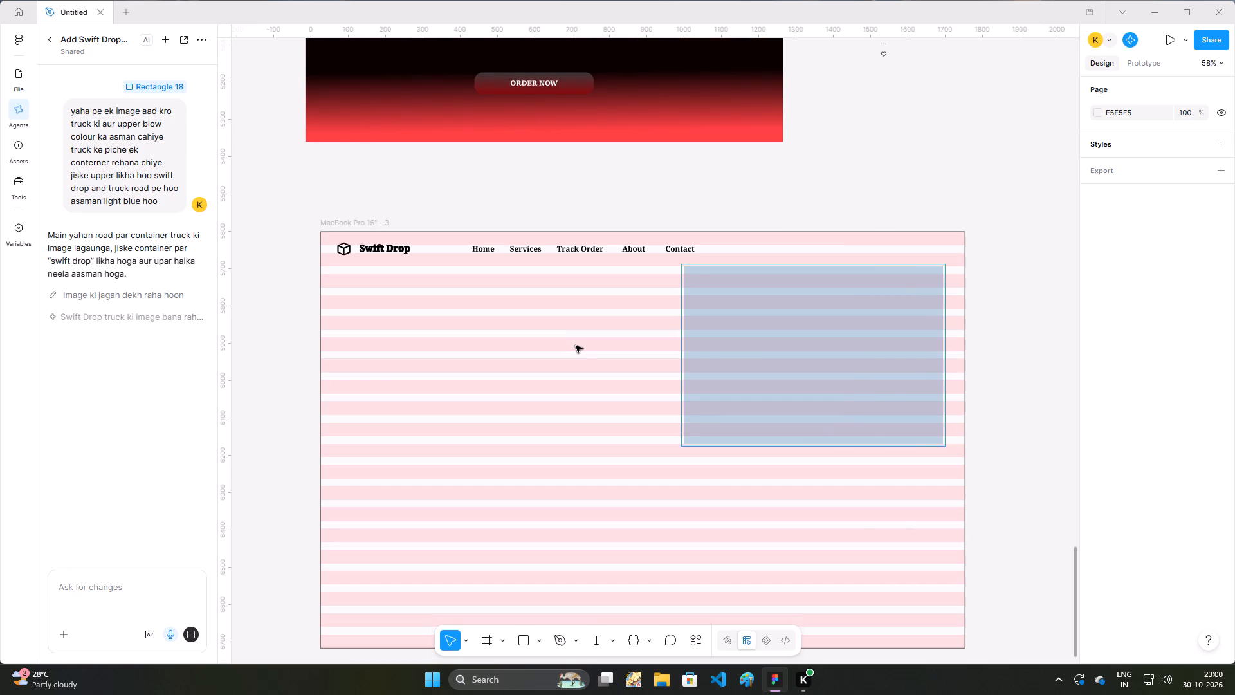
scroll(576, 346, down, 1)
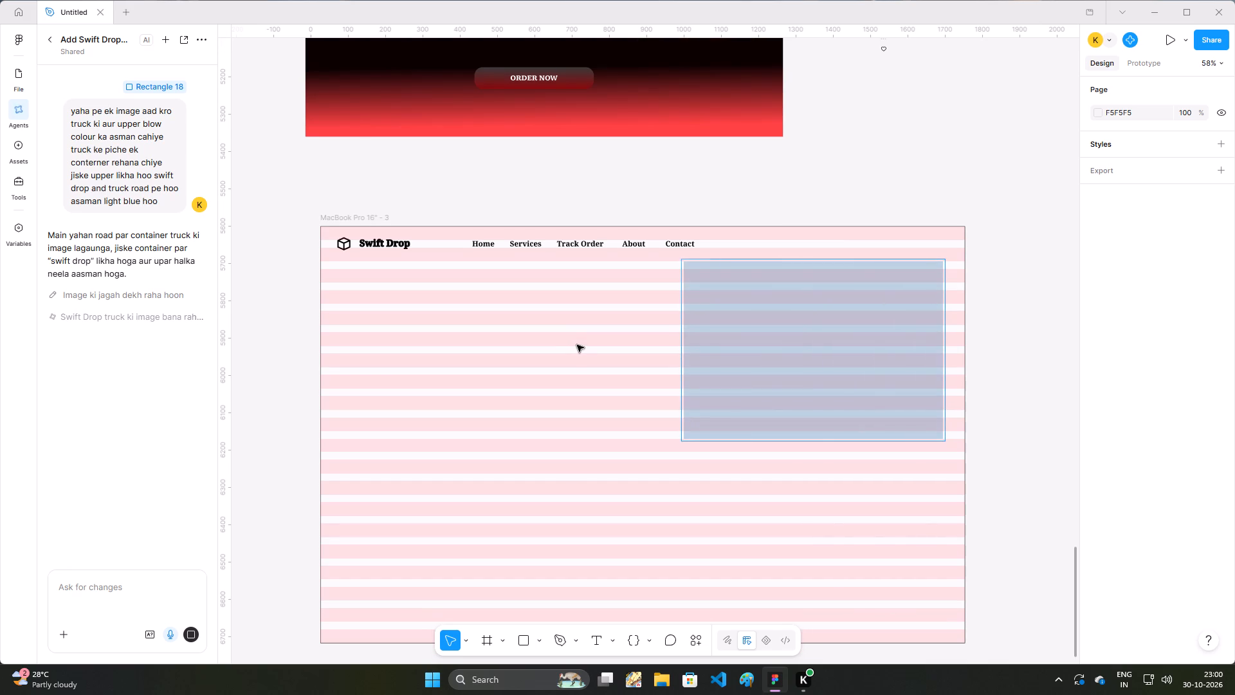
scroll(577, 345, down, 7)
scroll(604, 393, down, 2)
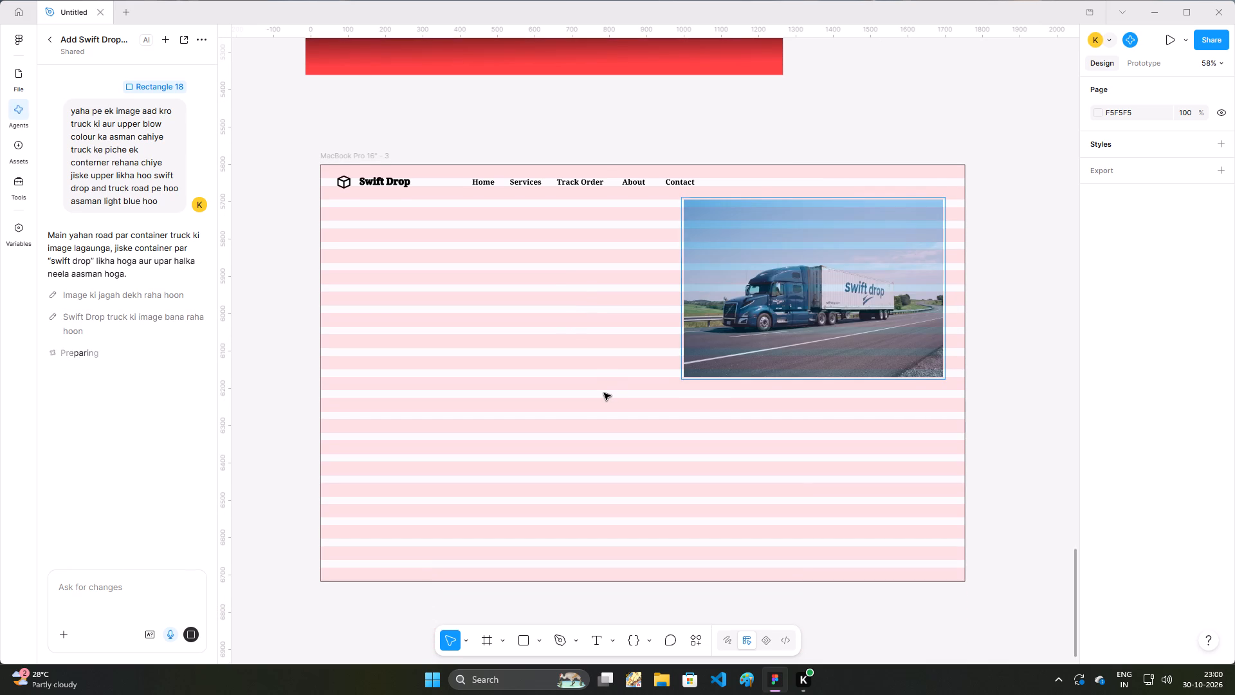
click(841, 414)
click(958, 415)
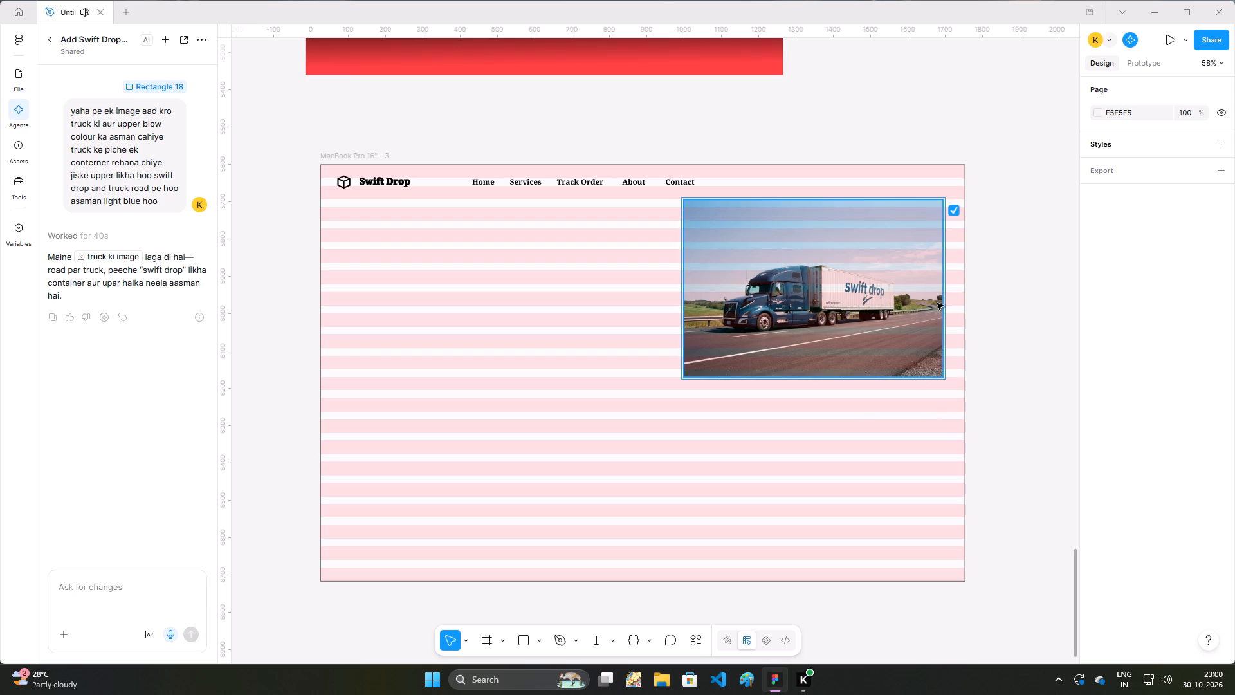
click(953, 213)
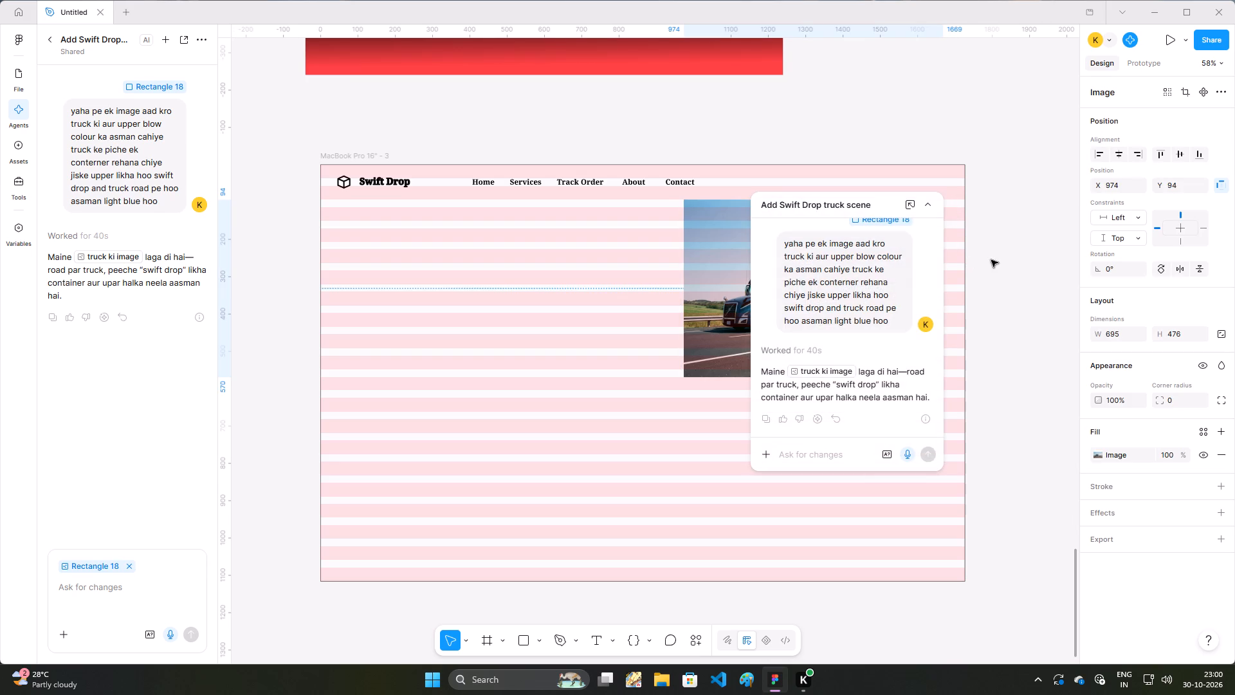
click(991, 260)
click(830, 467)
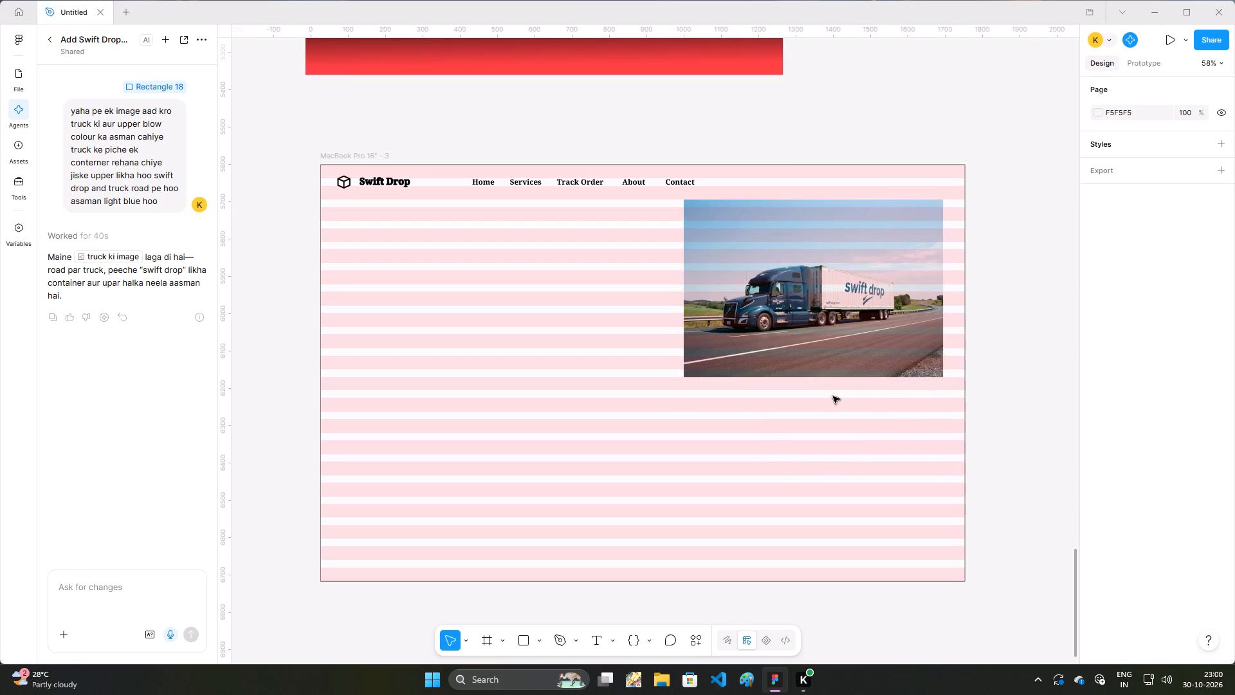
click(621, 465)
Search Iconify for "arrow" and place the curved arrow-back icon in the sky above the truck's container.
click(11, 191)
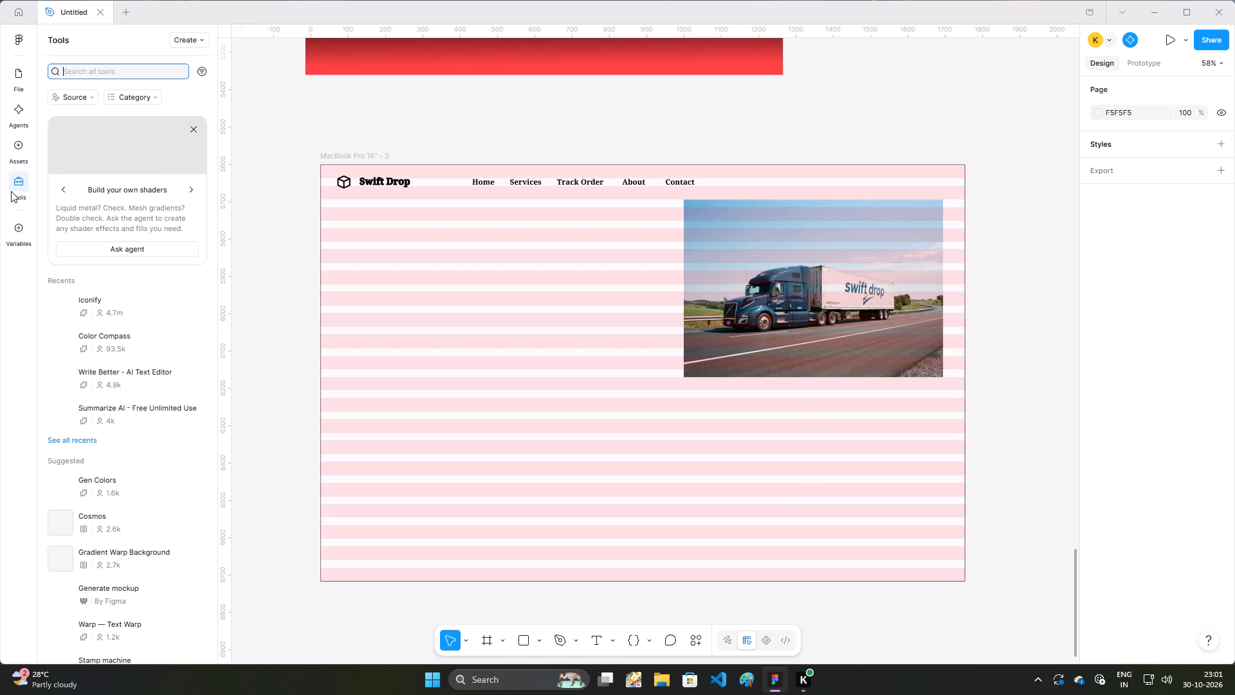
click(75, 311)
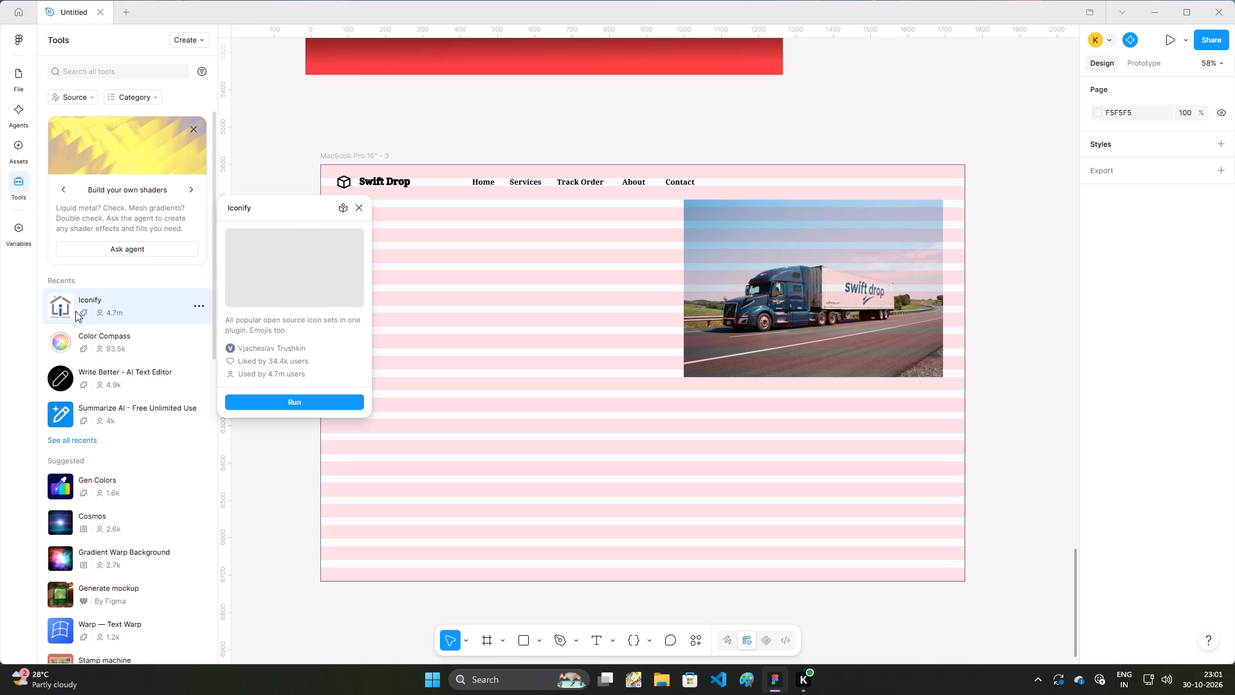
click(288, 396)
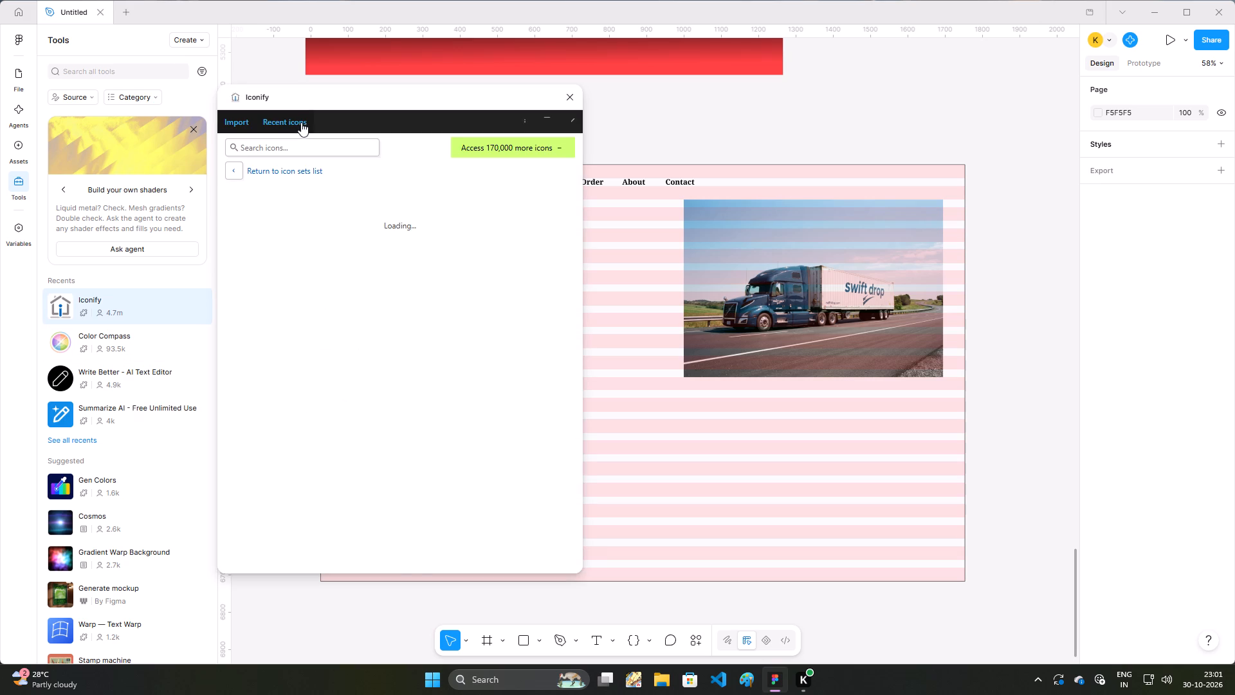
click(297, 154)
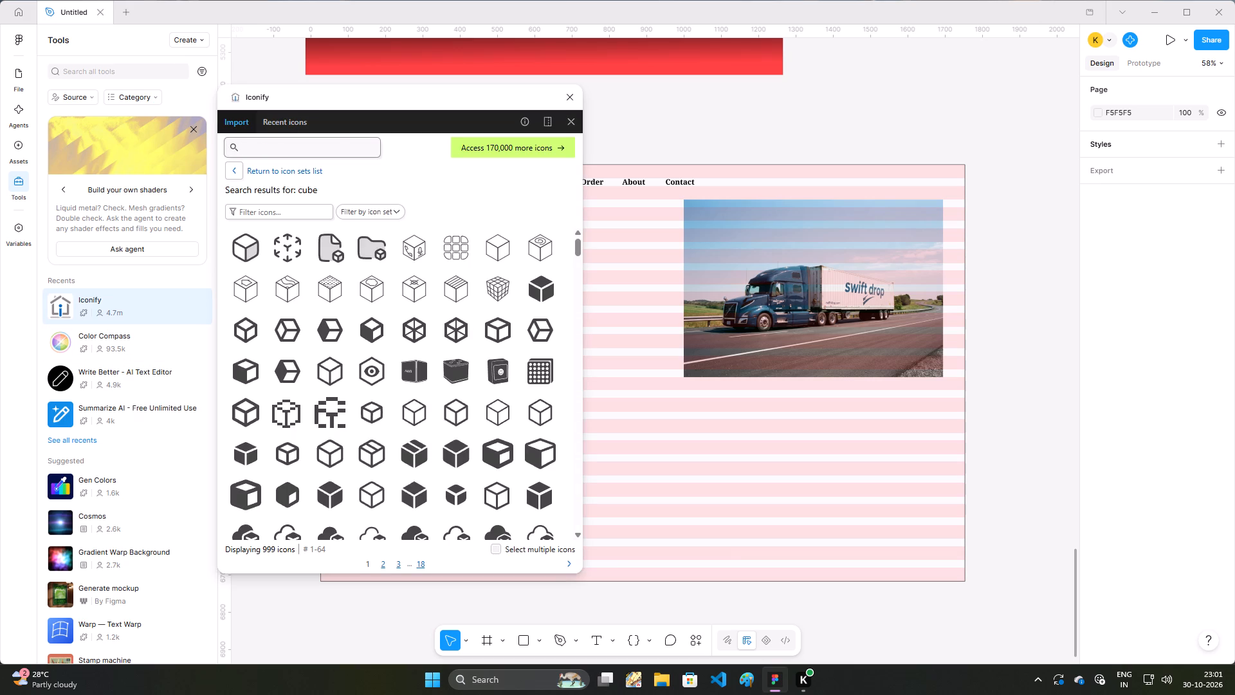
text(arroe)
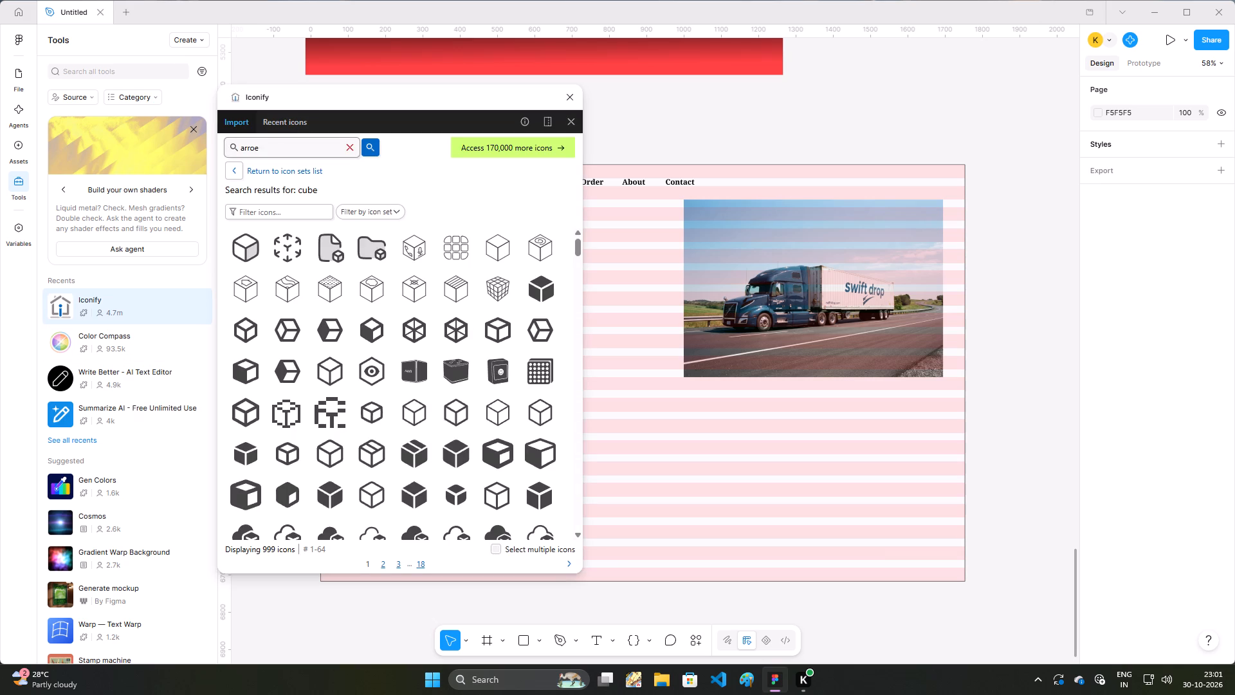
key(BackSpace)
key(w)
key(Return)
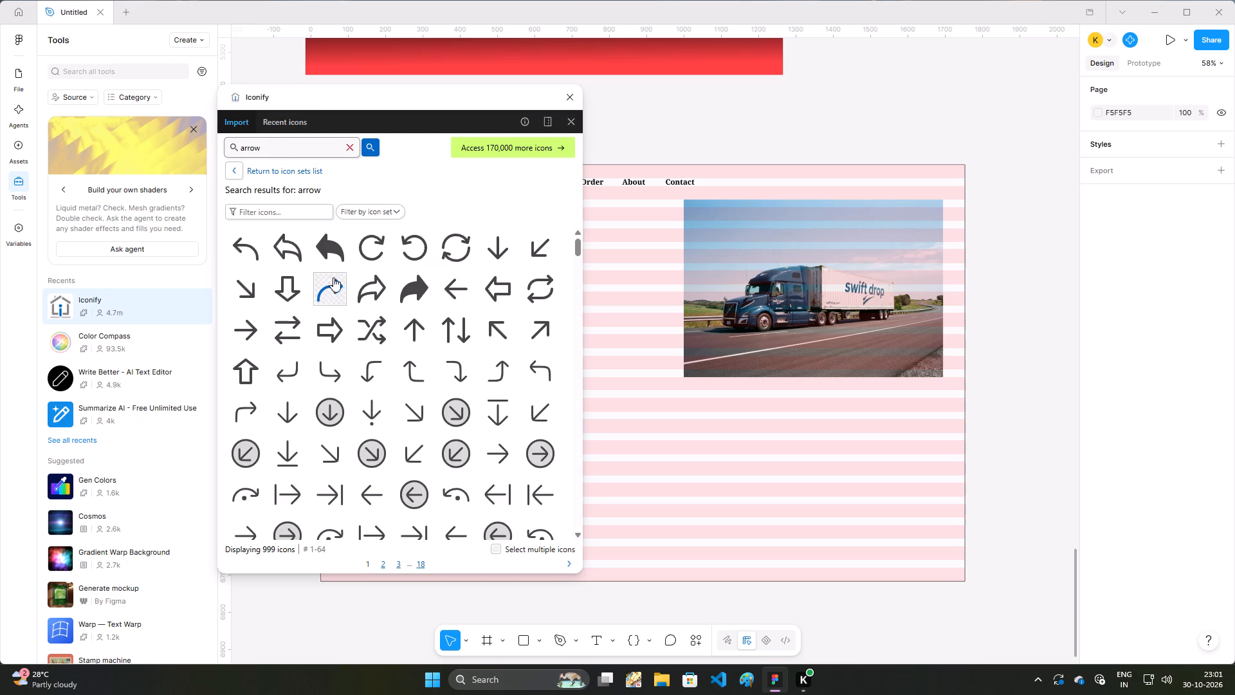
click(251, 243)
drag(245, 243, 785, 243)
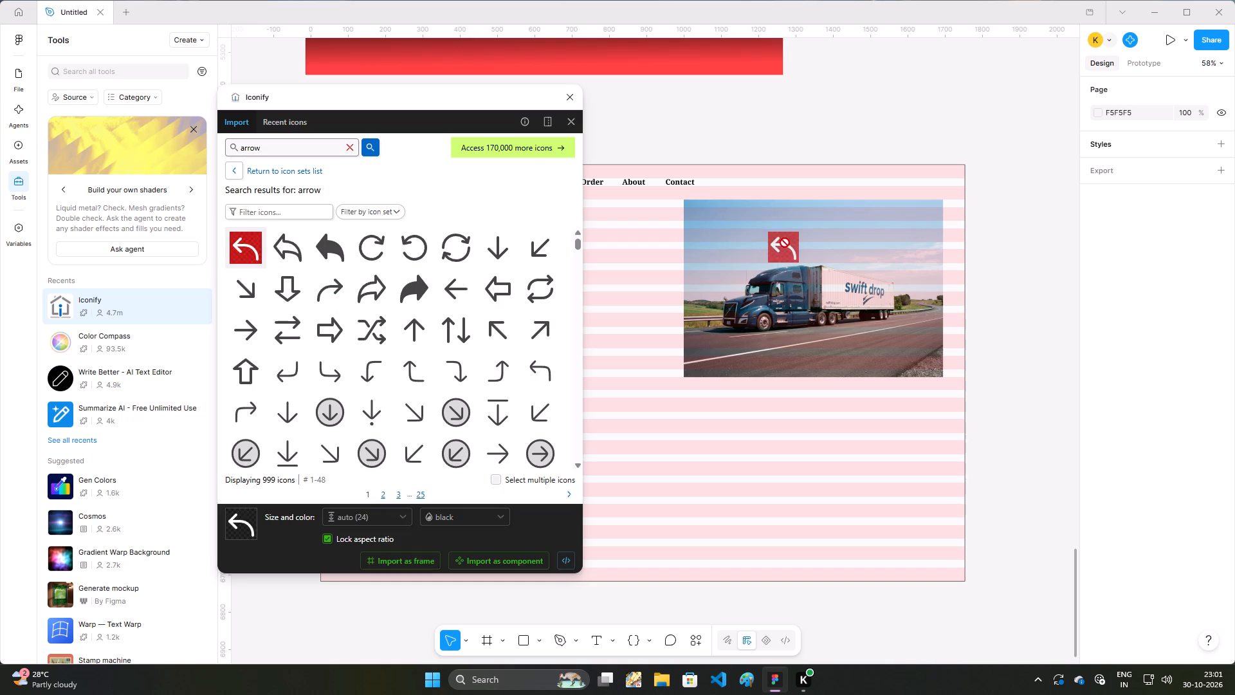
drag(785, 243, 834, 241)
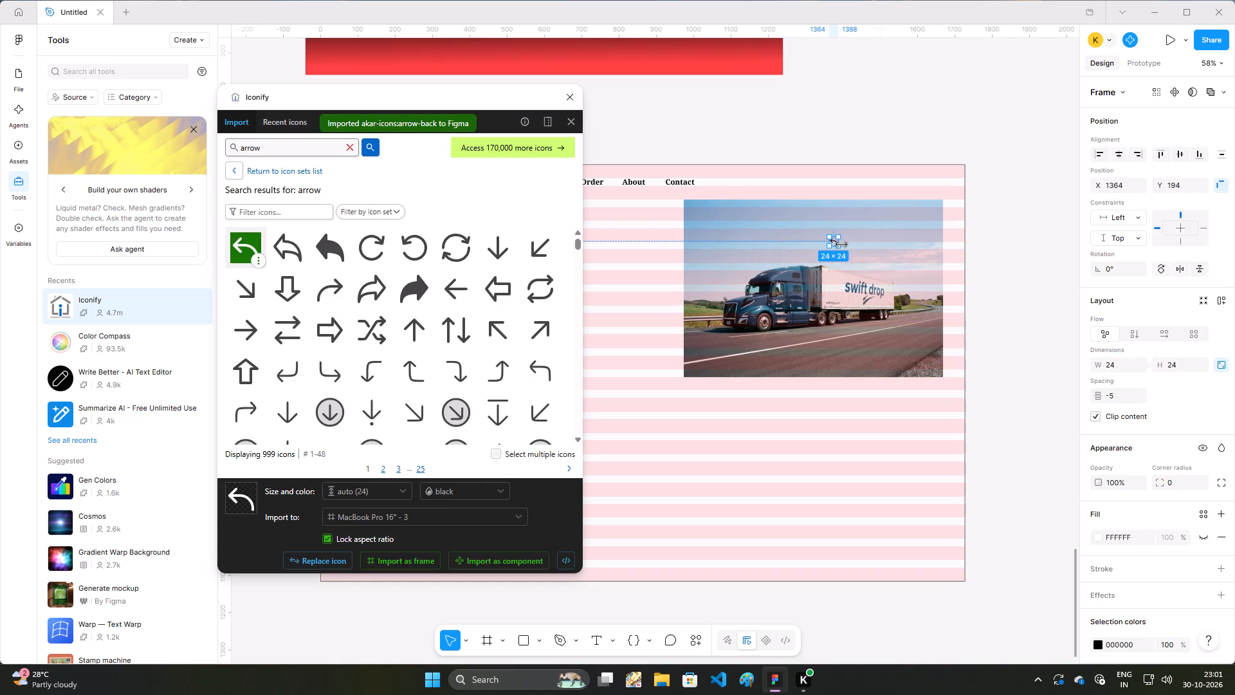
Rotate the arrow icon to about 73° so it curves down toward the truck, enlarge it to about 54 × 54, and close Iconify.
drag(843, 253, 846, 248)
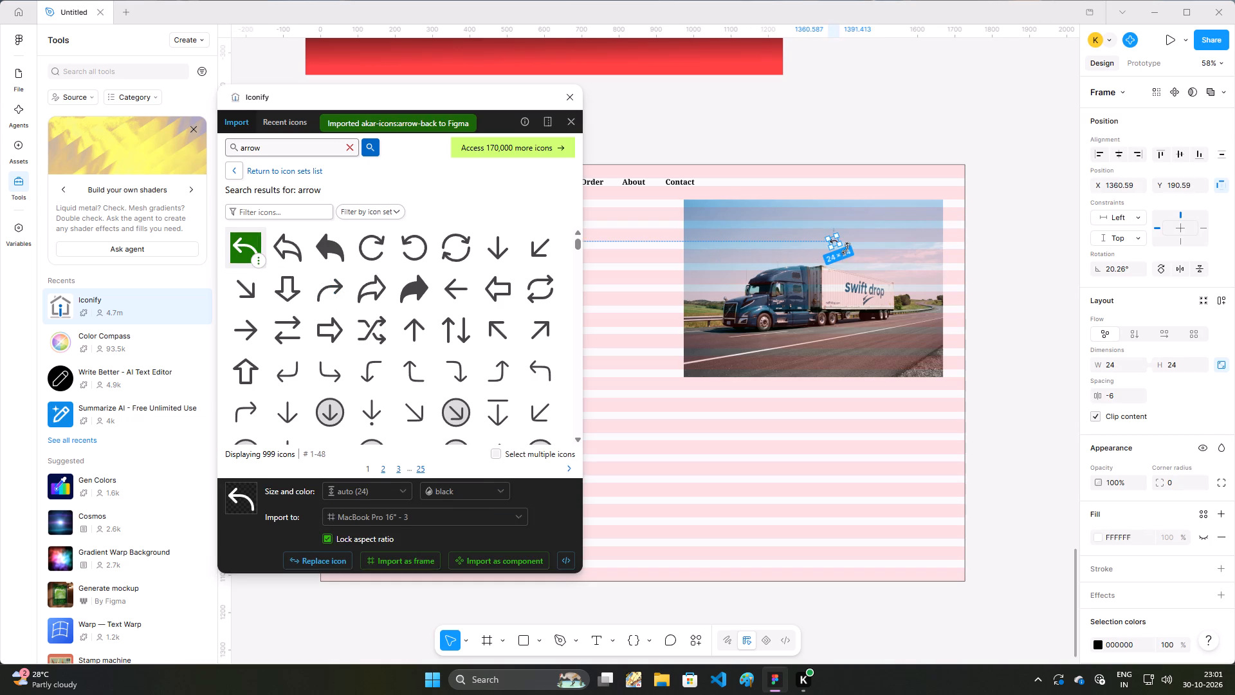
drag(846, 248, 855, 237)
click(852, 237)
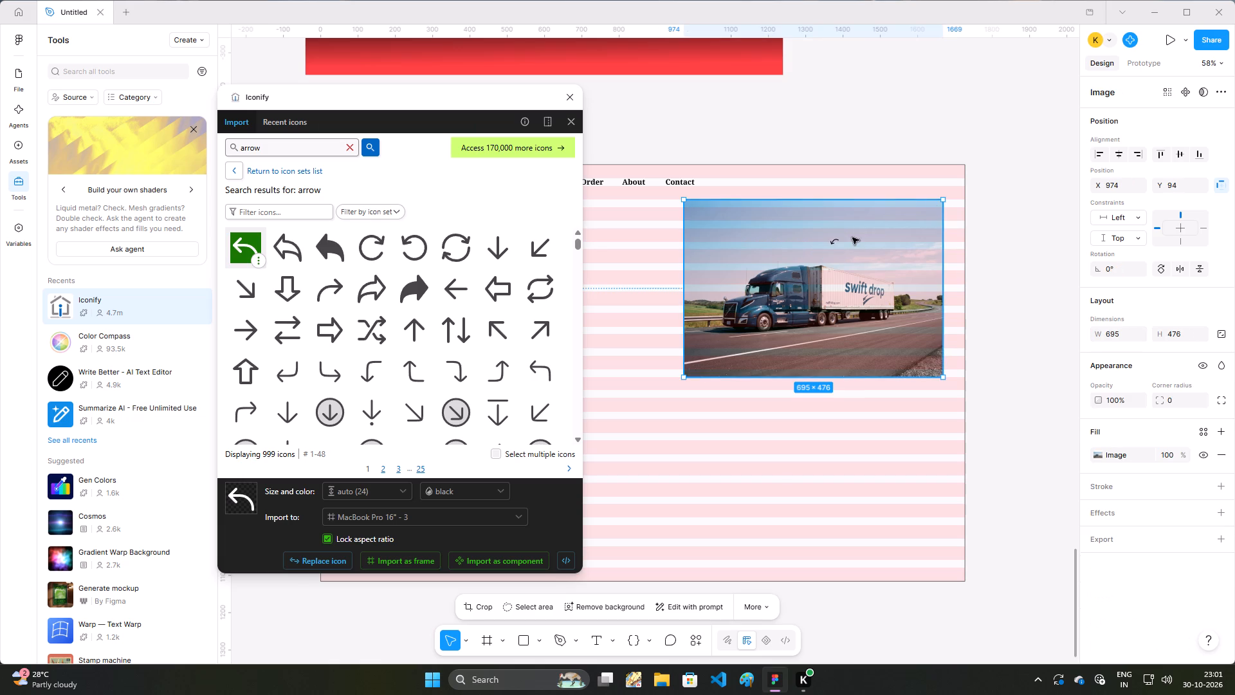
click(828, 241)
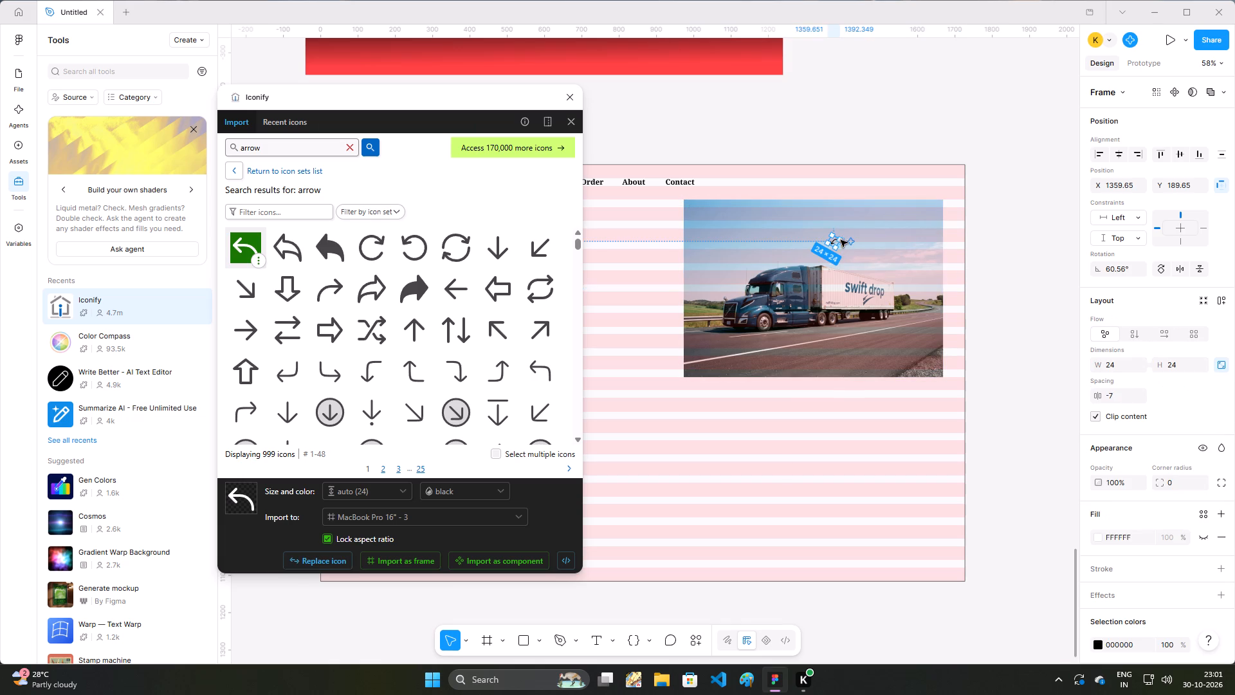
drag(841, 239, 852, 234)
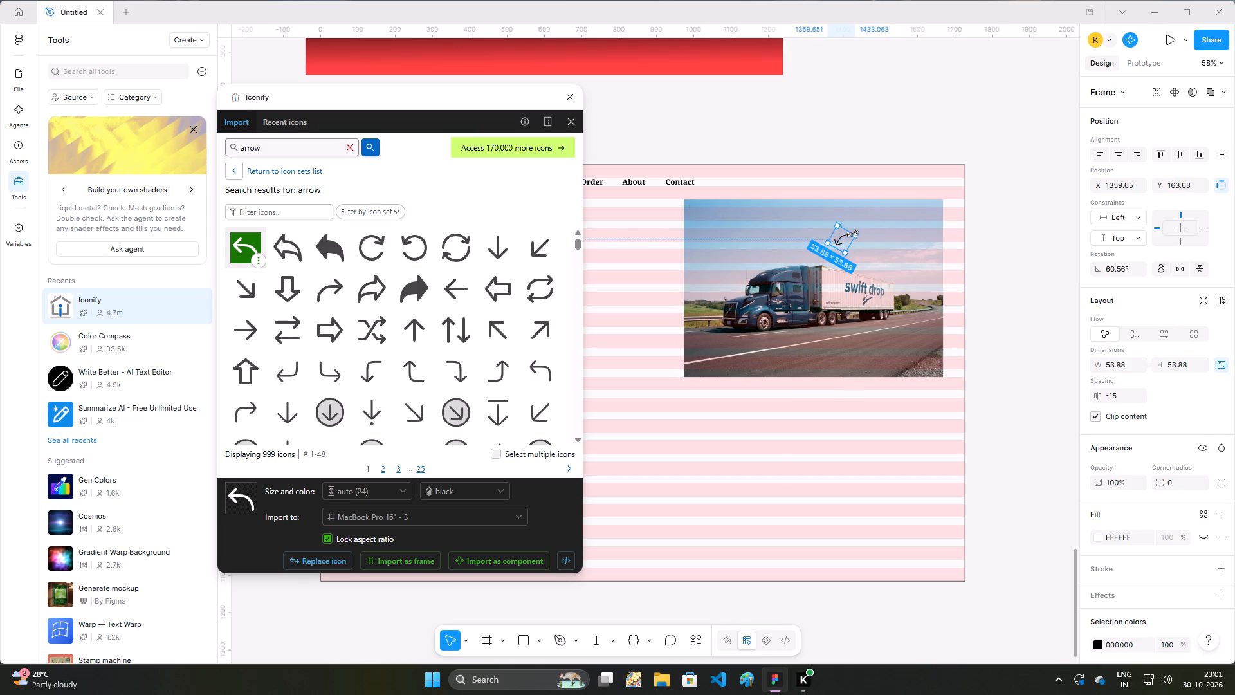
click(848, 257)
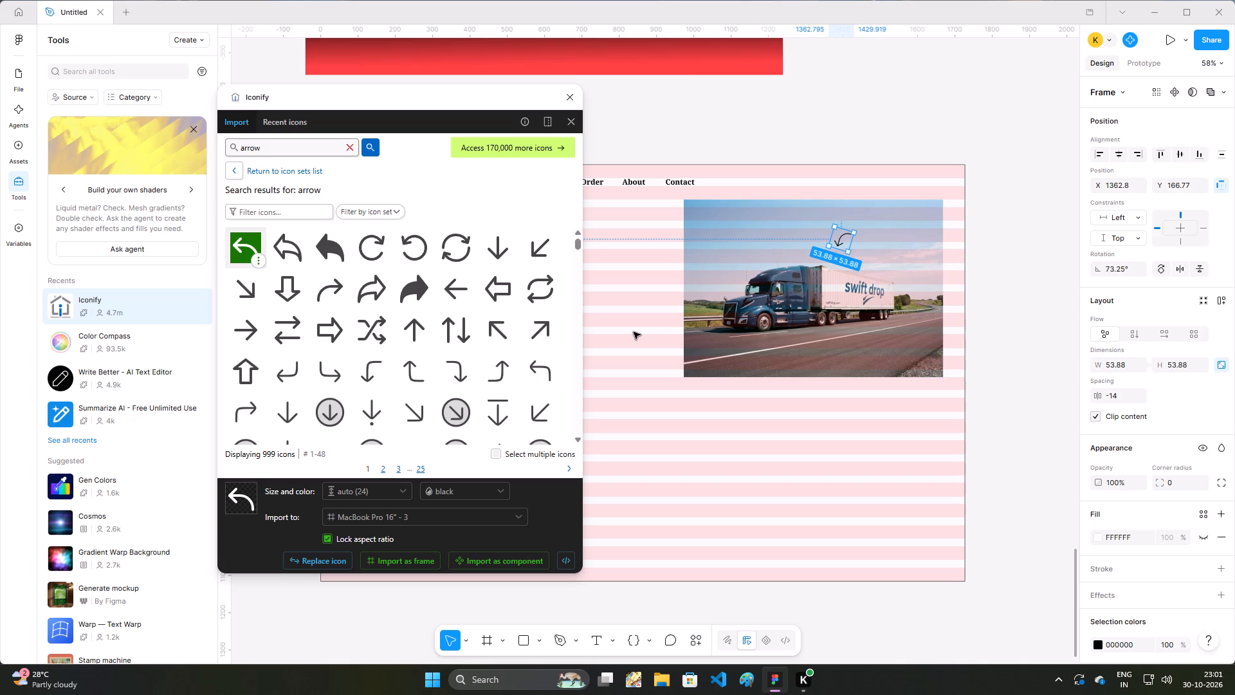
click(570, 116)
Add the two-line text "Small parcels." / "big dreams." in the sky just right of the curved arrow.
click(897, 234)
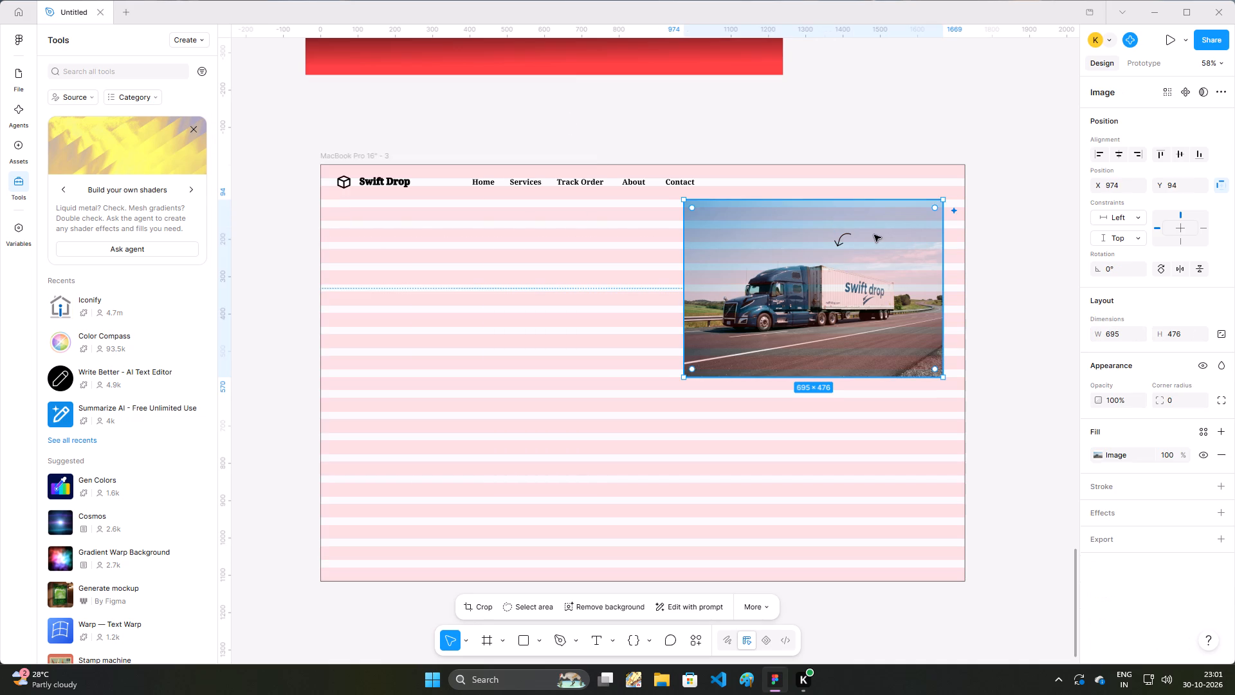
key(t)
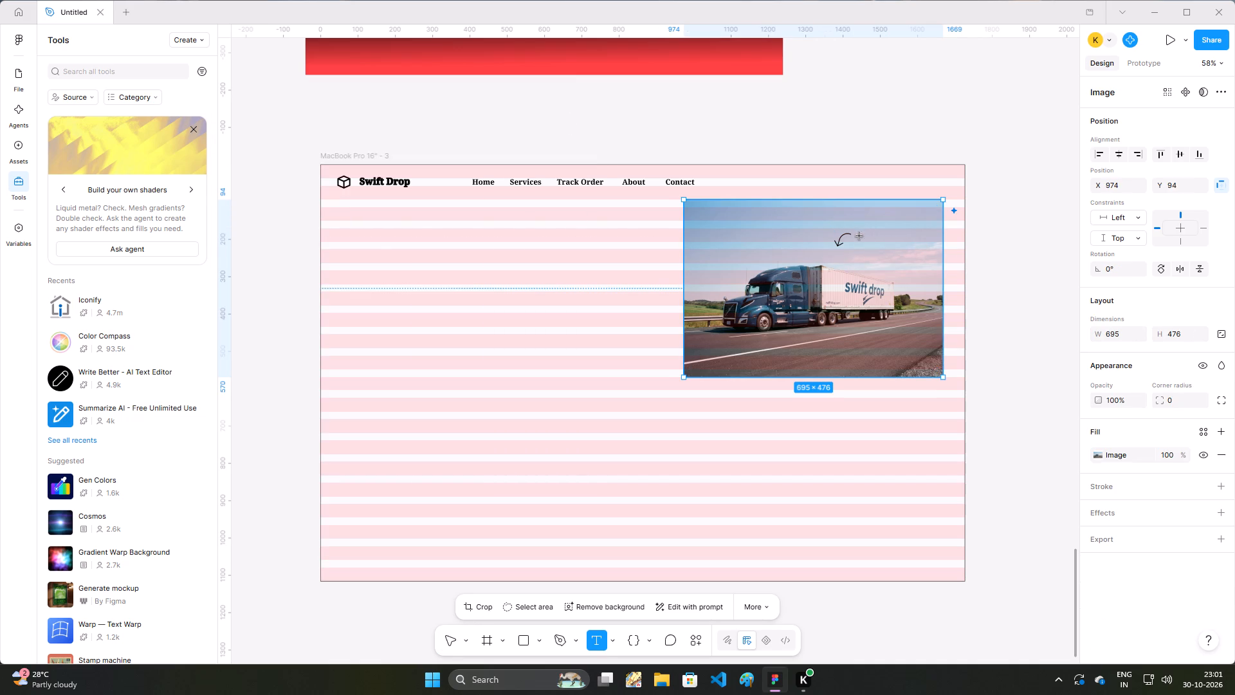
click(861, 228)
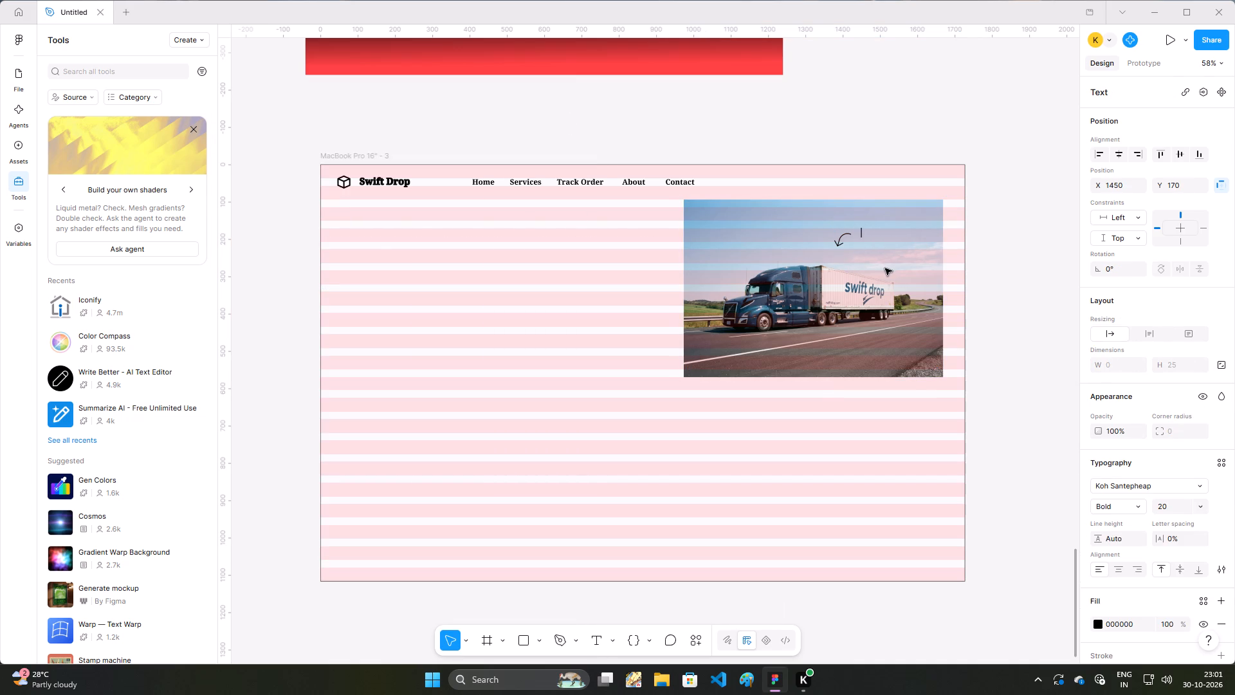
key(s)
text(mall)
key(space)
text(parcel)
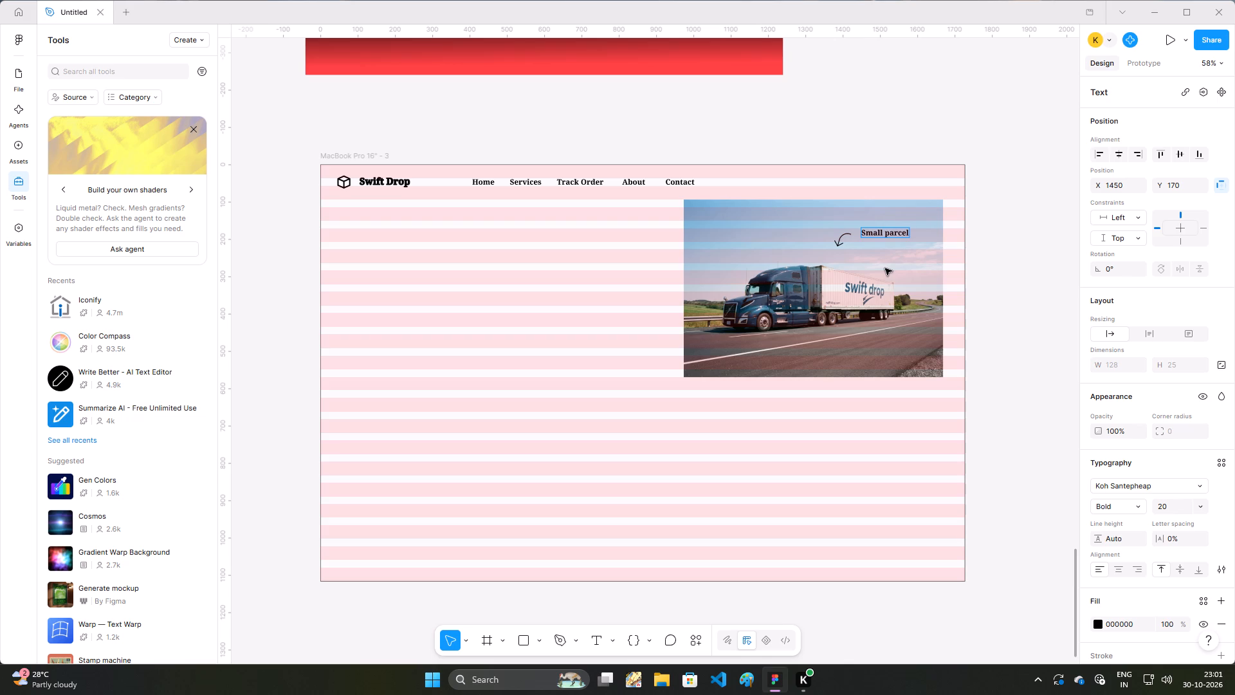
text(s,)
key(BackSpace)
key(period)
key(Return)
text(big)
key(space)
key(space)
key(space)
text(dream)
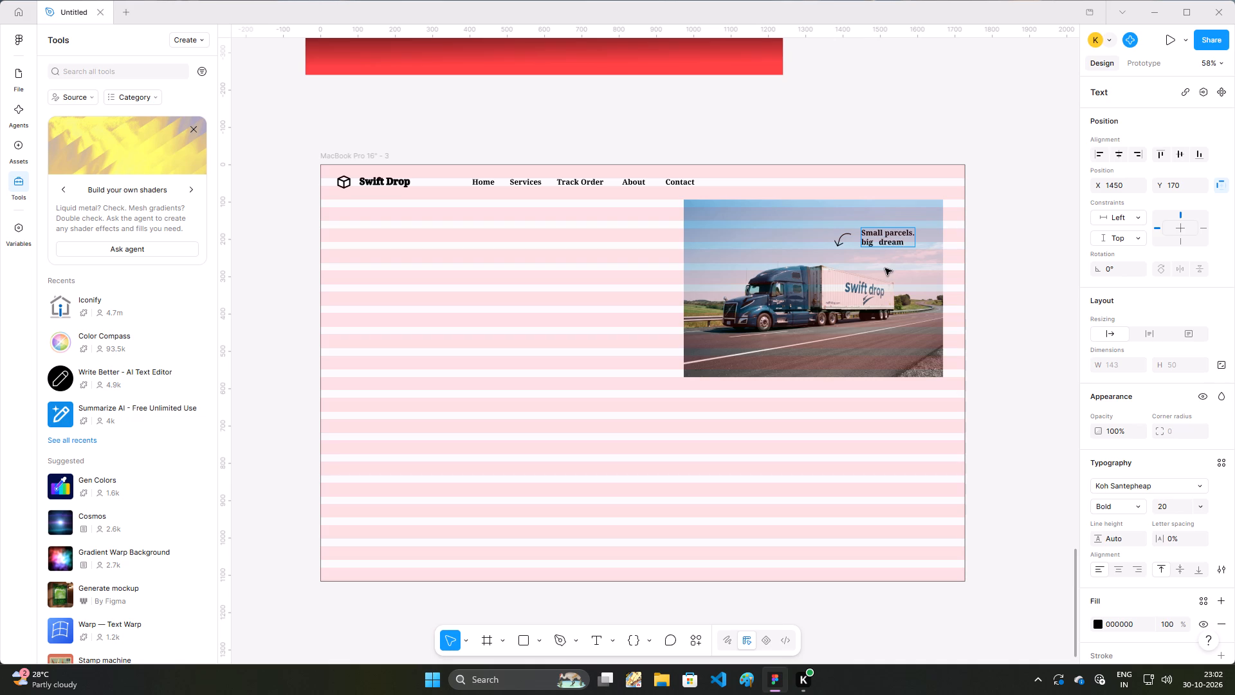
key(s)
key(period)
click(910, 241)
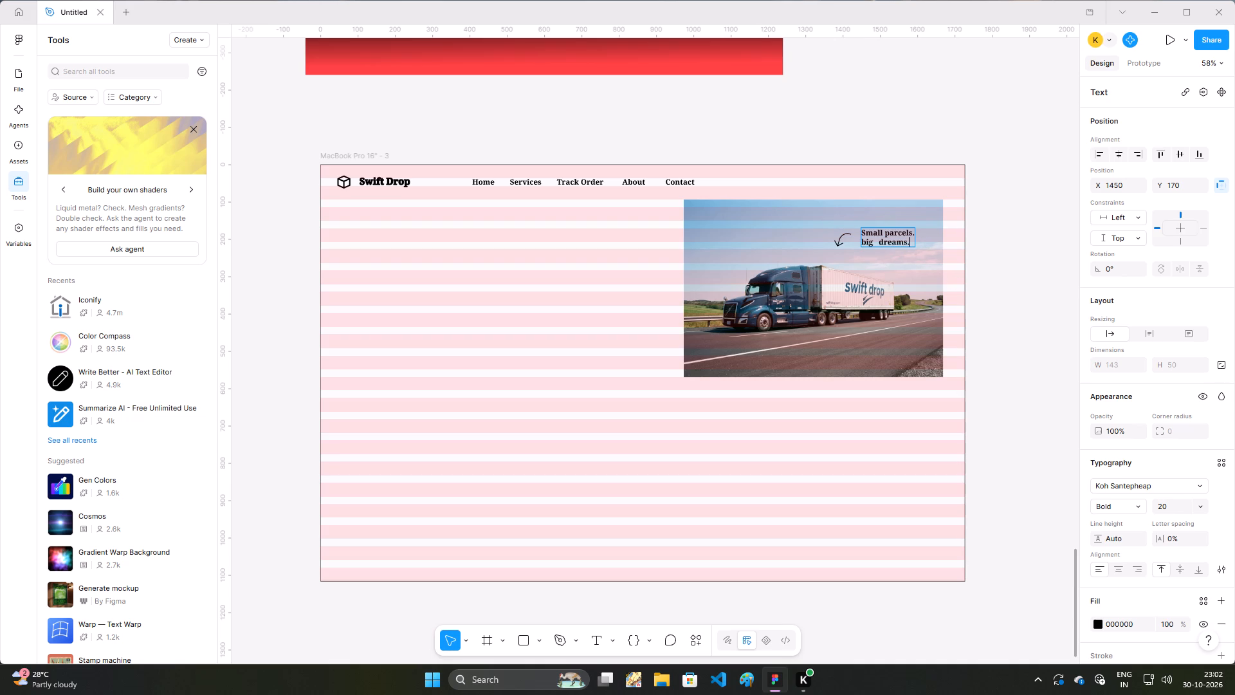
Tilt the tagline upward to about 18.6° and move it closer to the arrow, at about X 1430, Y 121.
click(918, 257)
drag(915, 254, 919, 250)
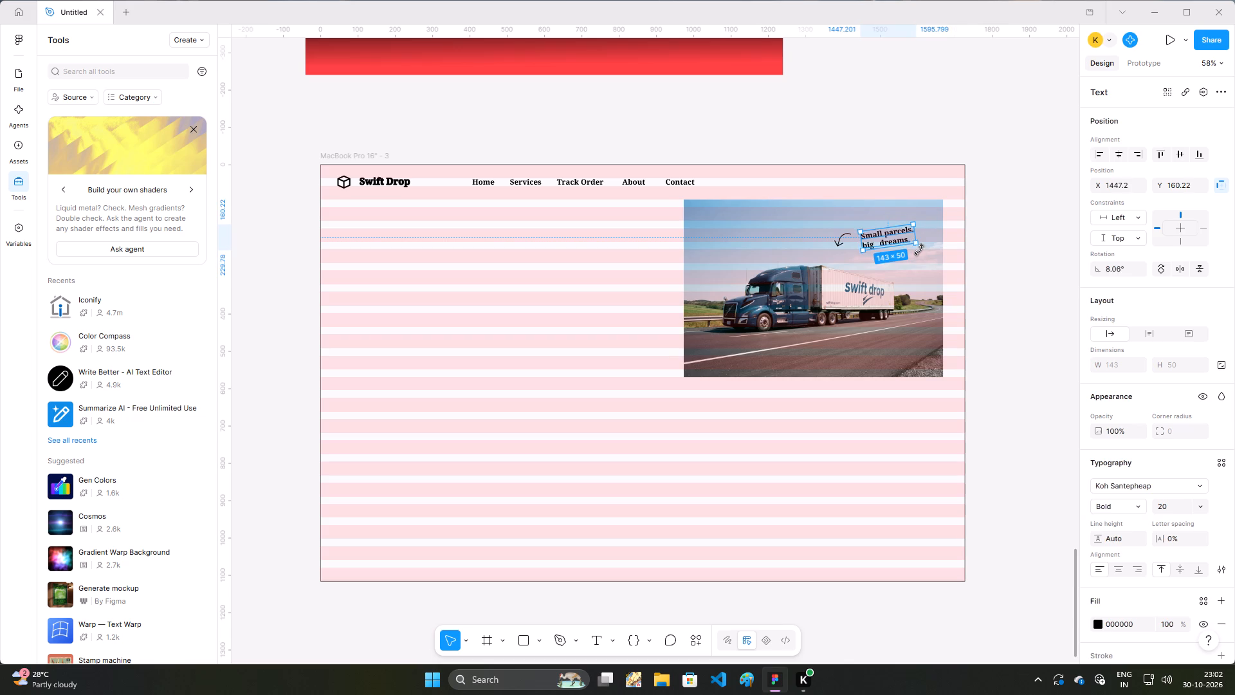
drag(919, 250, 922, 245)
drag(895, 237, 896, 227)
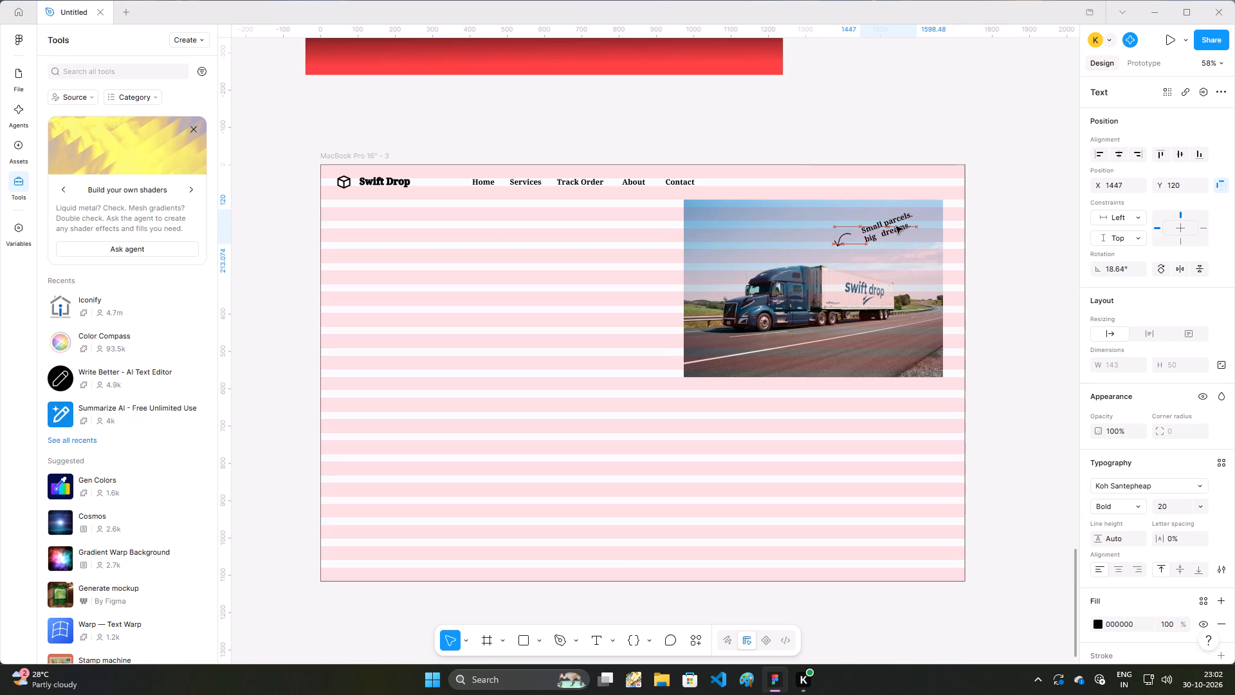
drag(896, 227, 889, 227)
click(889, 227)
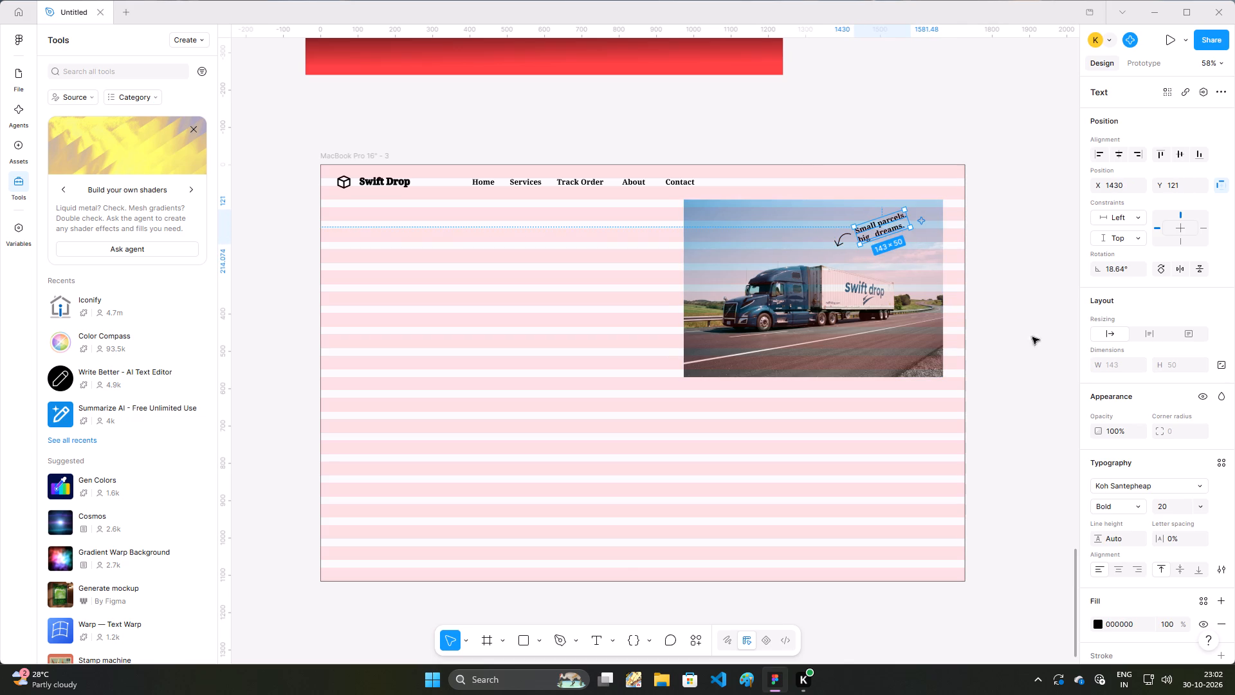
Change the tagline's font to Klee One SemiBold.
double_click(1130, 484)
click(1130, 485)
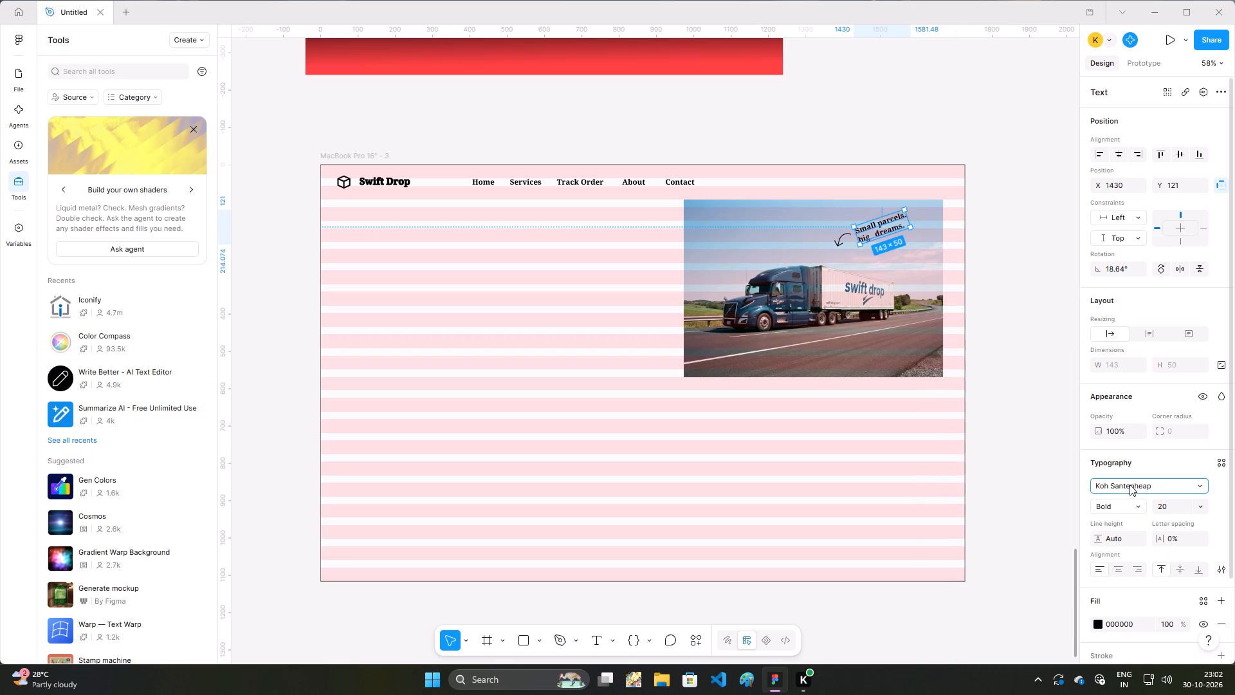
click(960, 450)
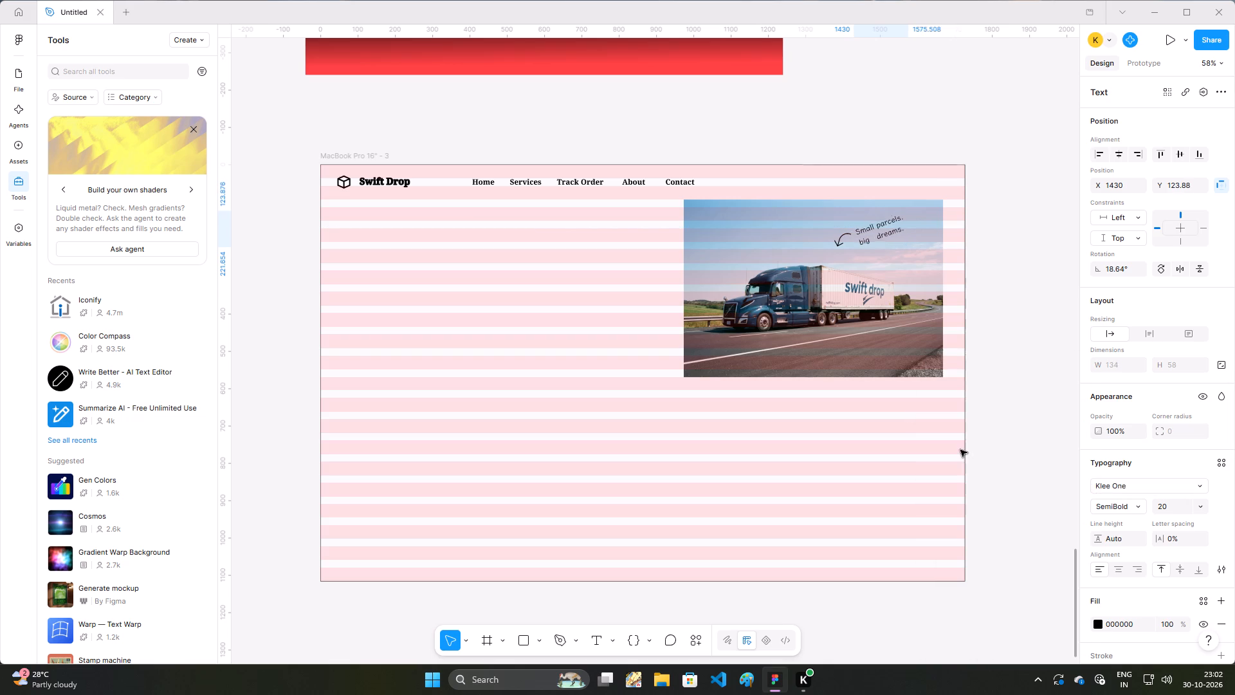
click(1000, 473)
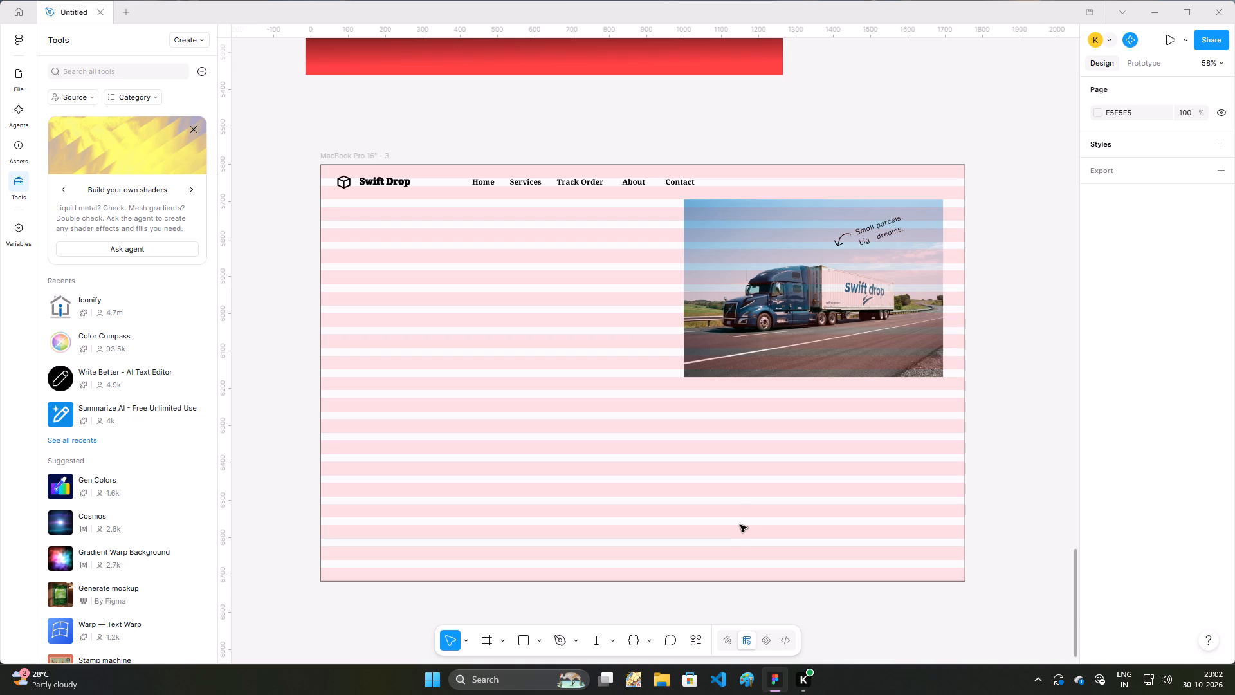
Move the truck image up and right to about X 1015, Y 34, beside the Contact link.
drag(758, 244, 760, 237)
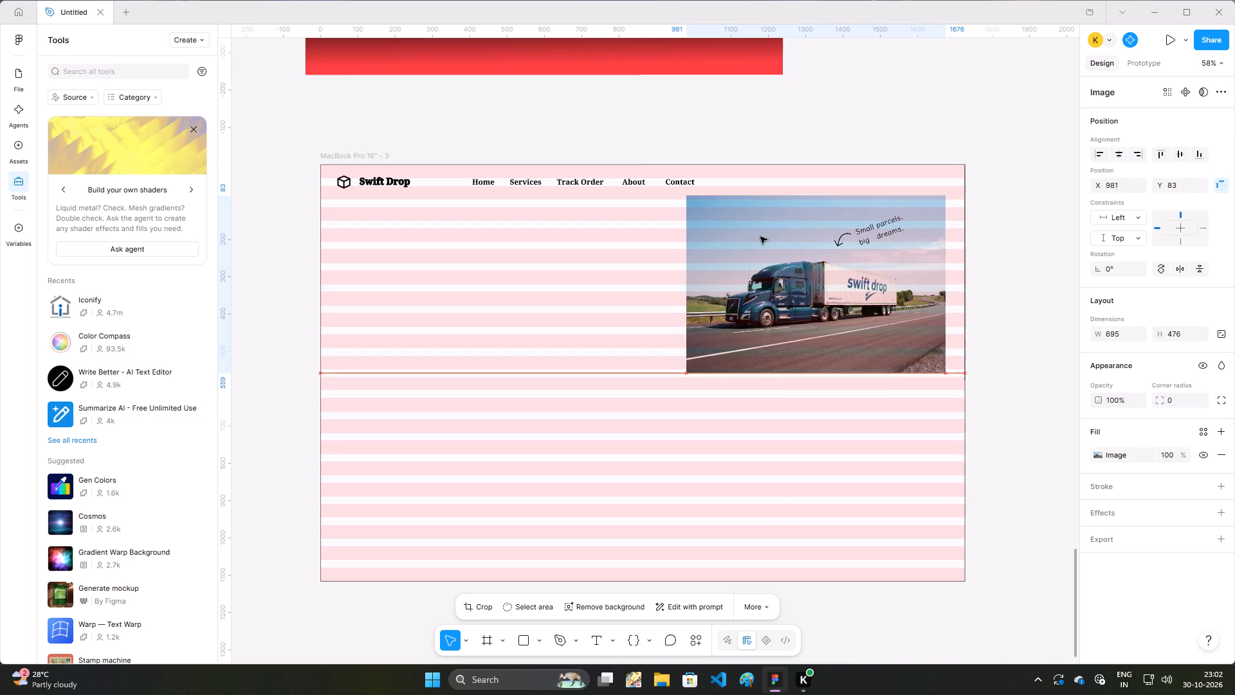
drag(760, 237, 764, 229)
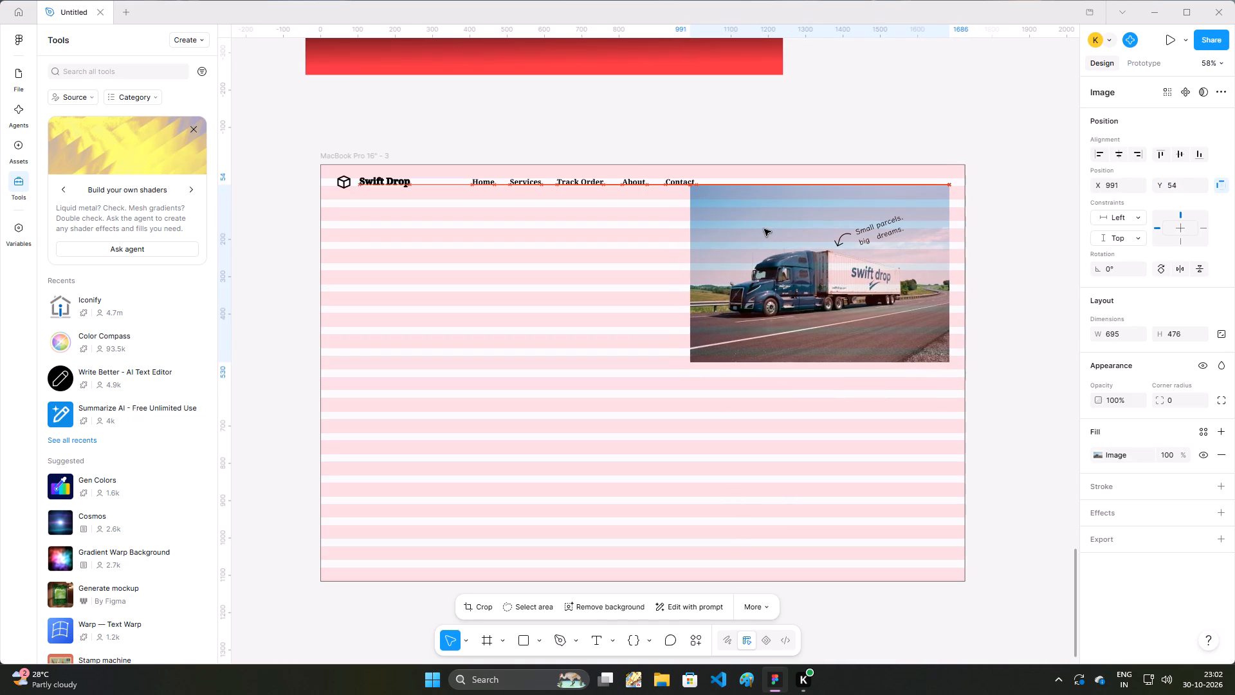
drag(764, 229, 773, 223)
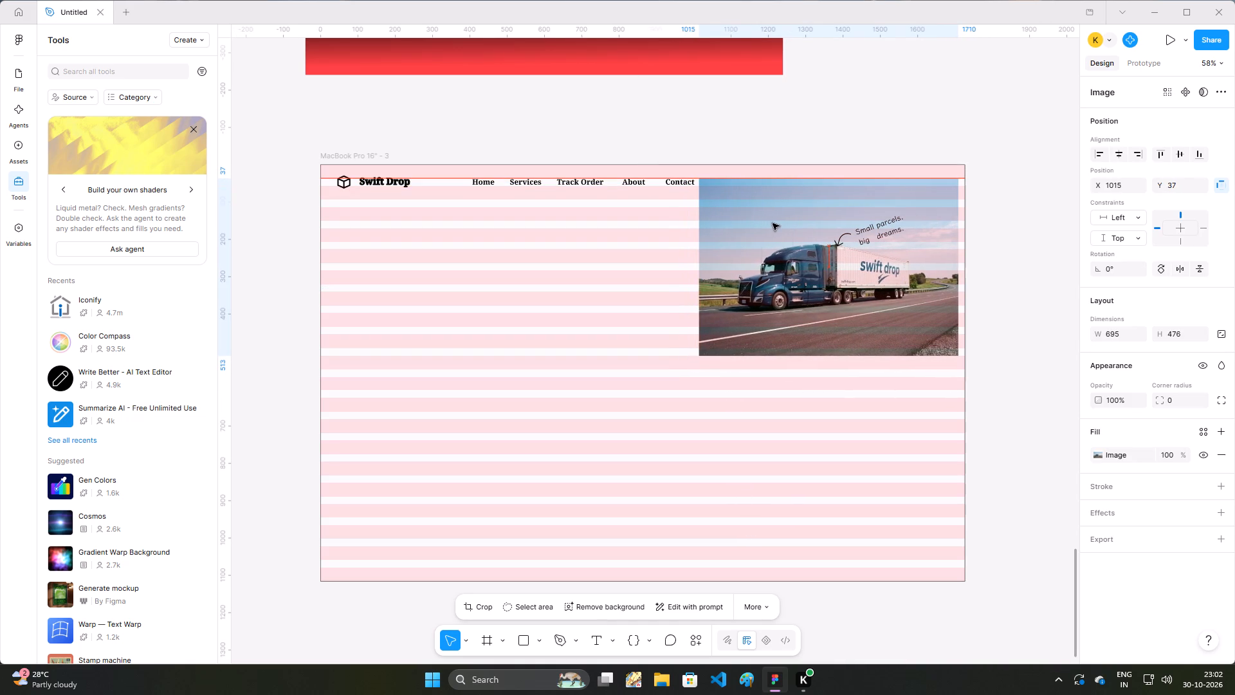
drag(773, 223, 774, 223)
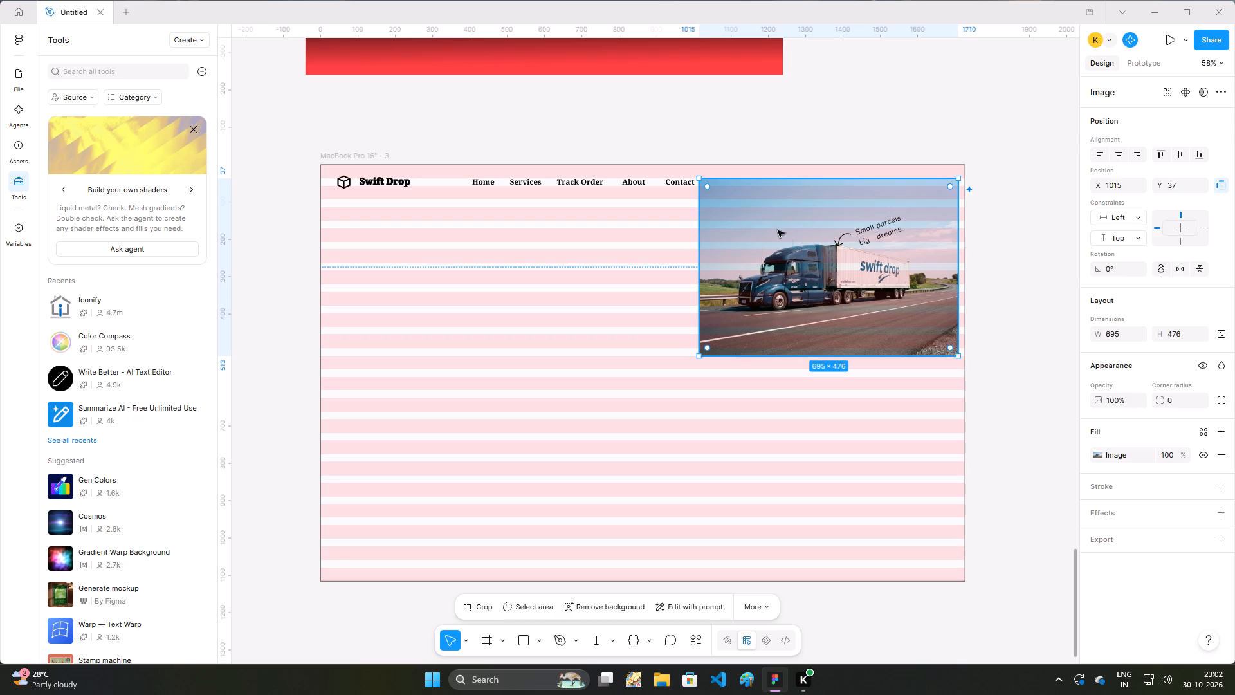
click(843, 242)
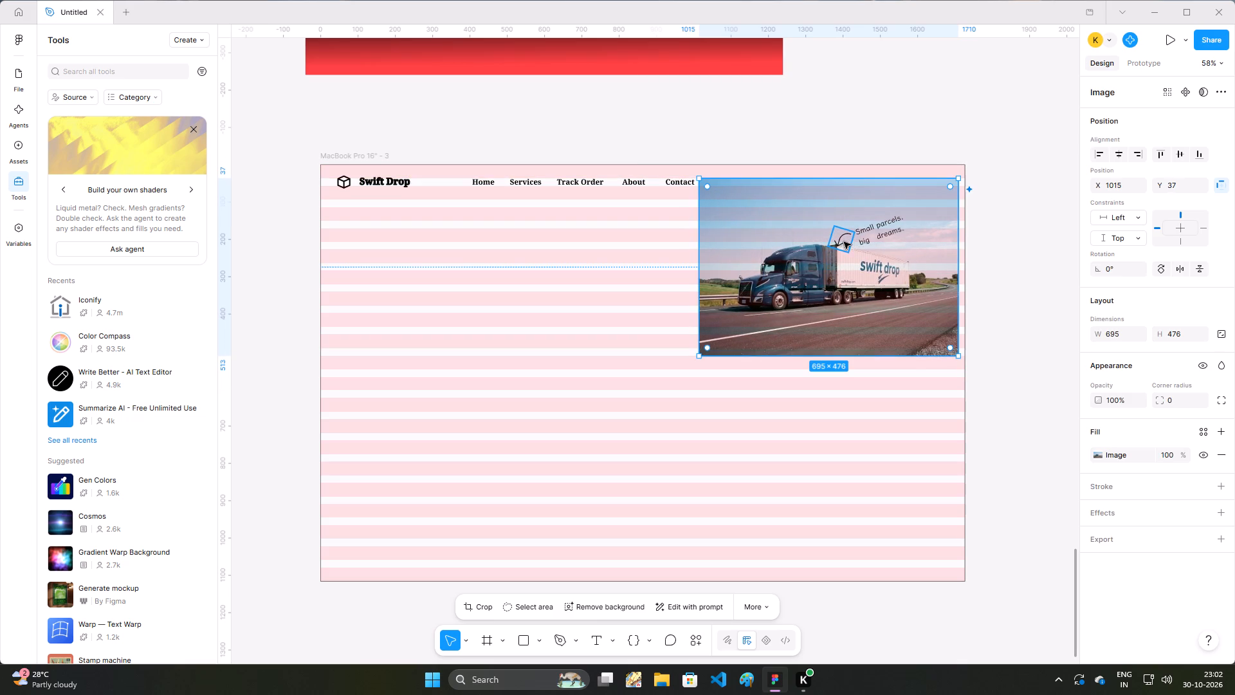
click(844, 275)
click(844, 243)
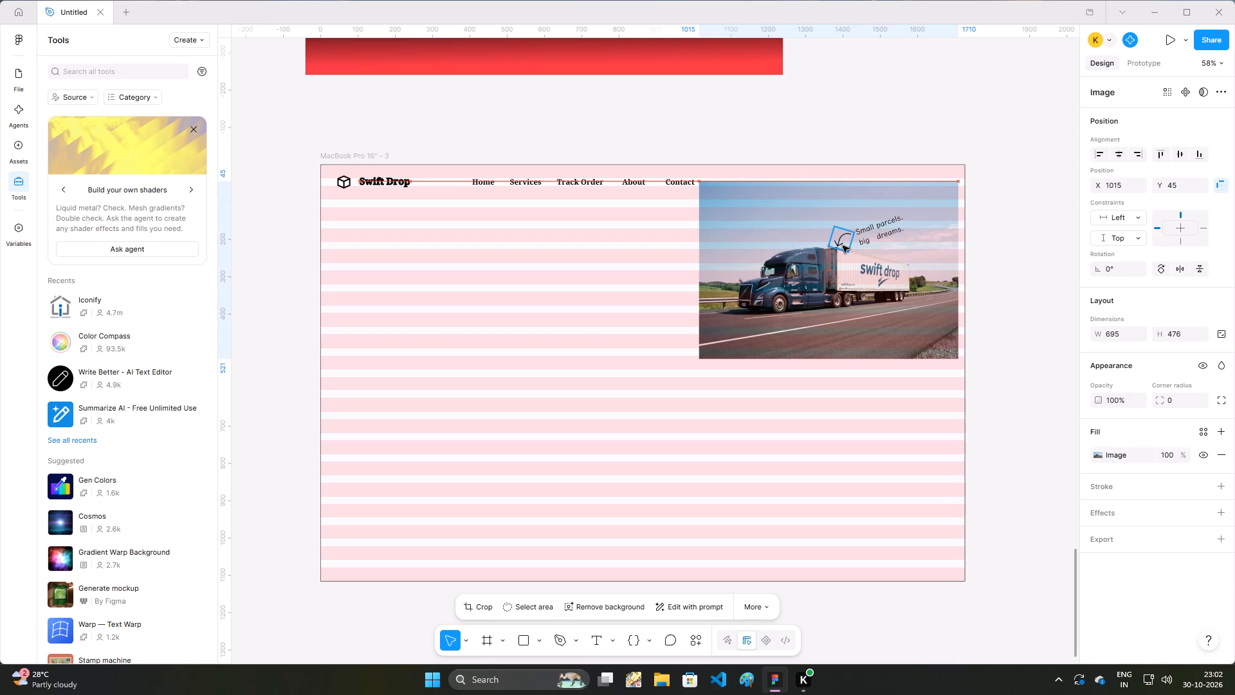
click(777, 443)
Rotate the curved arrow to about 60° and reposition it above the truck's container at about X 1393, Y 115.
drag(838, 242, 838, 234)
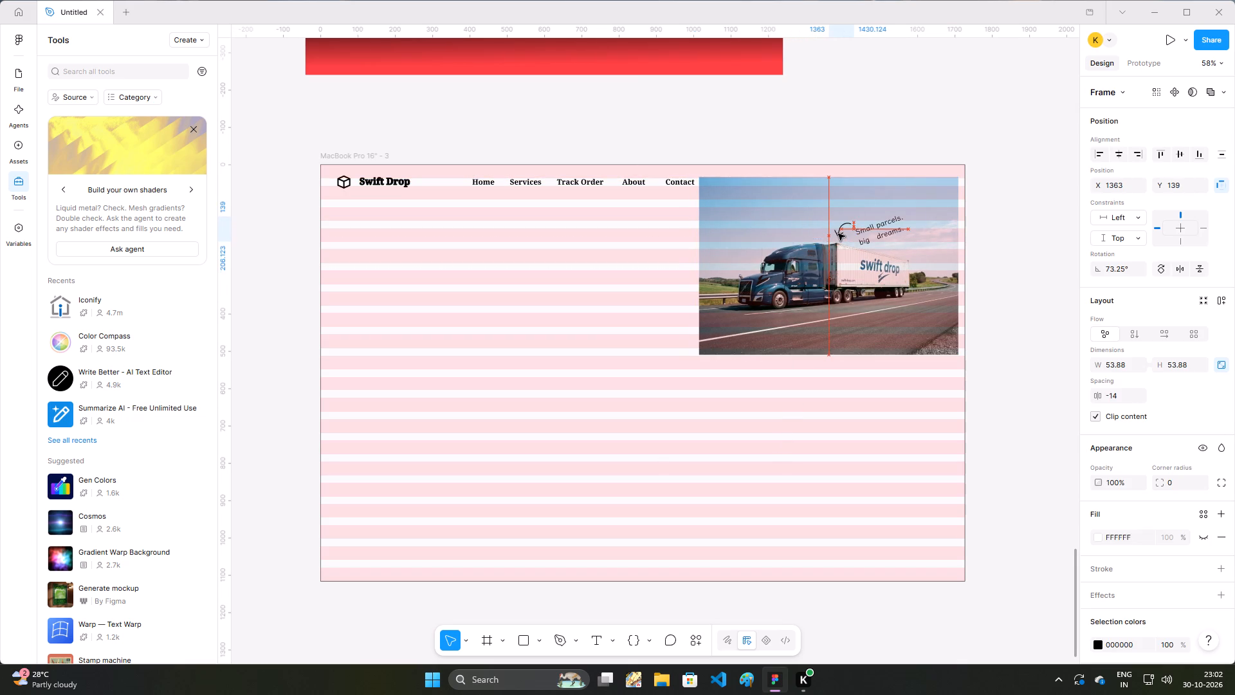
drag(838, 234, 830, 230)
drag(844, 248, 846, 243)
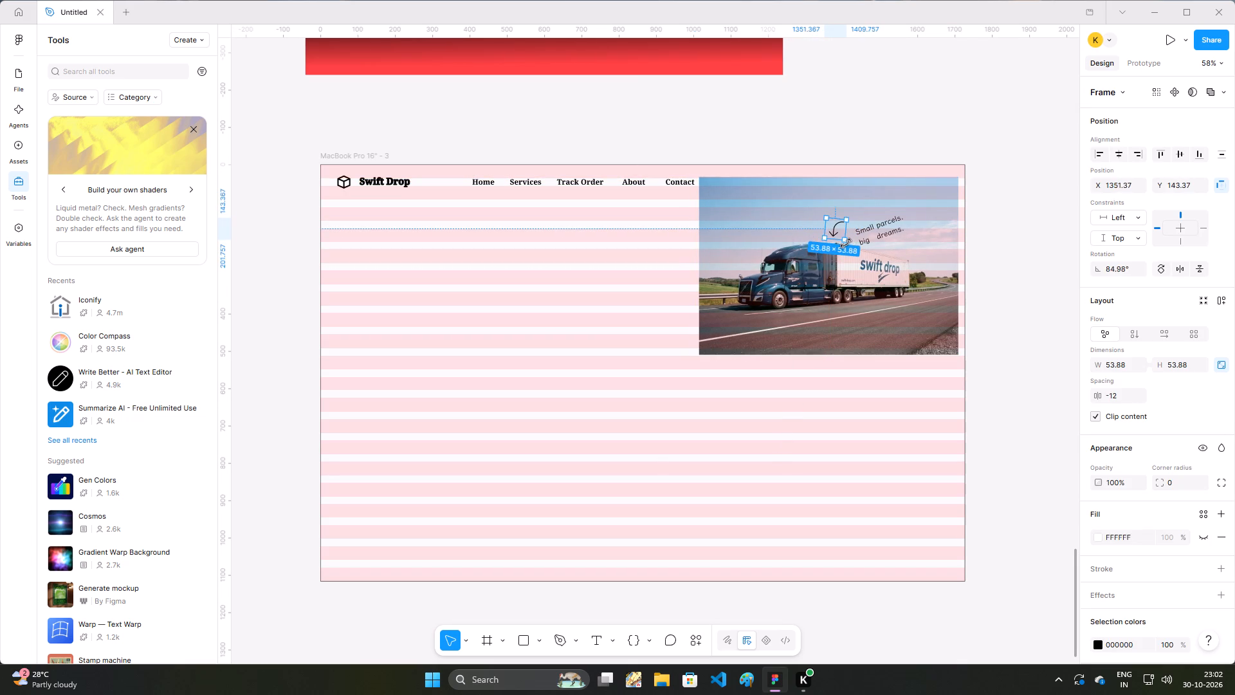
drag(846, 243, 846, 241)
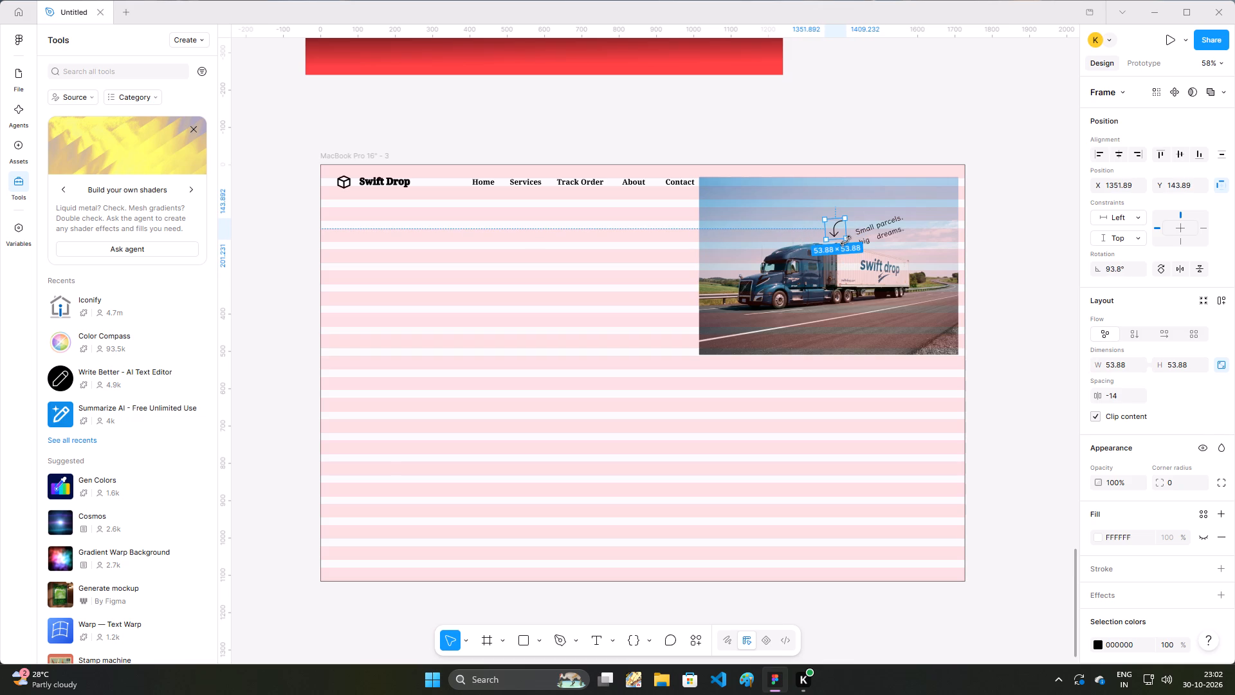
drag(846, 241, 846, 240)
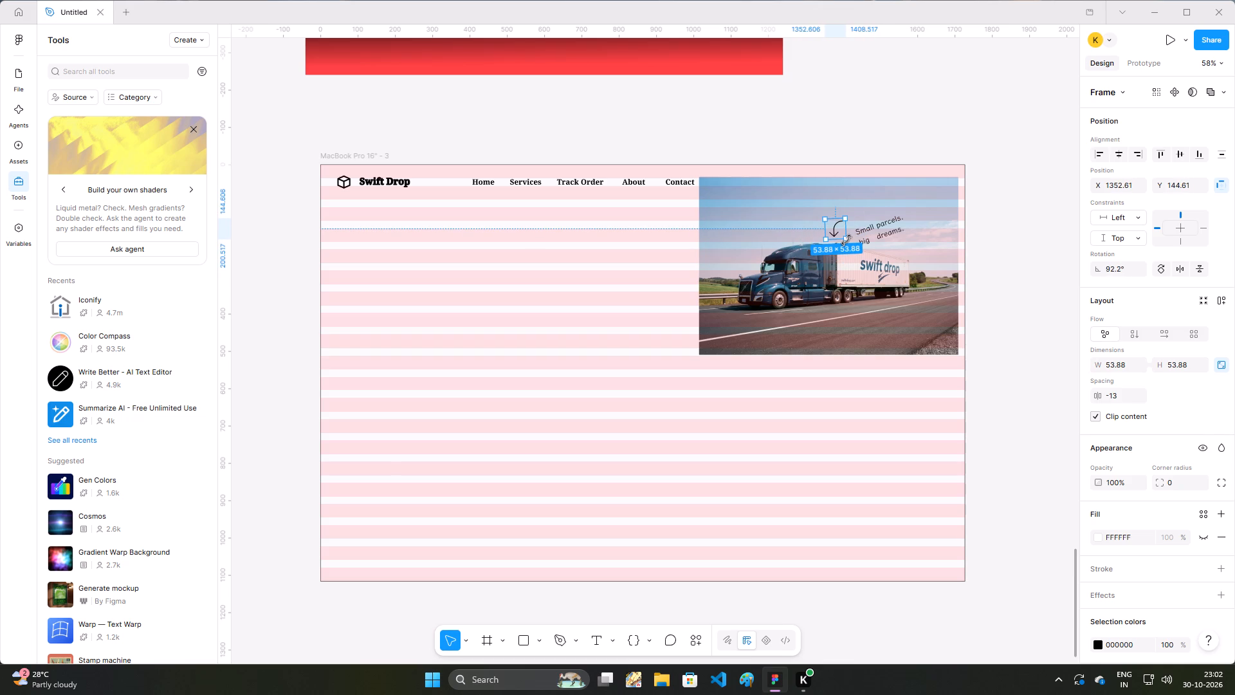
drag(846, 240, 843, 242)
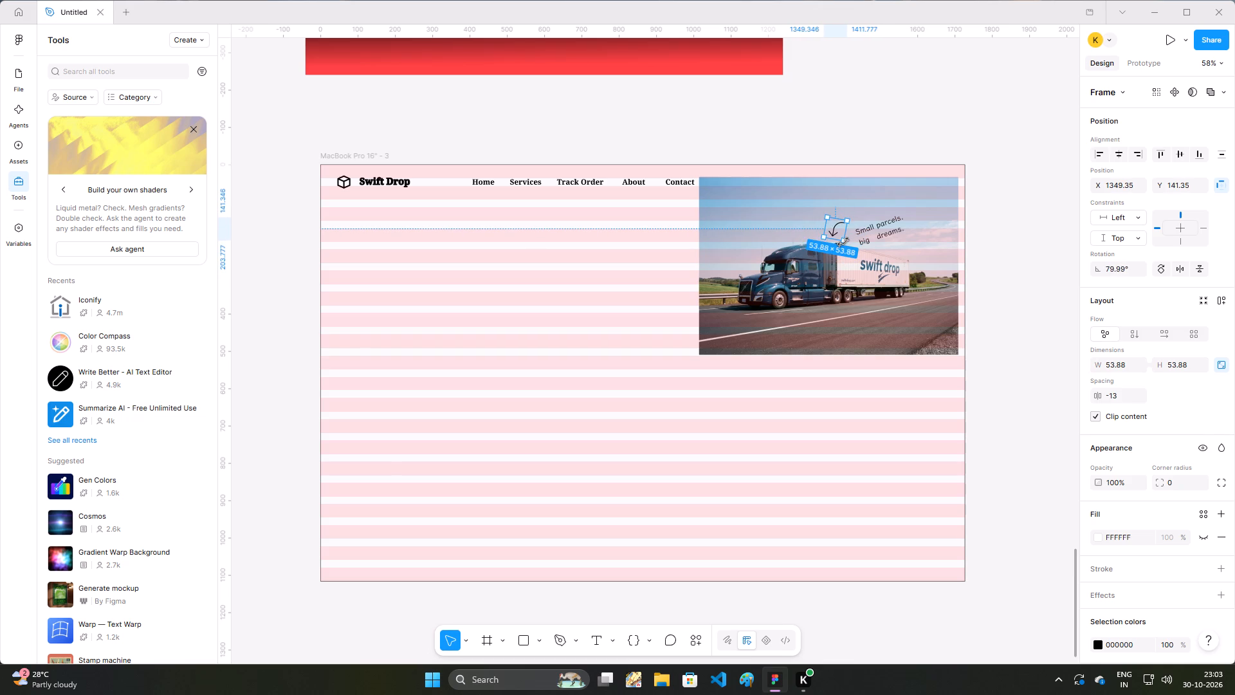
drag(843, 242, 838, 243)
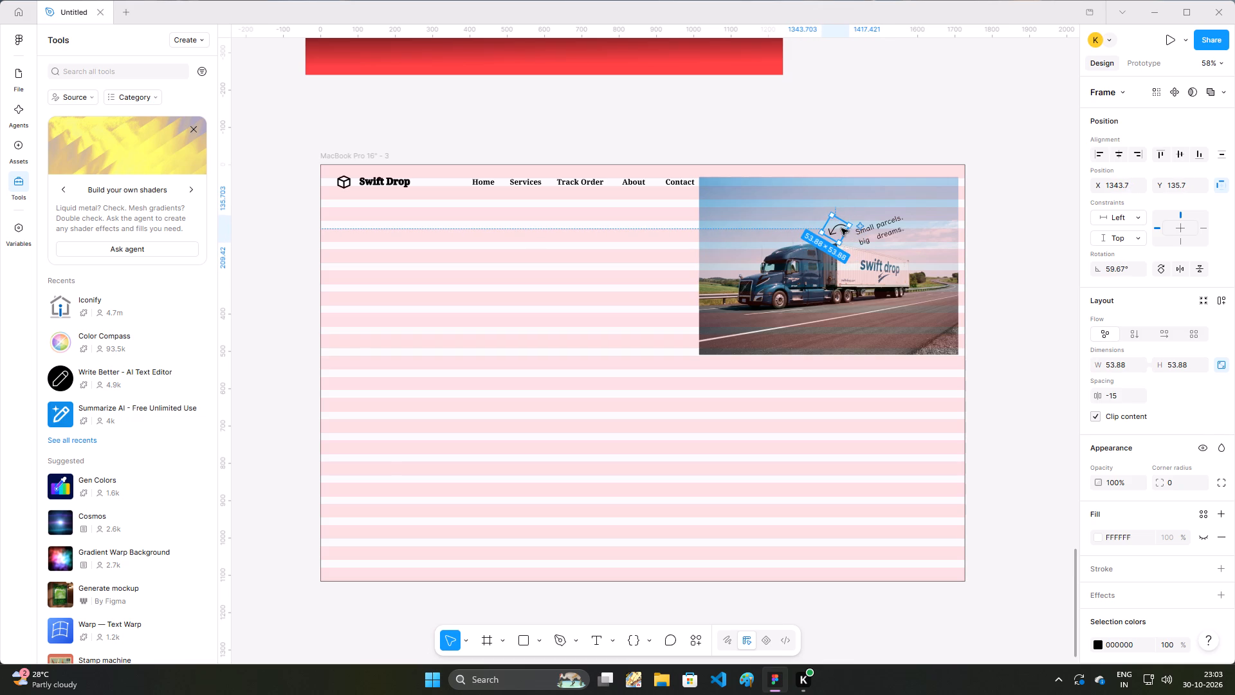
drag(841, 228, 858, 221)
Move the tagline up and right of the arrow, to about X 1476, Y 89.
click(890, 235)
drag(890, 234, 896, 226)
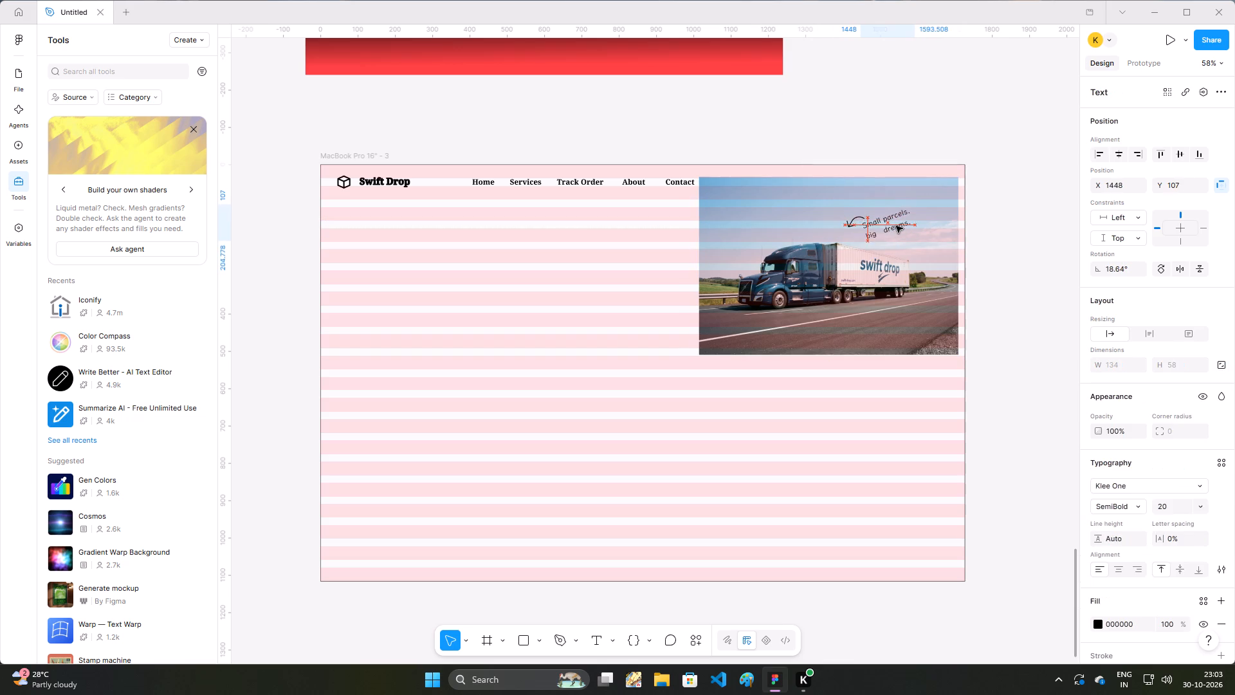
drag(896, 226, 905, 216)
click(897, 210)
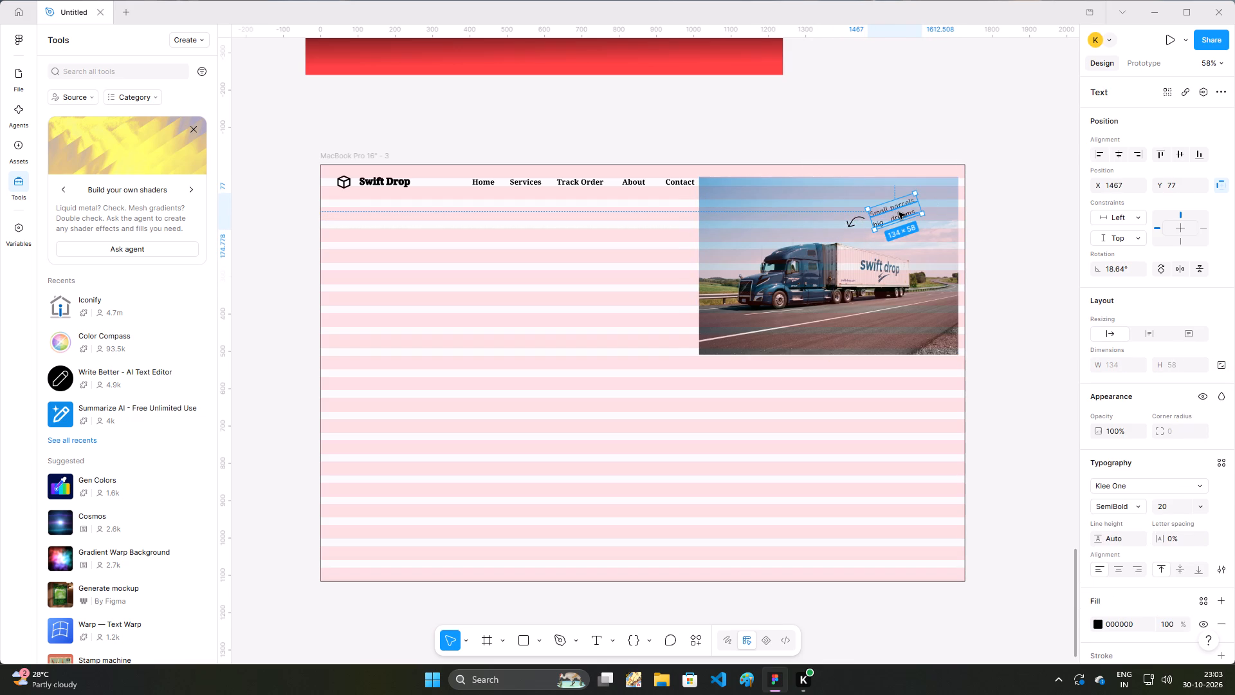
Fine-tune the curved arrow's rotation to about 52° so it leads from the tagline toward the truck.
click(856, 231)
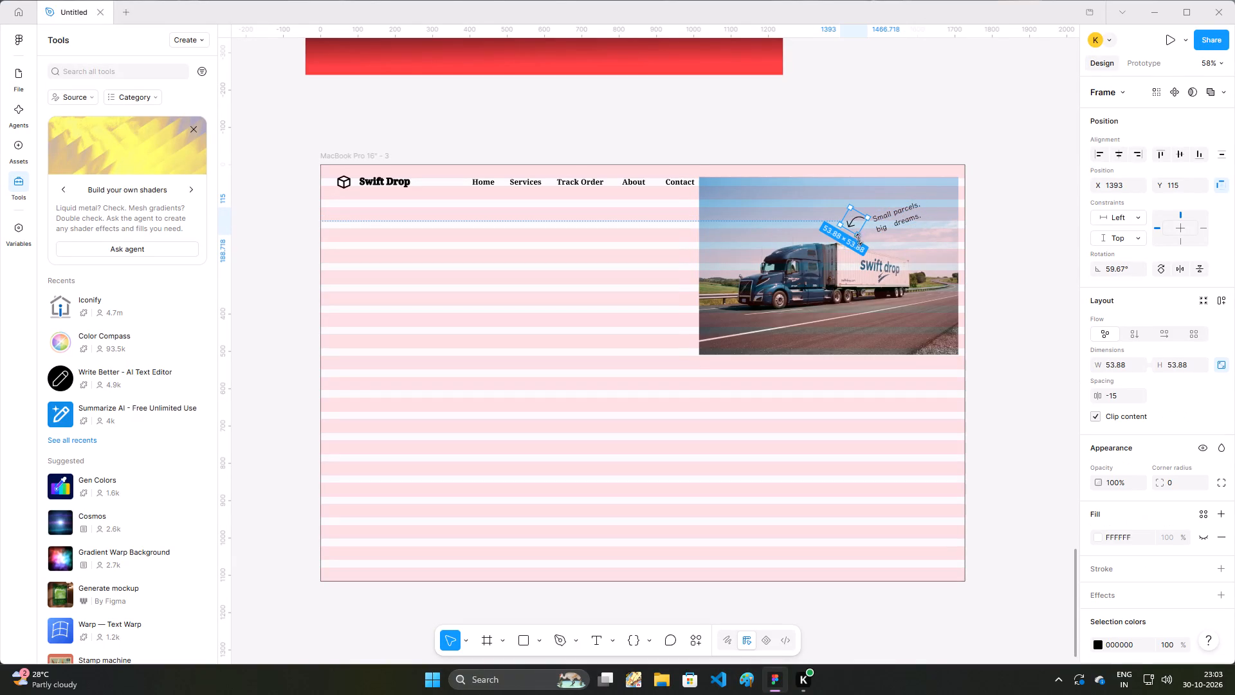
click(857, 240)
click(859, 240)
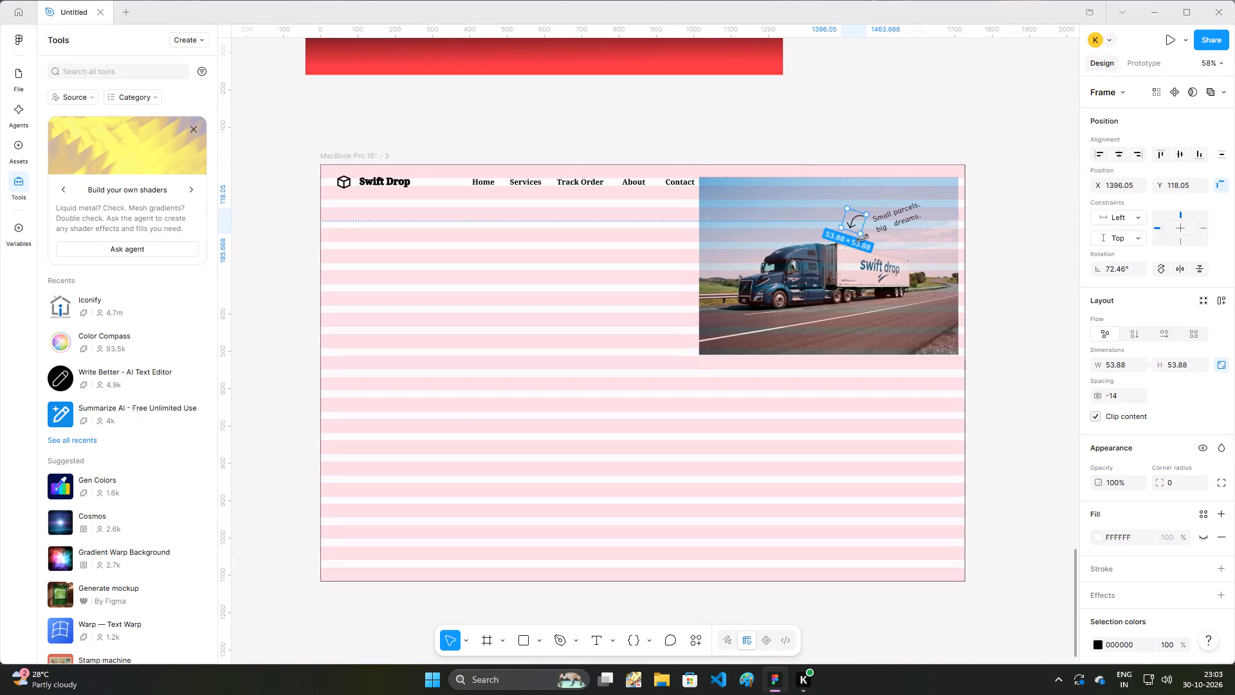
click(857, 236)
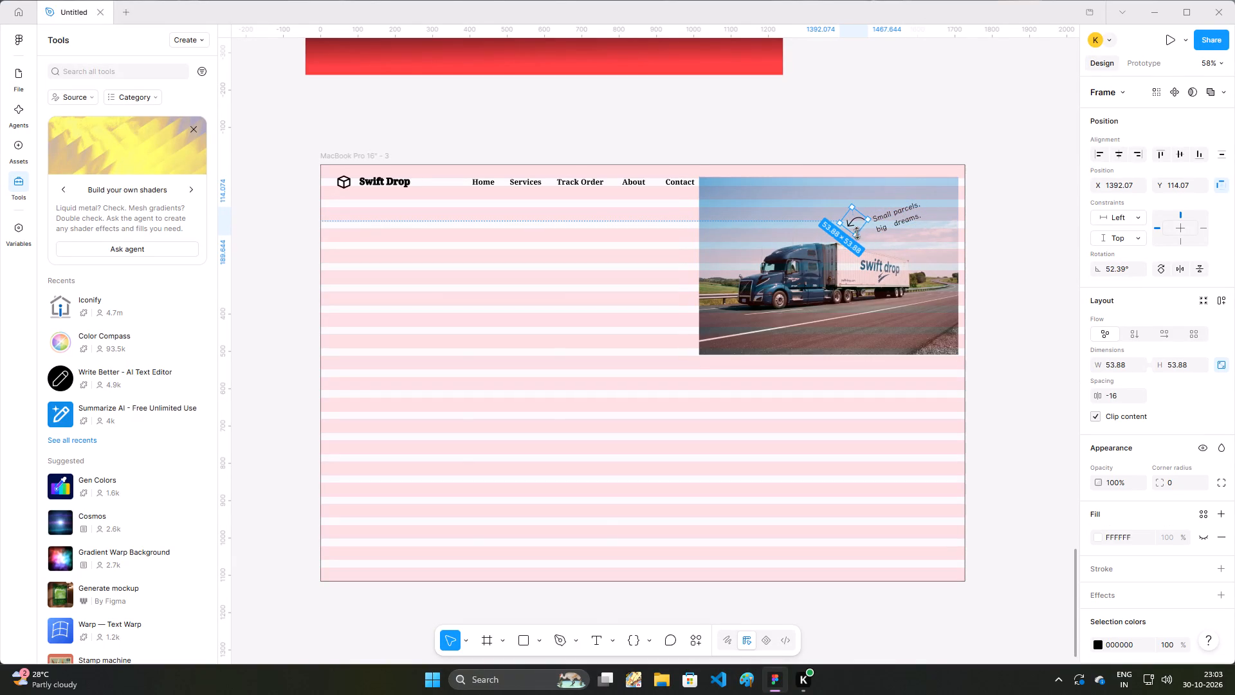
Shrink the curved arrow beside the tagline to about 49 × 49 and rotate it to about 64°.
click(857, 239)
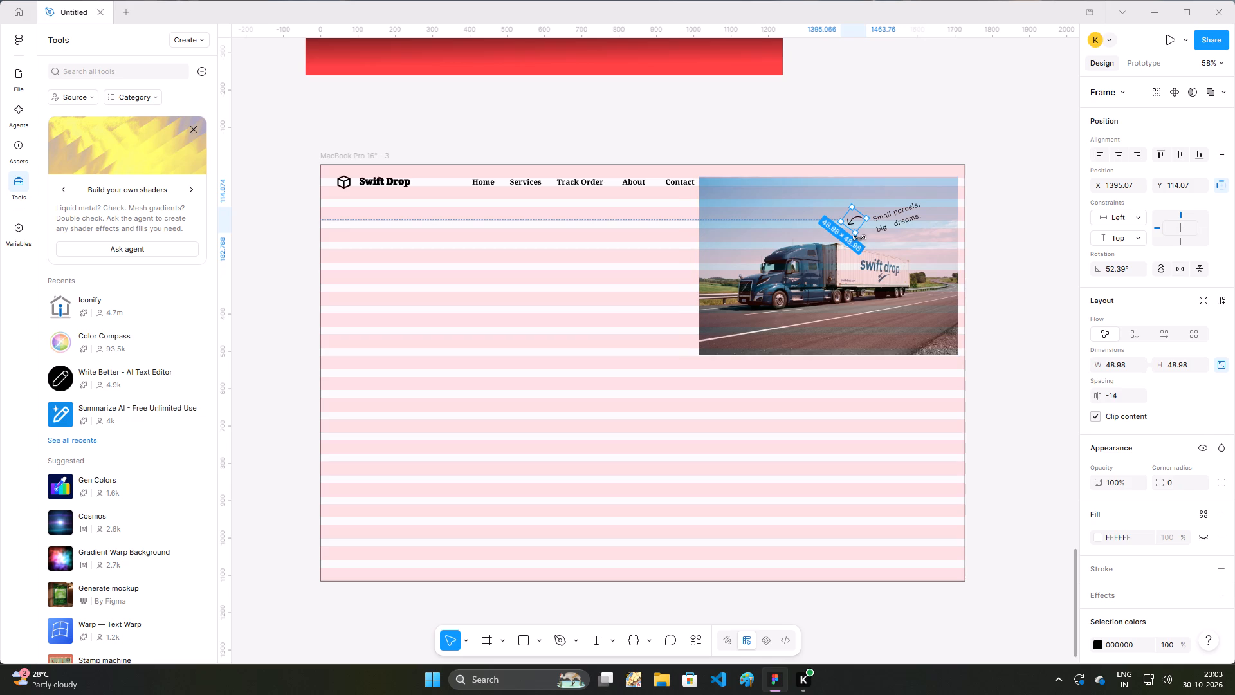
drag(854, 219, 854, 225)
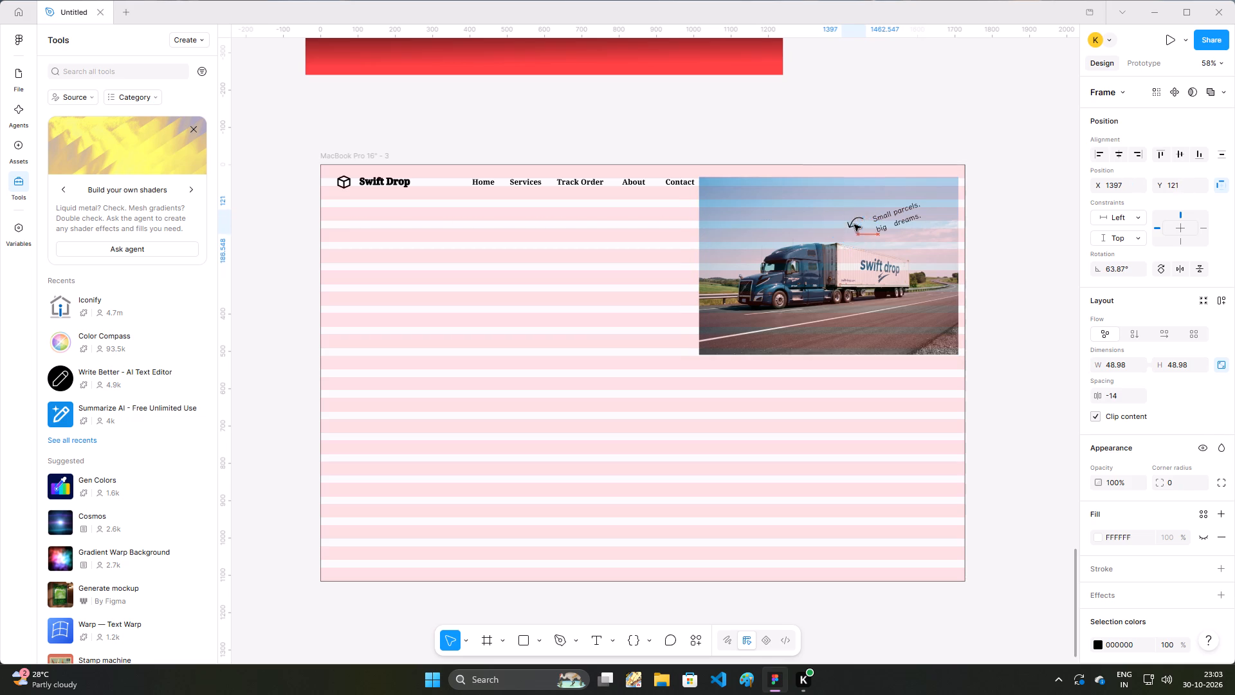
Move the curved arrow closer to the truck's container, to about X 1410, Y 143.
drag(854, 225, 857, 230)
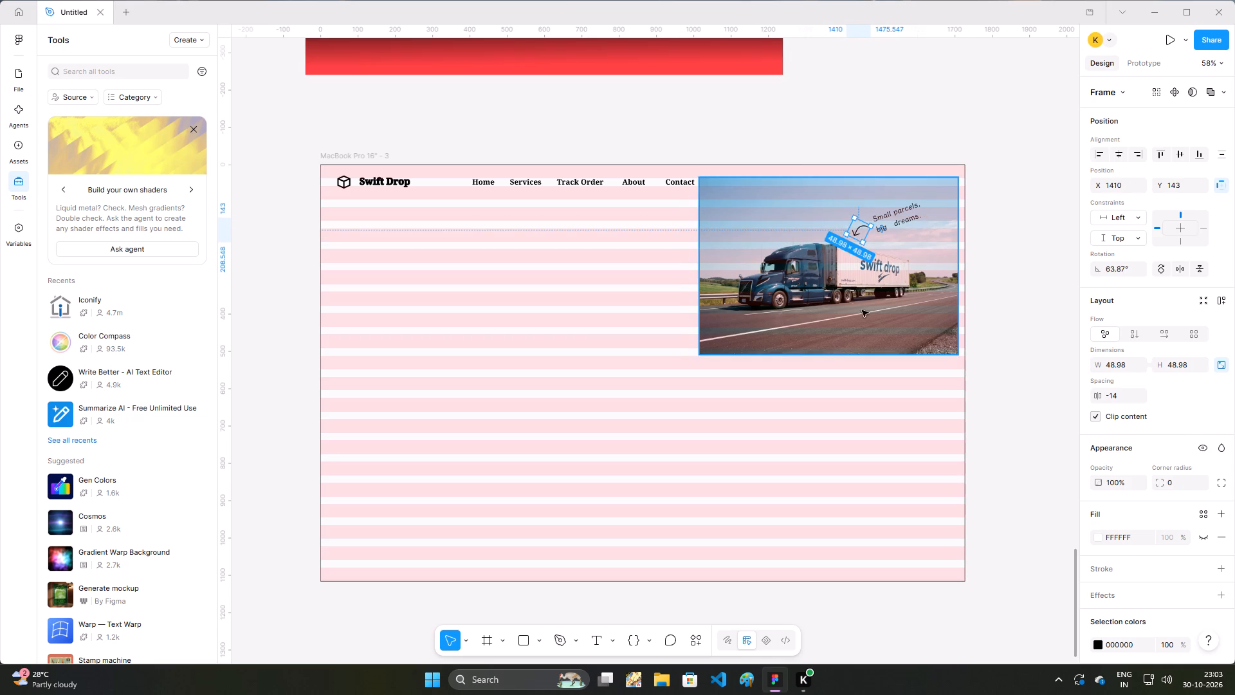
click(864, 311)
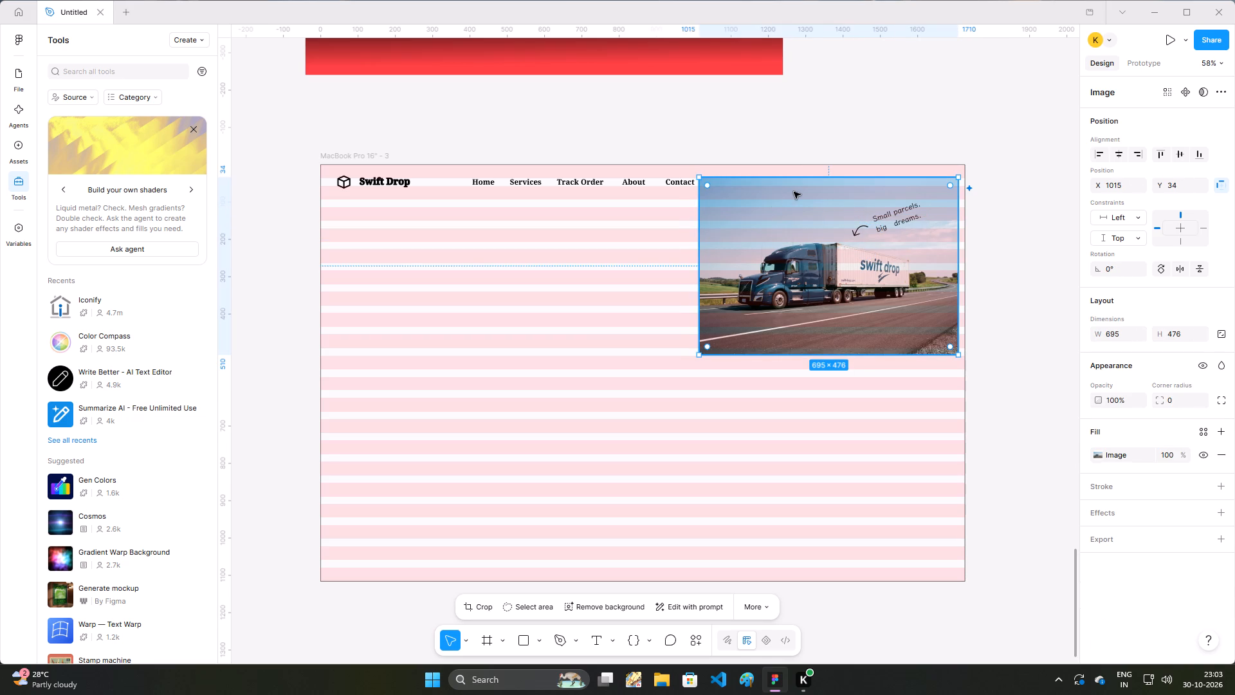
click(794, 192)
click(841, 443)
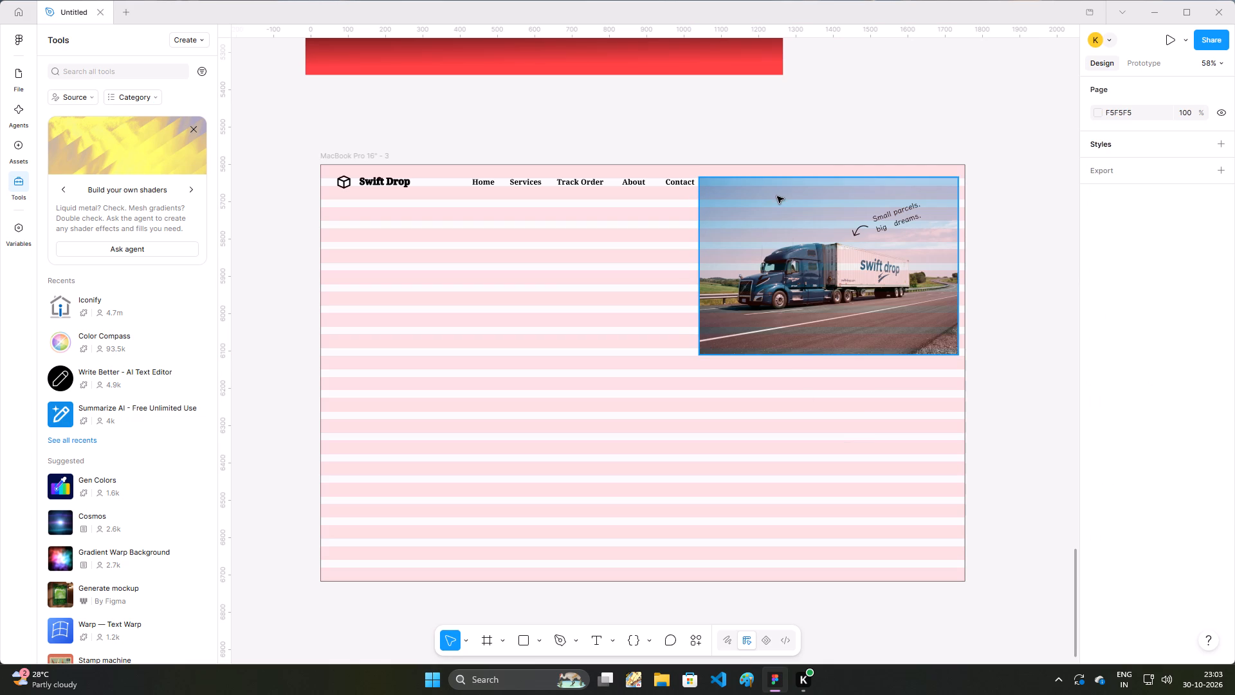
Draw a bar about 455 × 43 across the upper part of the truck image and give it a corner radius of 20.
key(r)
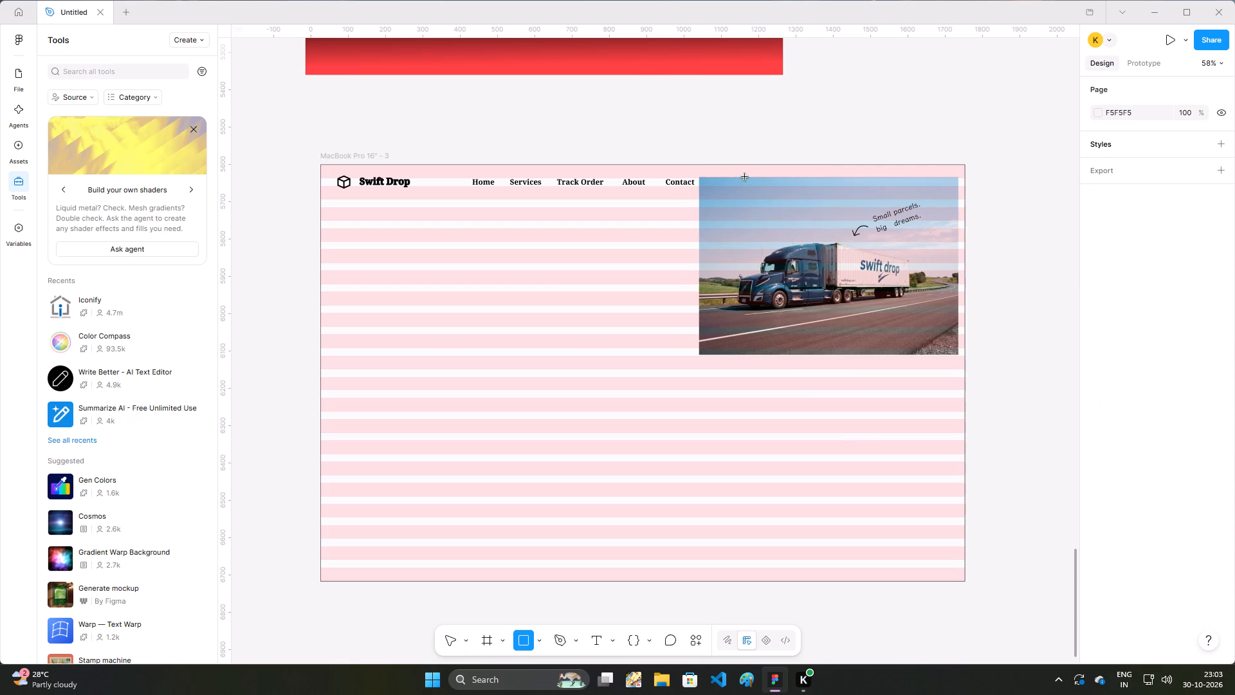
drag(745, 177, 888, 193)
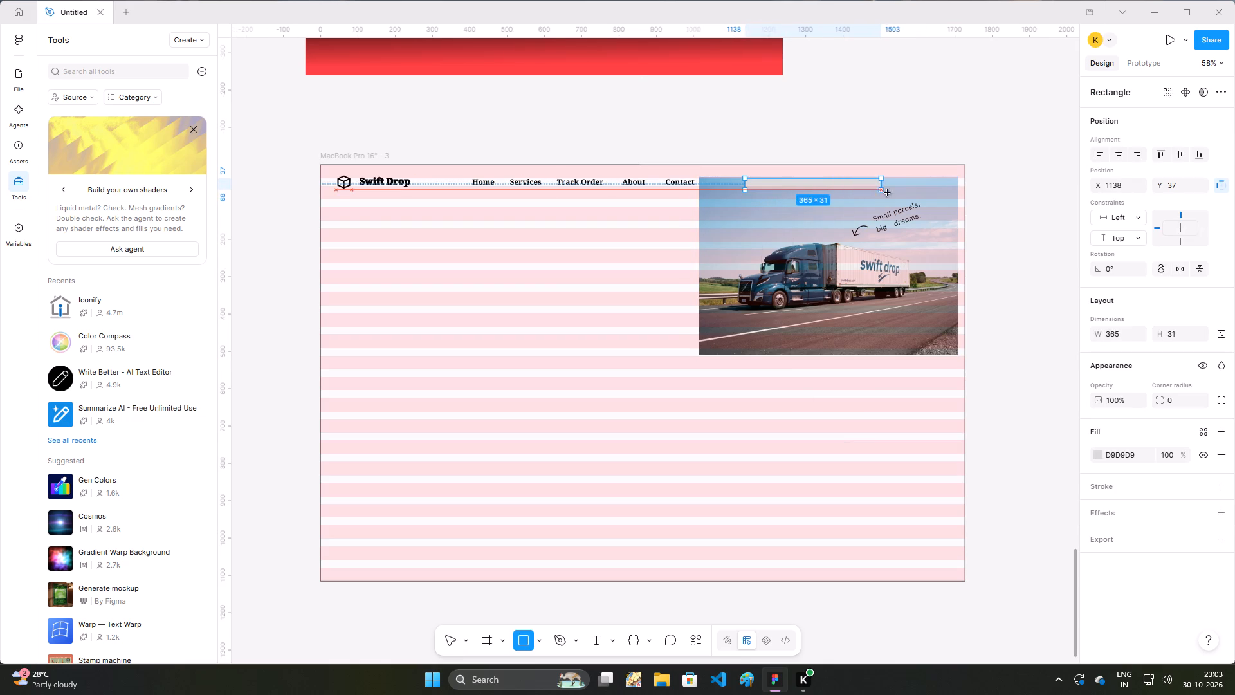
drag(888, 193, 910, 194)
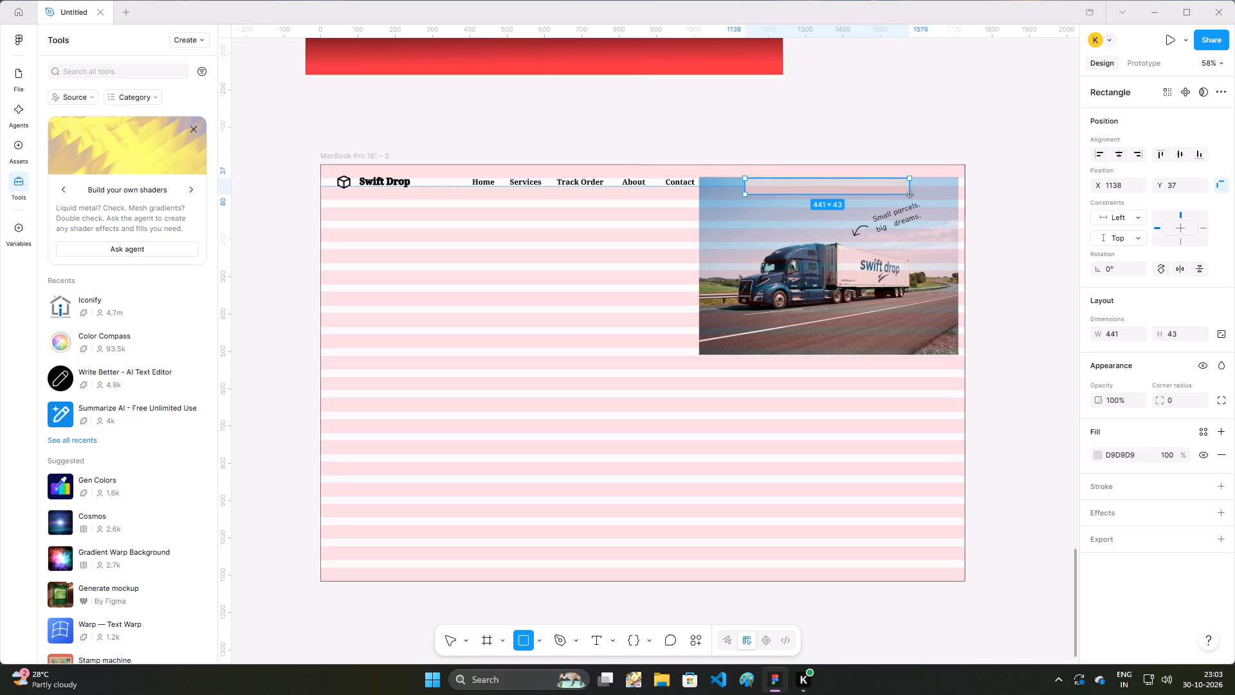
drag(910, 194, 915, 194)
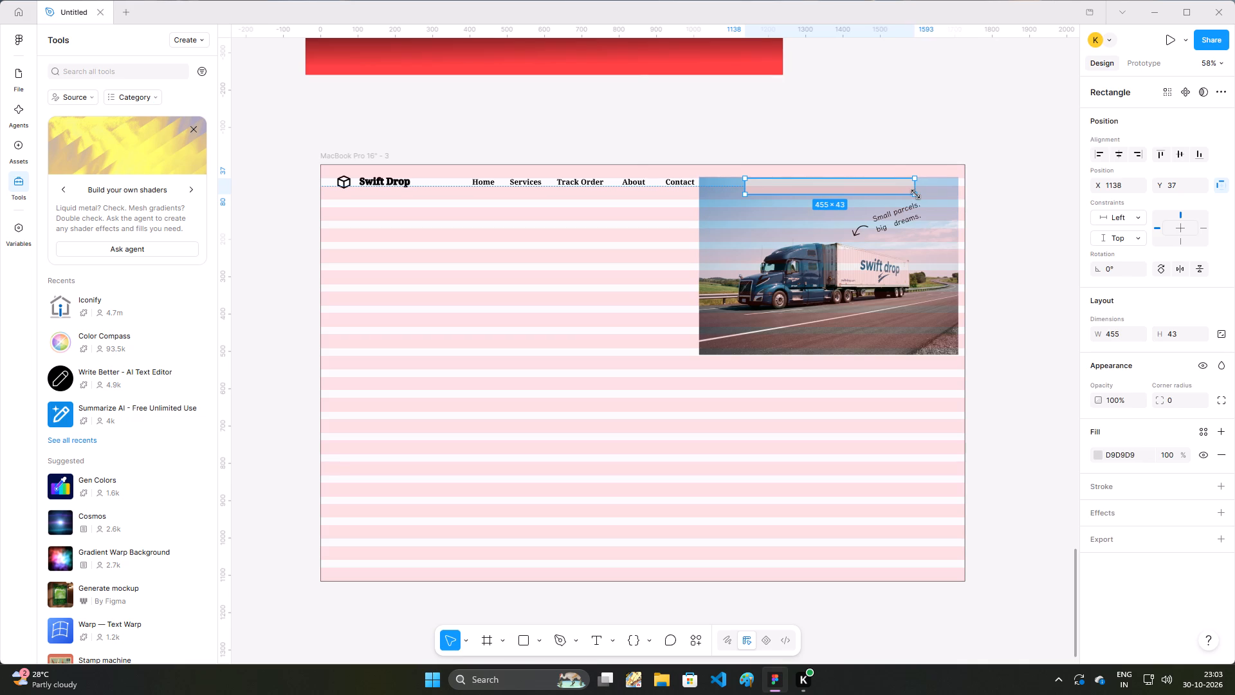
click(1174, 403)
text(20)
key(Return)
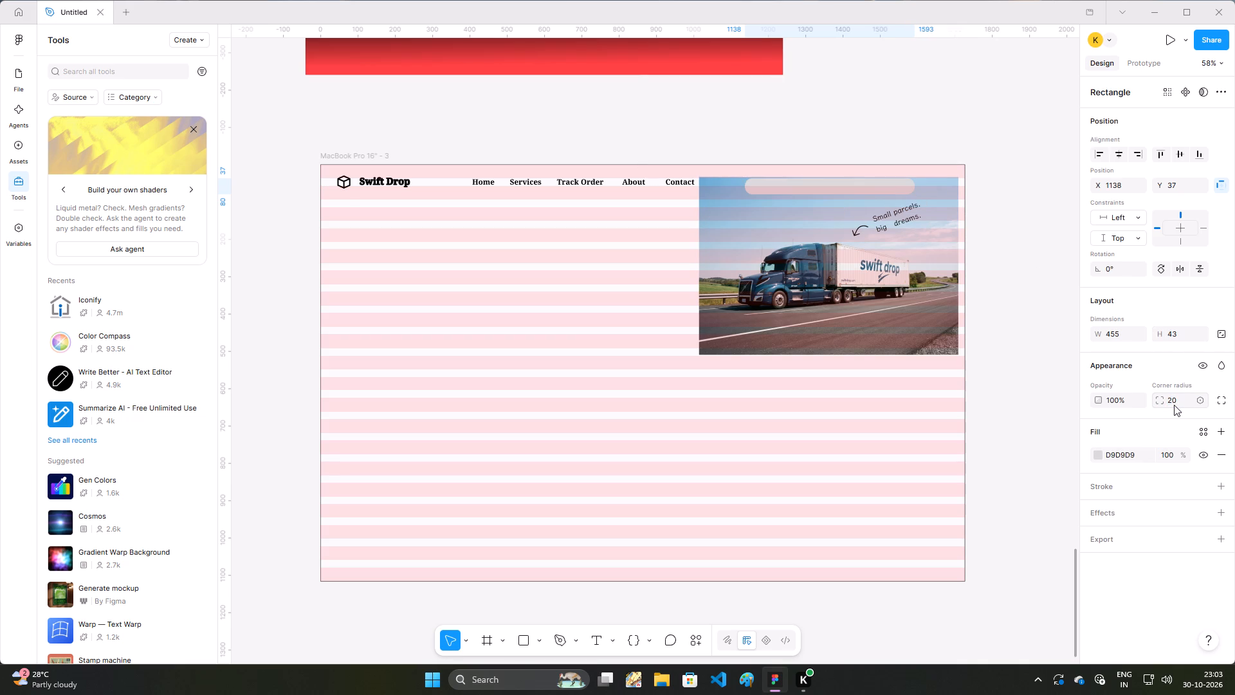
Move the rounded bar toward the Contact link, to about X 1057, Y 34, flush with the image's upper edge.
drag(815, 187, 795, 189)
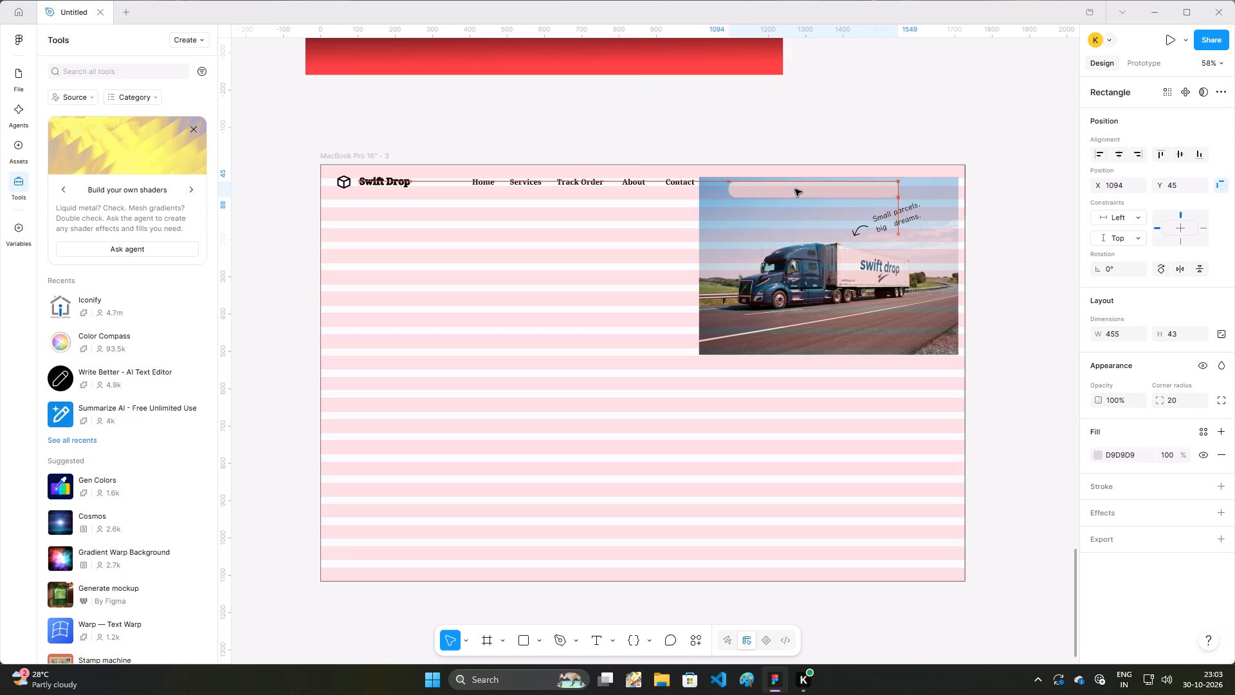
drag(795, 189, 790, 185)
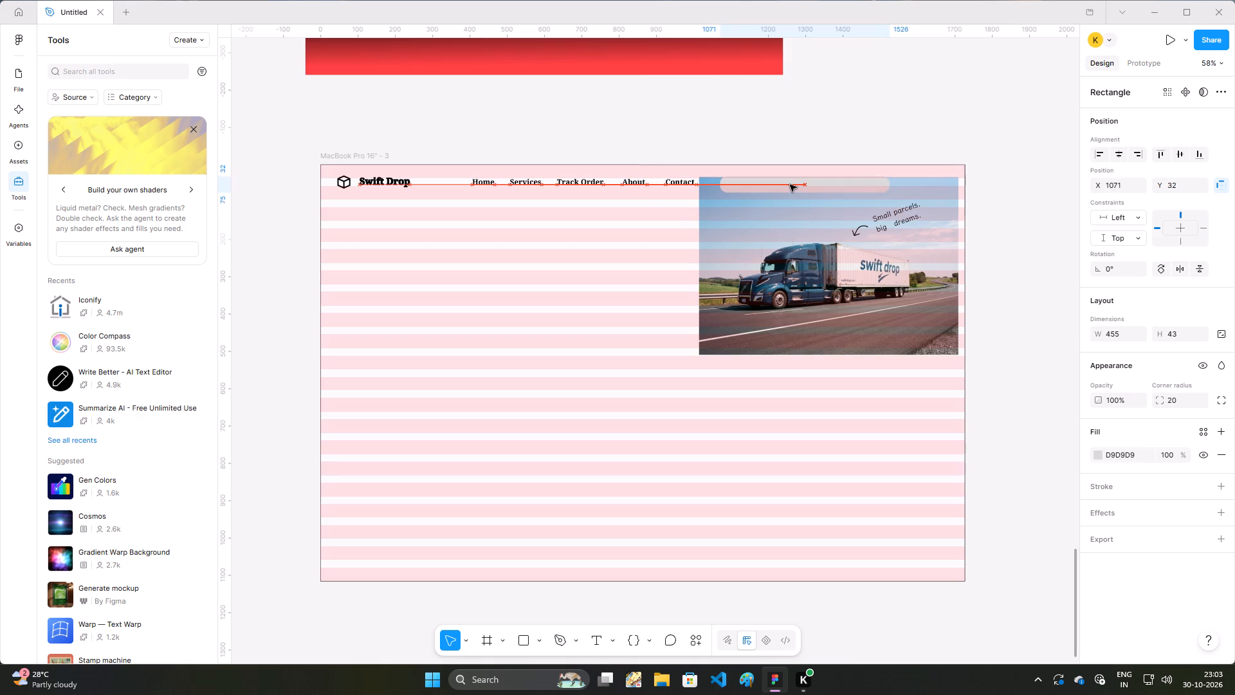
drag(790, 185, 785, 185)
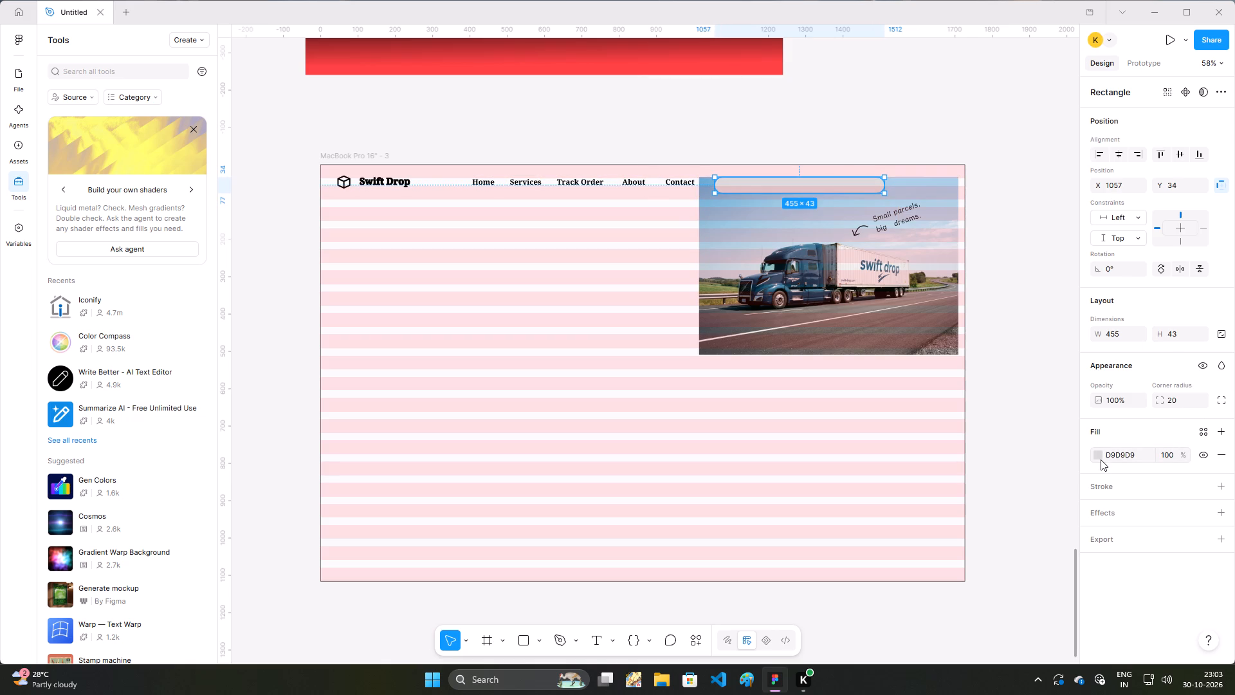
Change the rounded bar's fill to the near-white F6F6F6.
click(1101, 459)
double_click(1093, 452)
click(1099, 454)
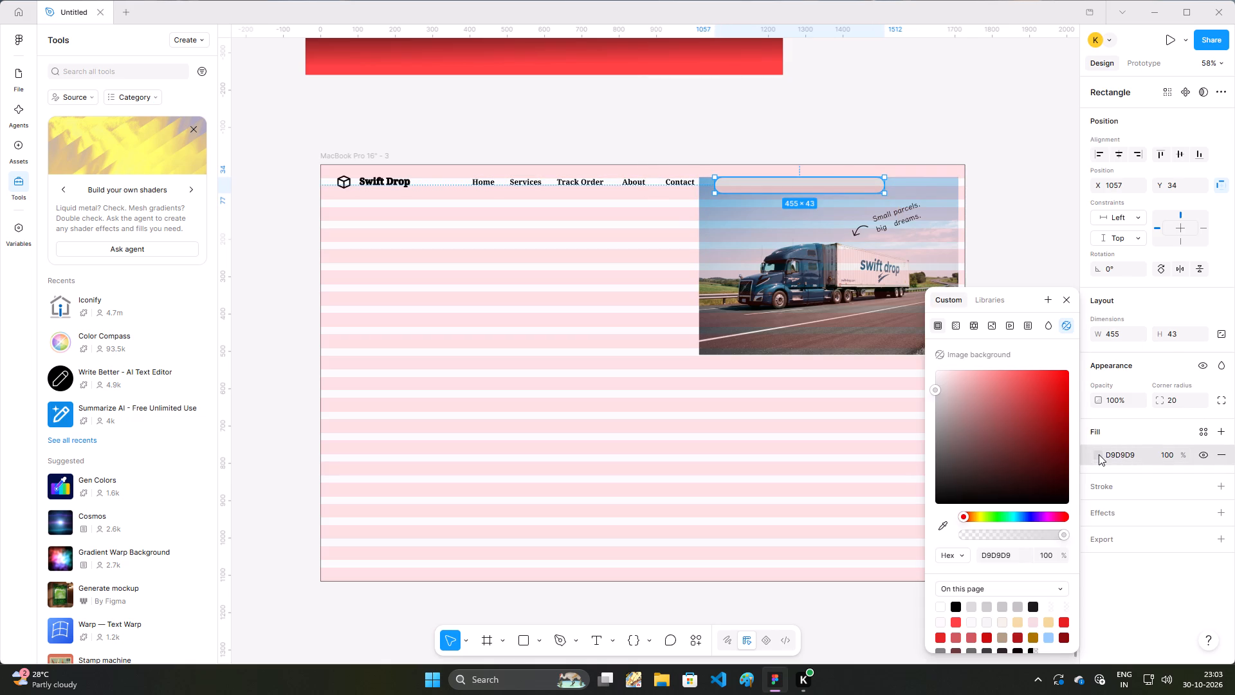
drag(935, 391, 934, 375)
click(778, 453)
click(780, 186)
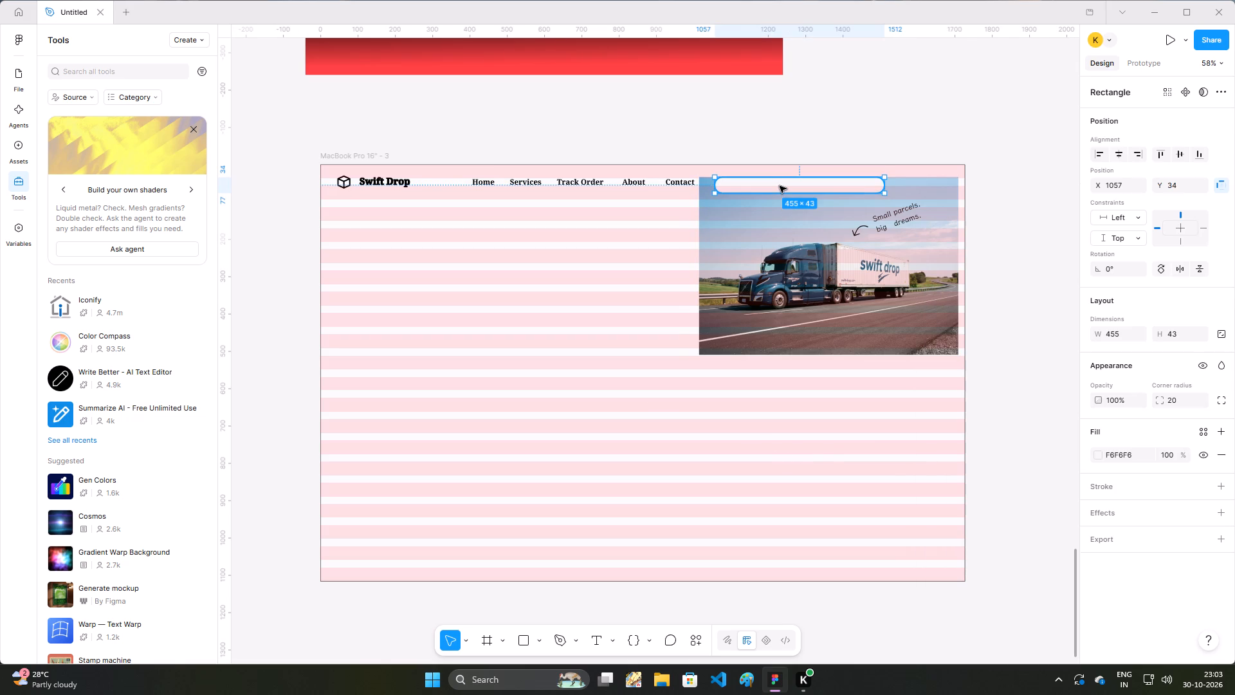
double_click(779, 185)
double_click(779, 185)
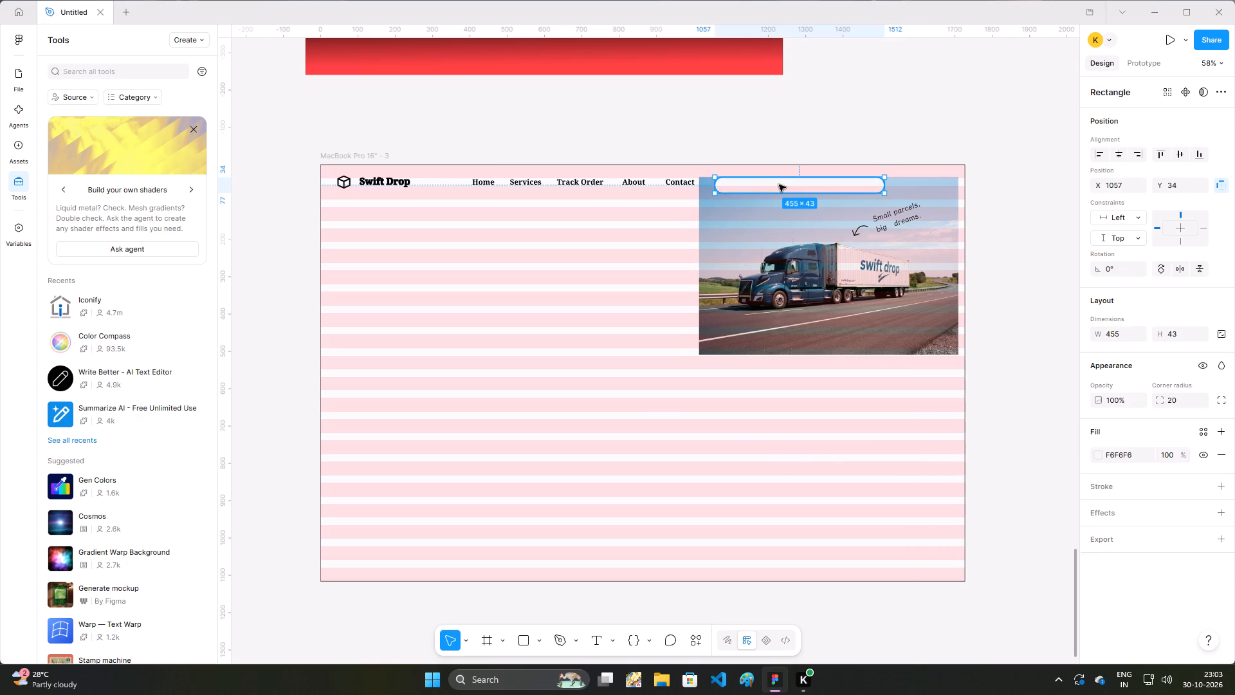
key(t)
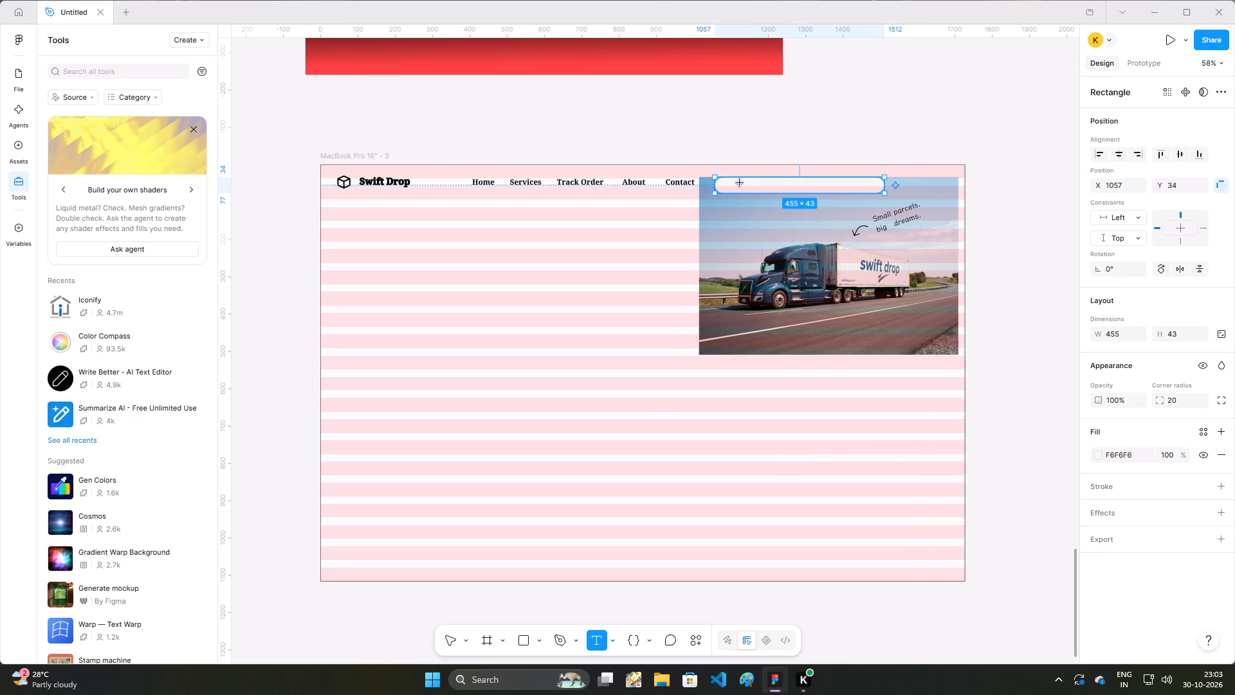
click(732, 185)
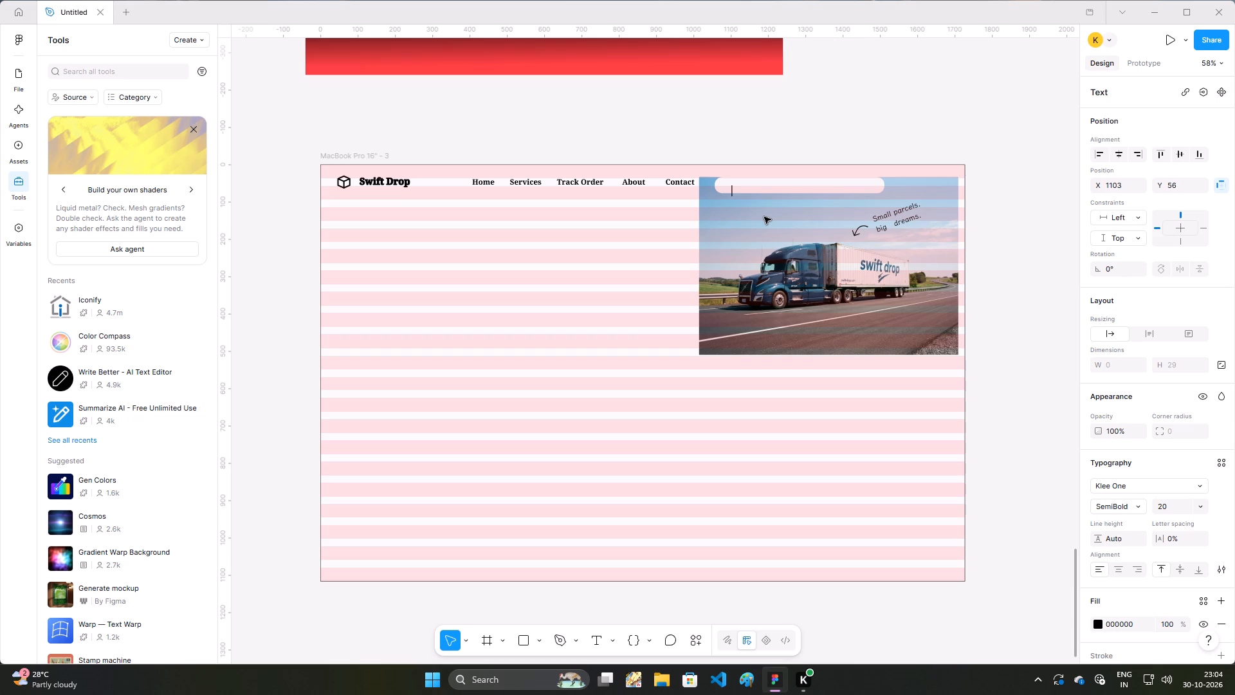
Run the Iconify plugin and search its icons for "search".
click(142, 311)
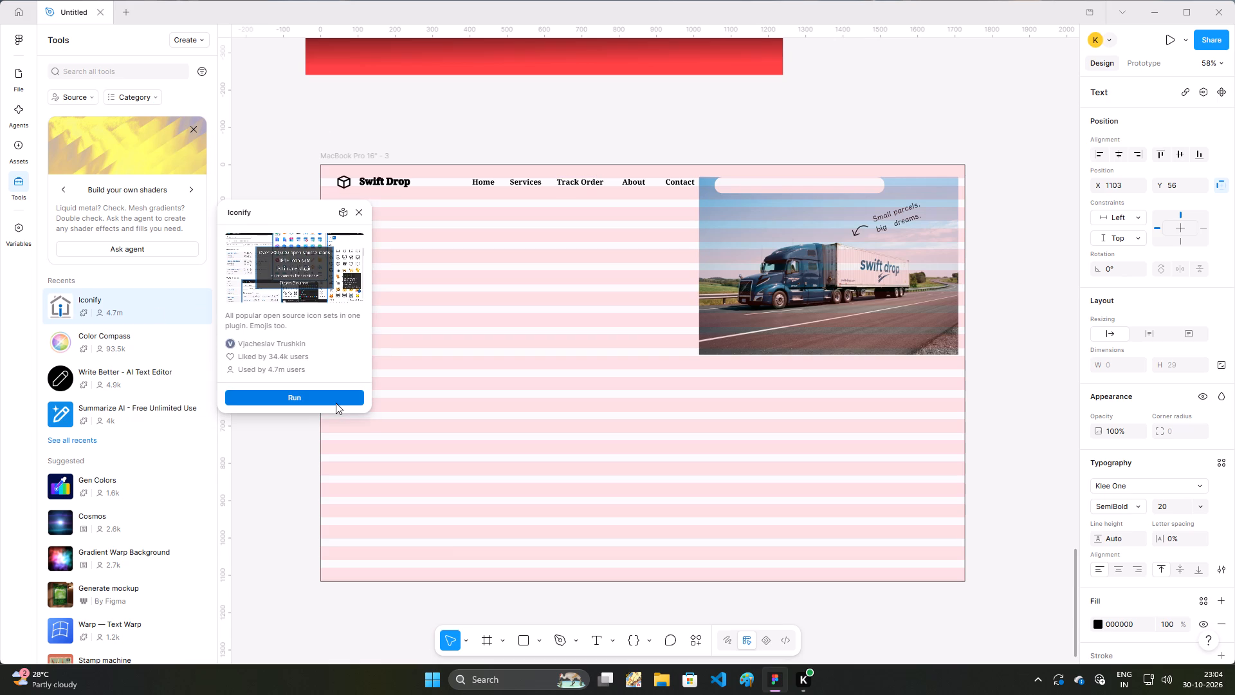
click(336, 403)
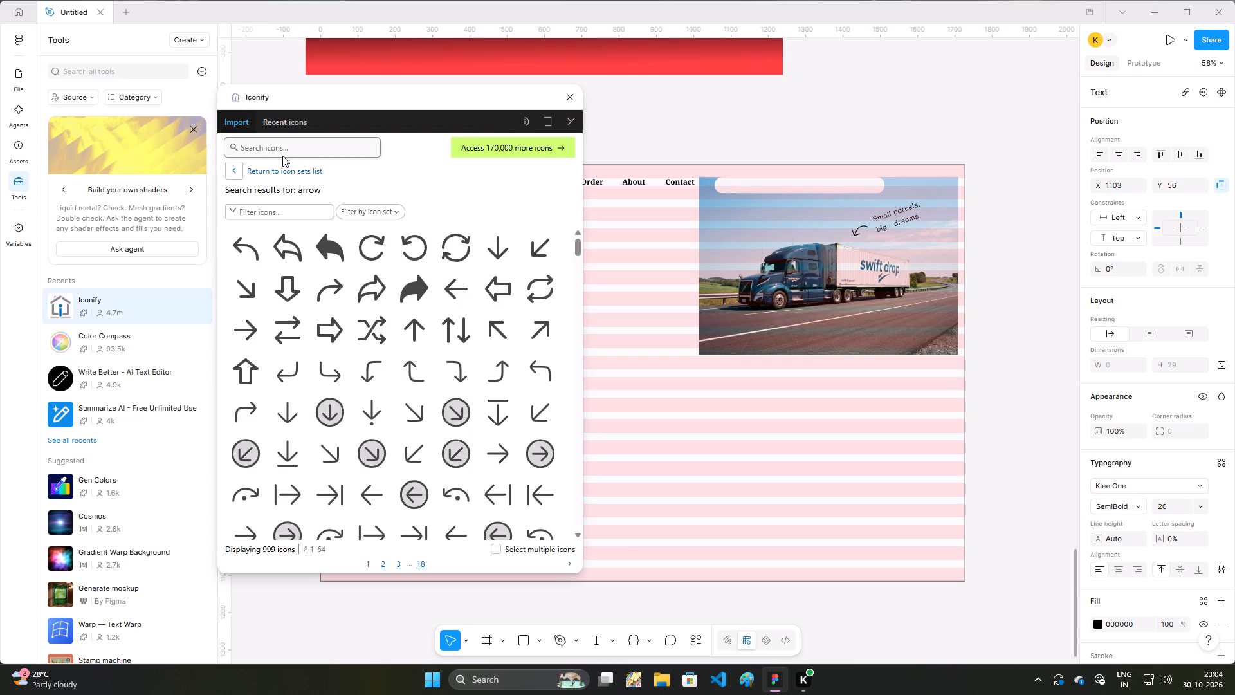
click(282, 148)
text(search)
key(Return)
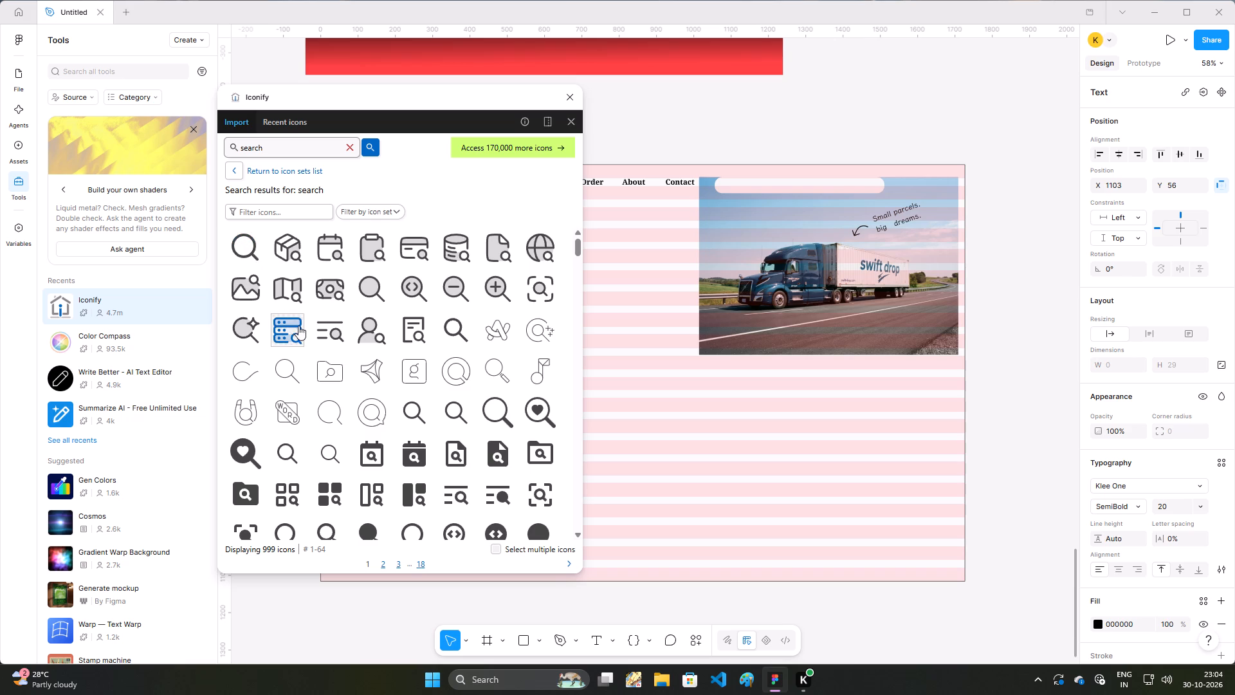
Find the outlined square search icon, search-square-16-regular, and place it in the rounded bar at about X 1104, Y 36.
scroll(392, 416, down, 2)
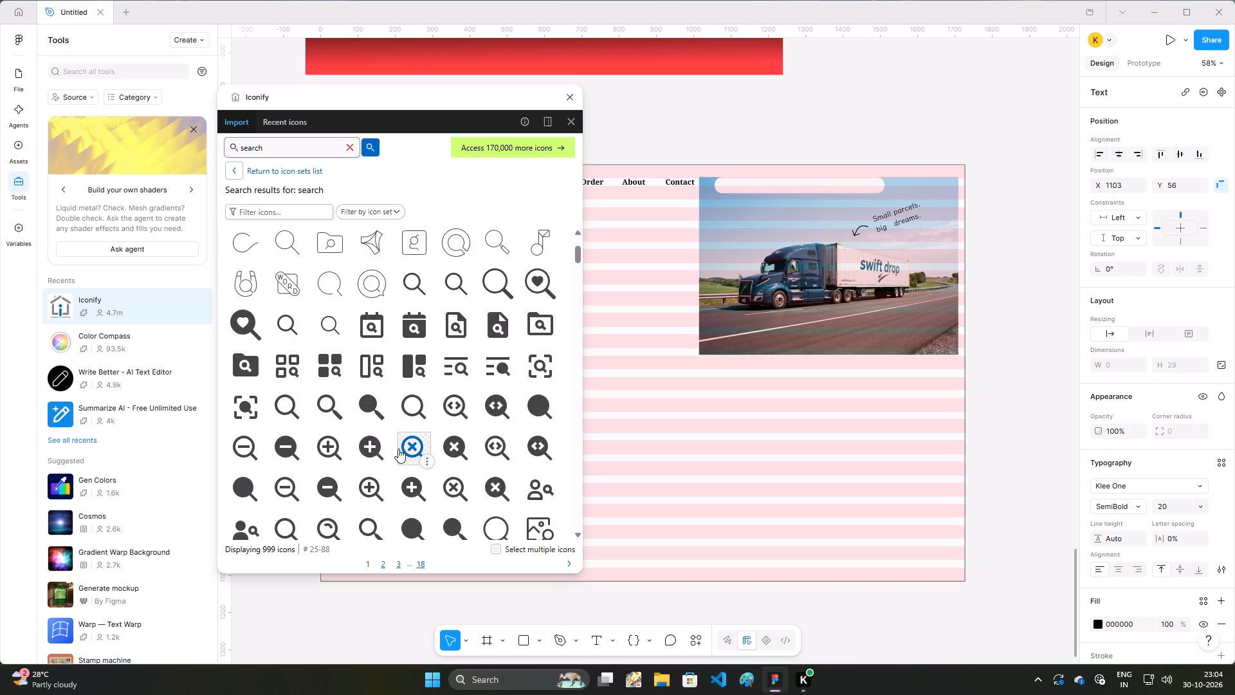
scroll(398, 449, down, 2)
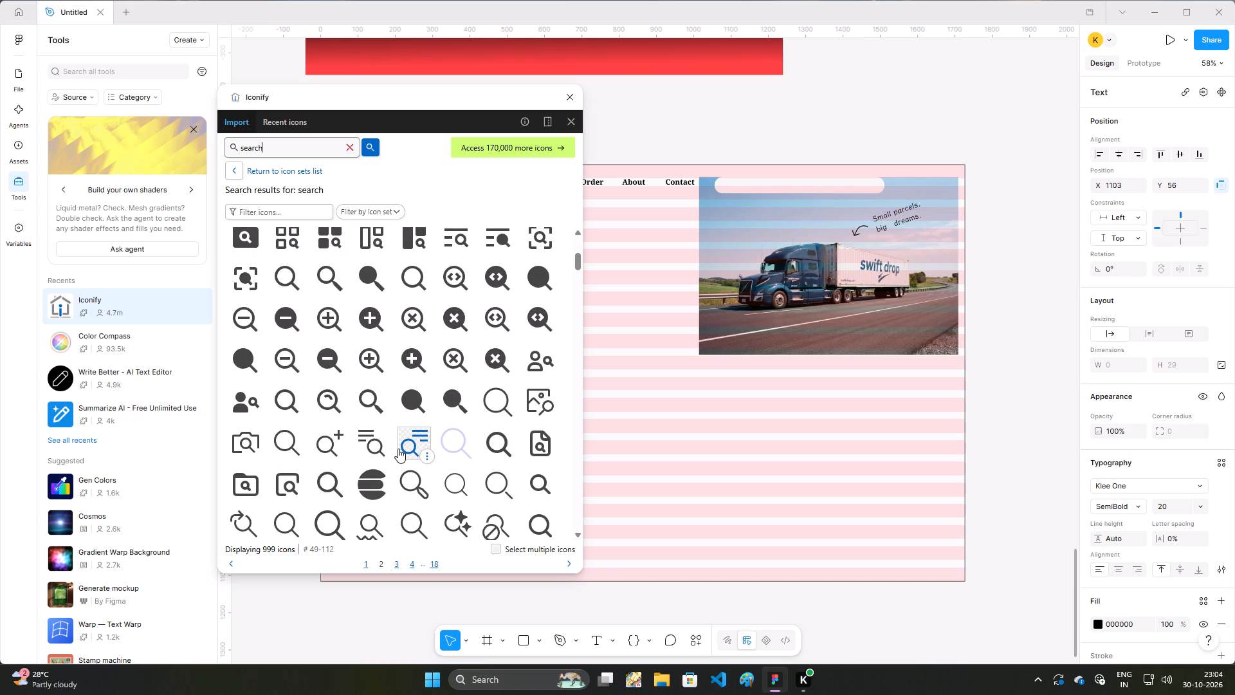
scroll(398, 449, down, 1)
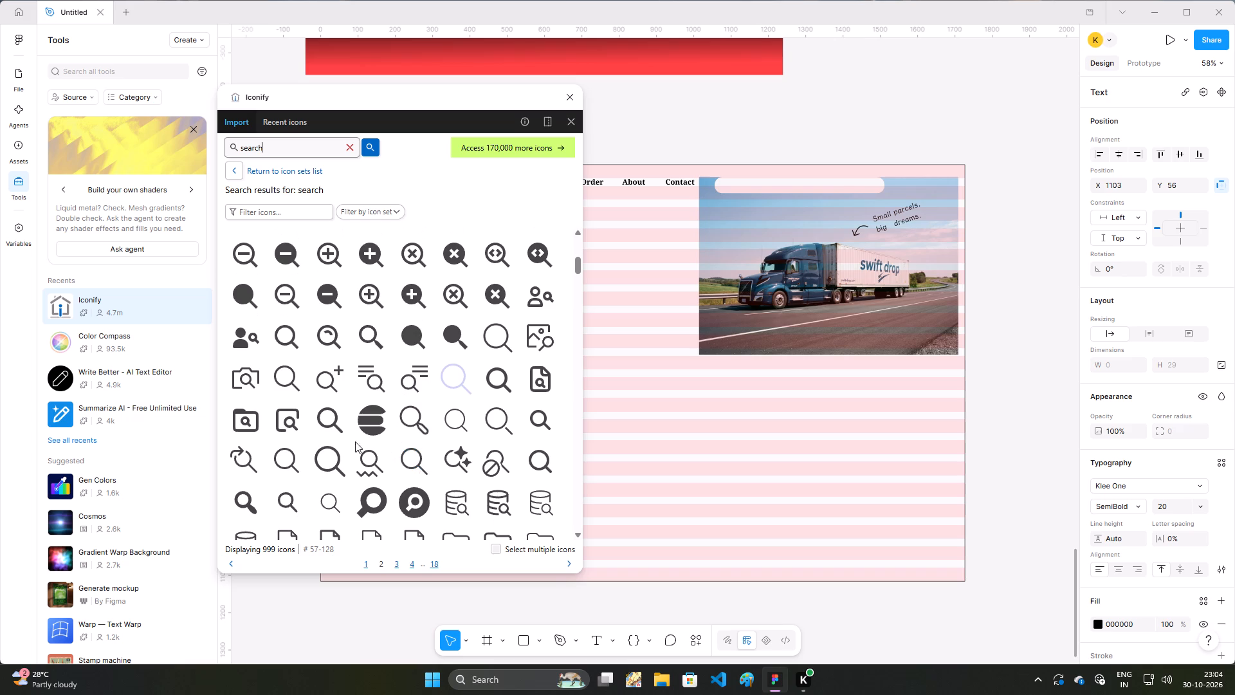
scroll(284, 442, down, 2)
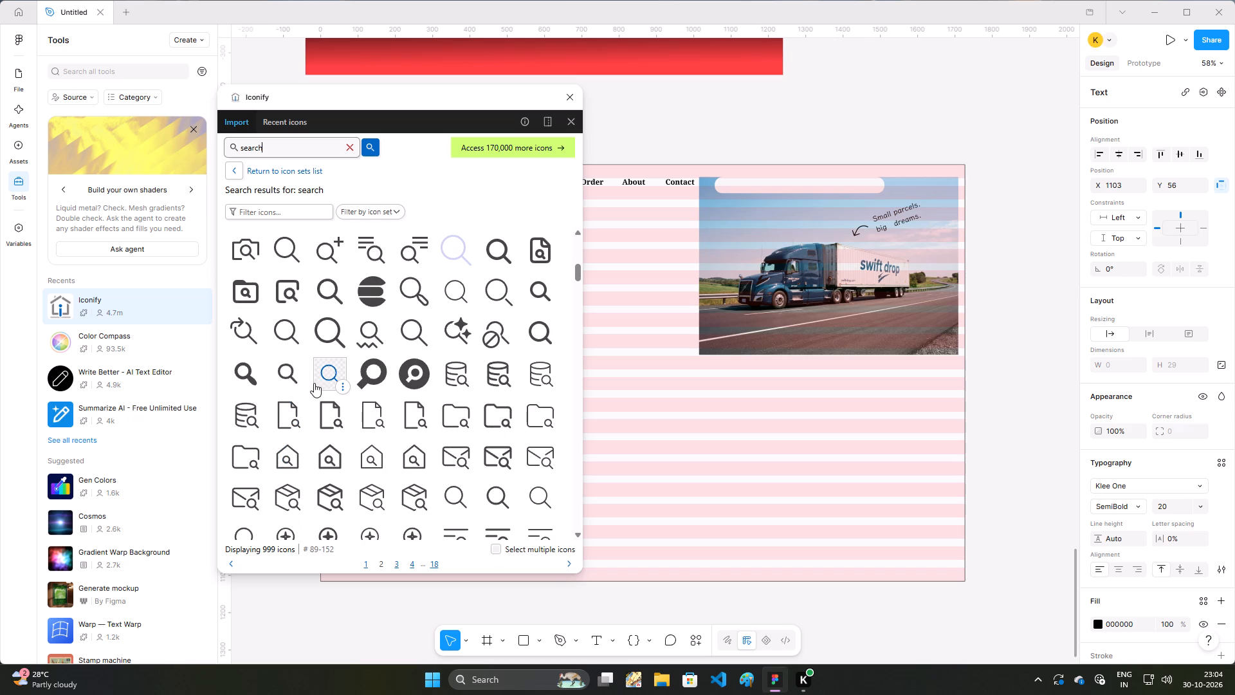
scroll(499, 346, down, 3)
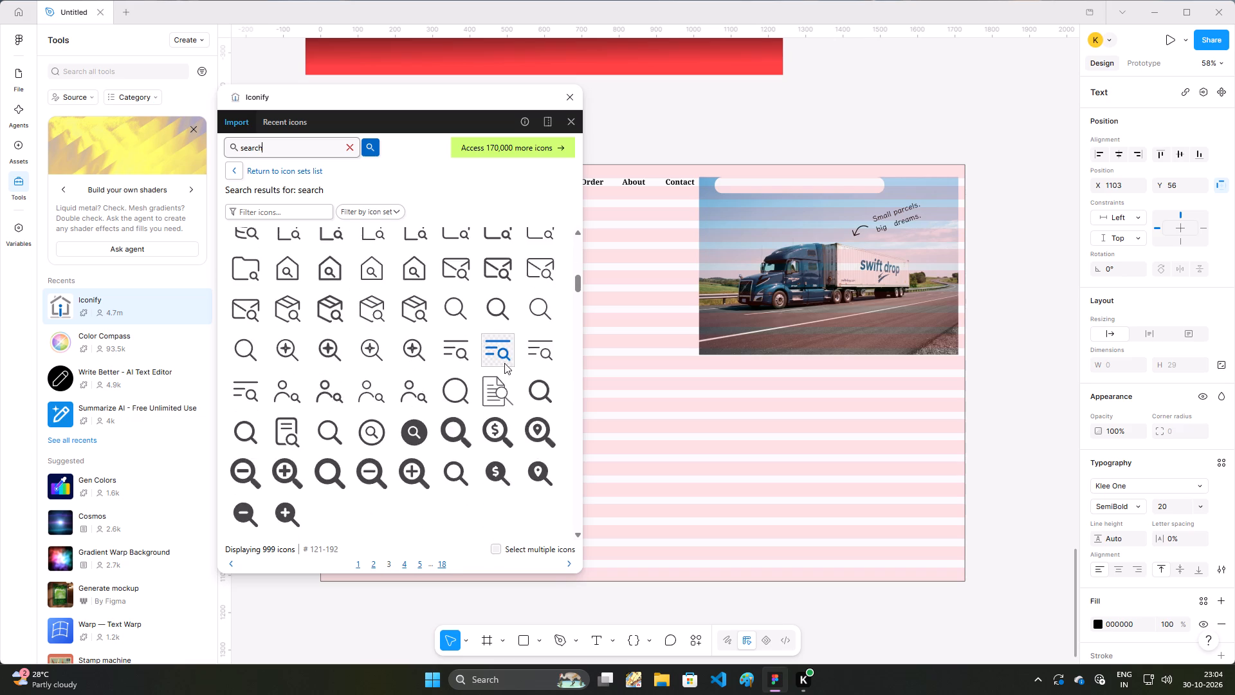
scroll(504, 367, down, 4)
scroll(284, 429, down, 2)
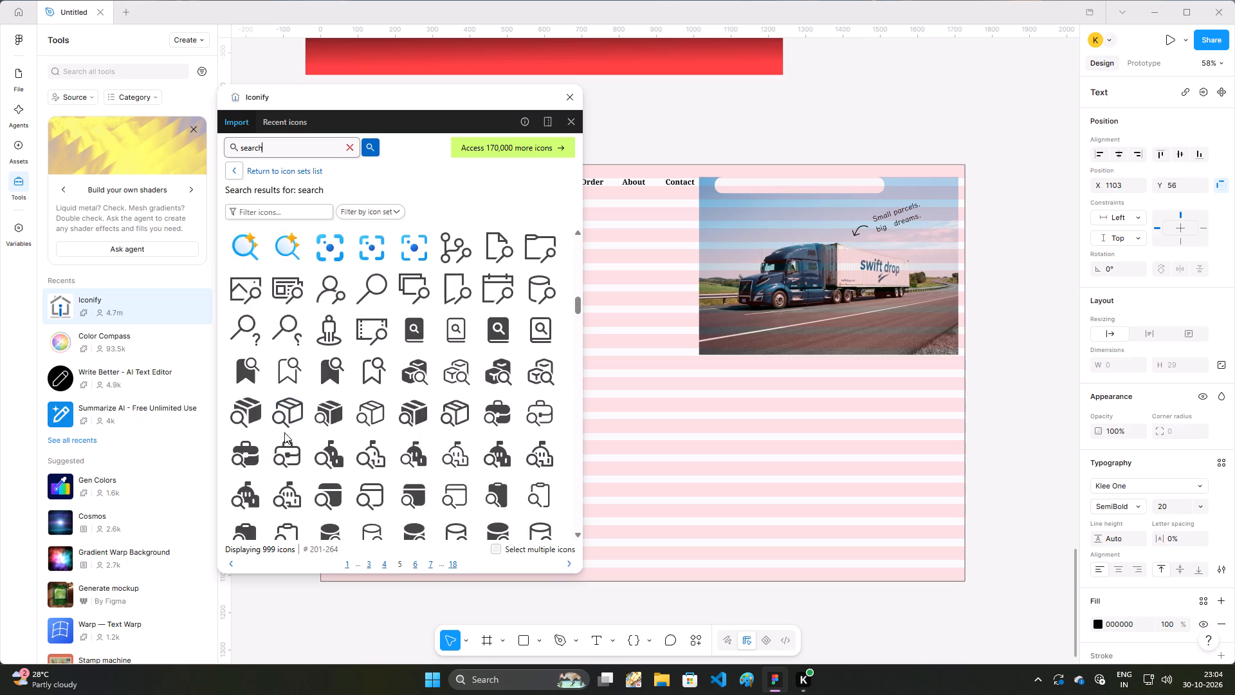
scroll(284, 432, down, 8)
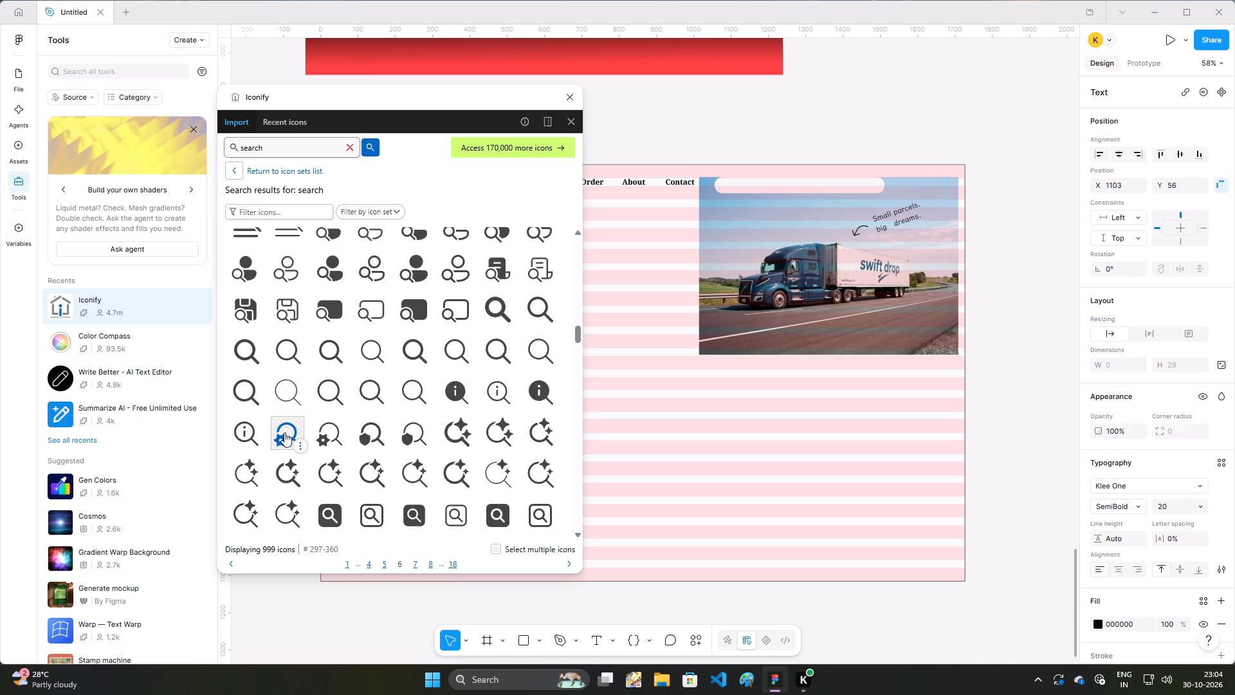
scroll(369, 473, down, 2)
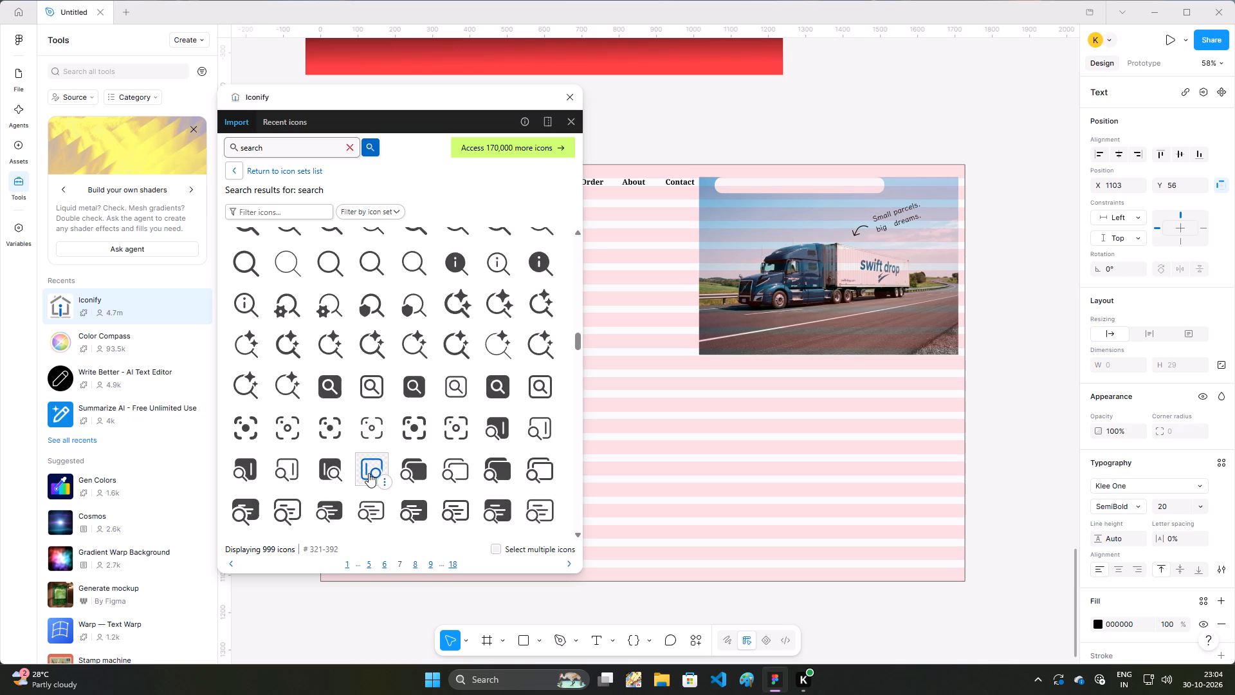
scroll(369, 473, down, 3)
scroll(369, 473, up, 2)
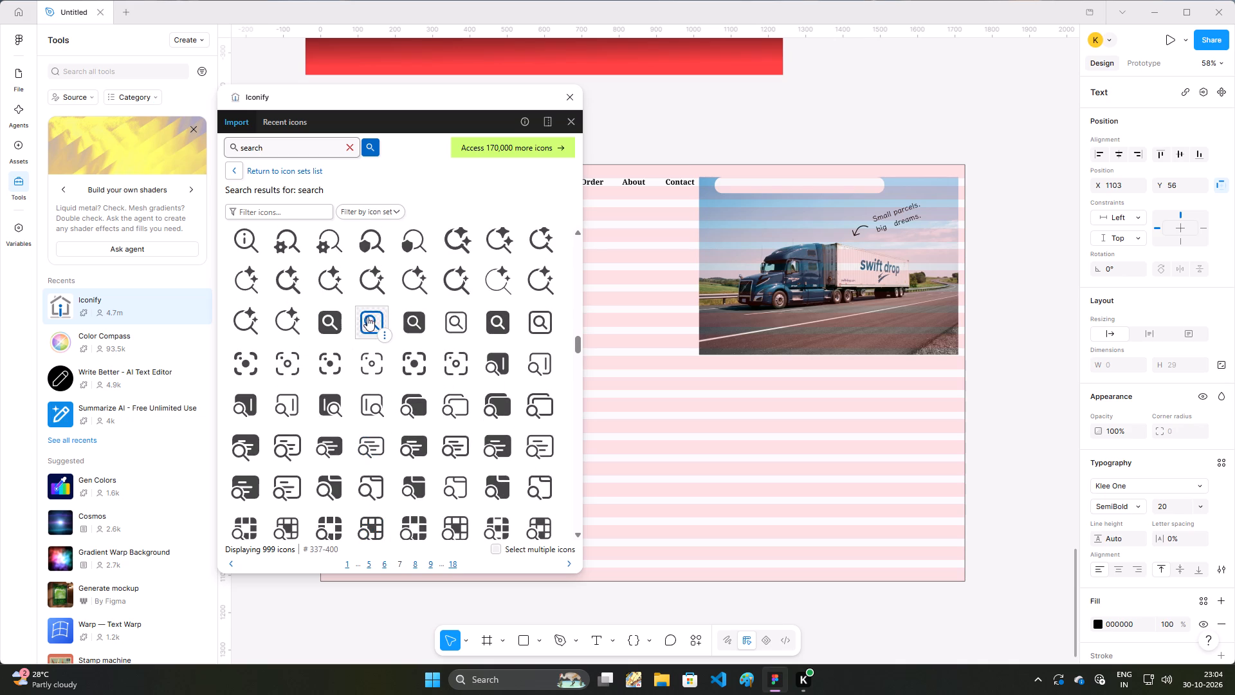
click(369, 317)
drag(369, 319, 733, 178)
drag(368, 313, 702, 209)
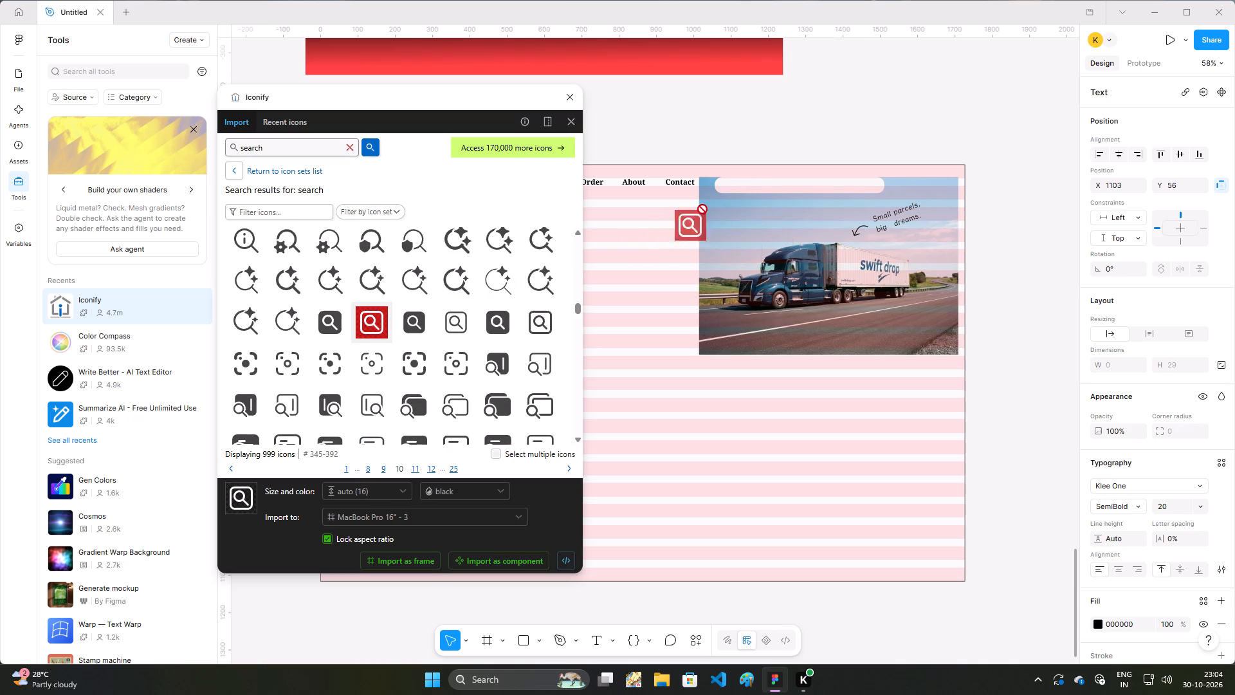
drag(702, 209, 735, 181)
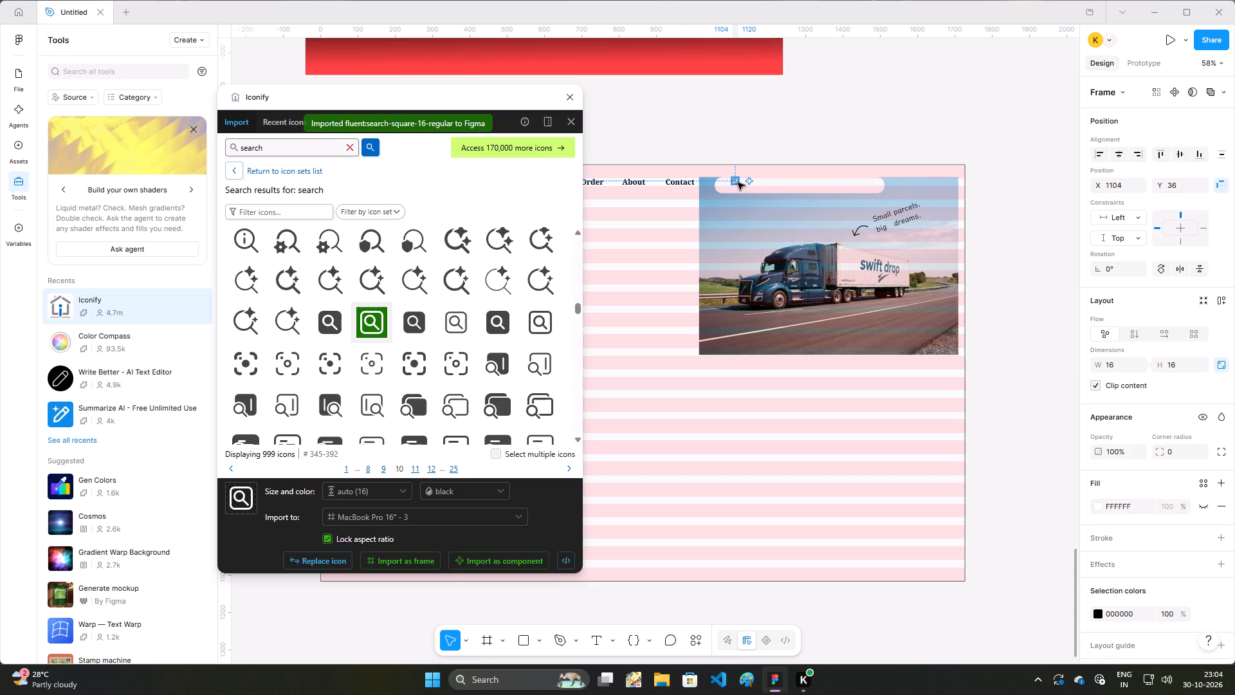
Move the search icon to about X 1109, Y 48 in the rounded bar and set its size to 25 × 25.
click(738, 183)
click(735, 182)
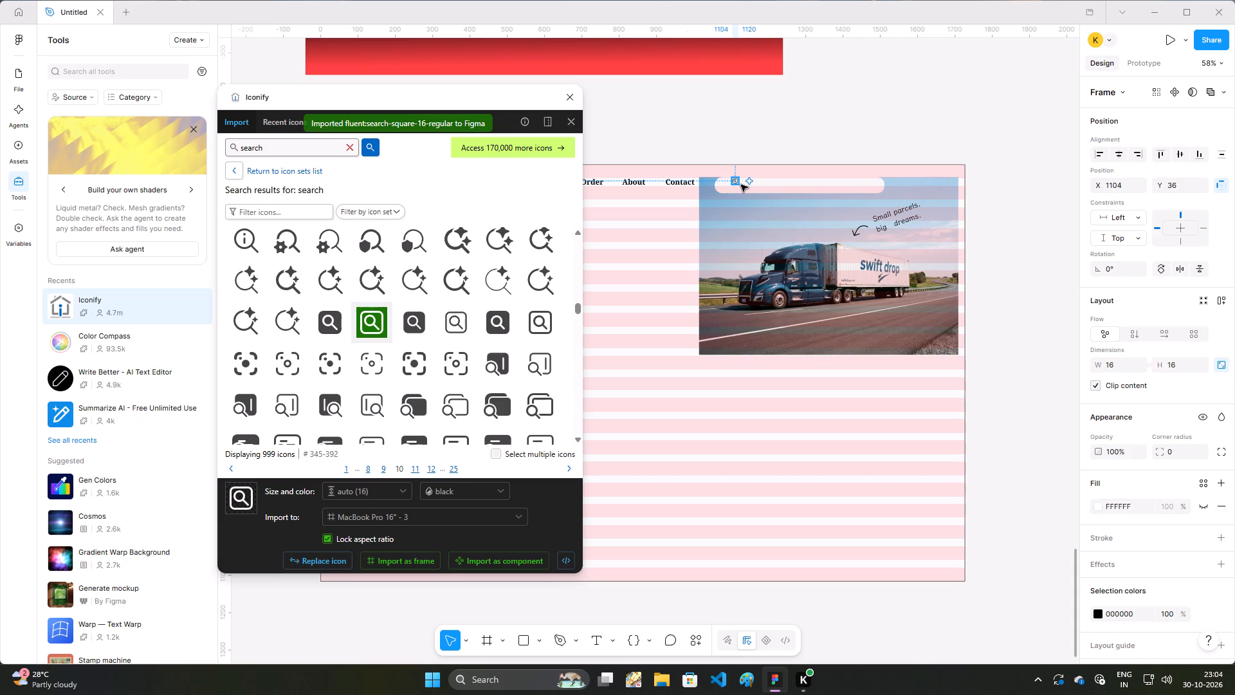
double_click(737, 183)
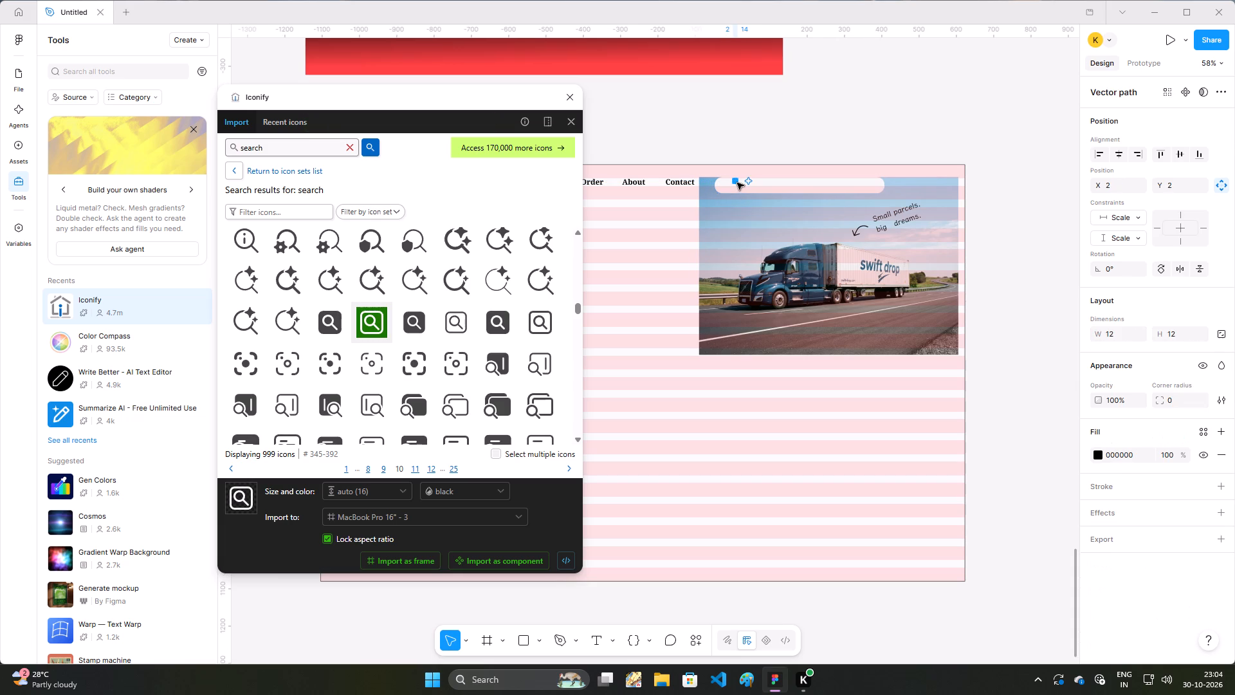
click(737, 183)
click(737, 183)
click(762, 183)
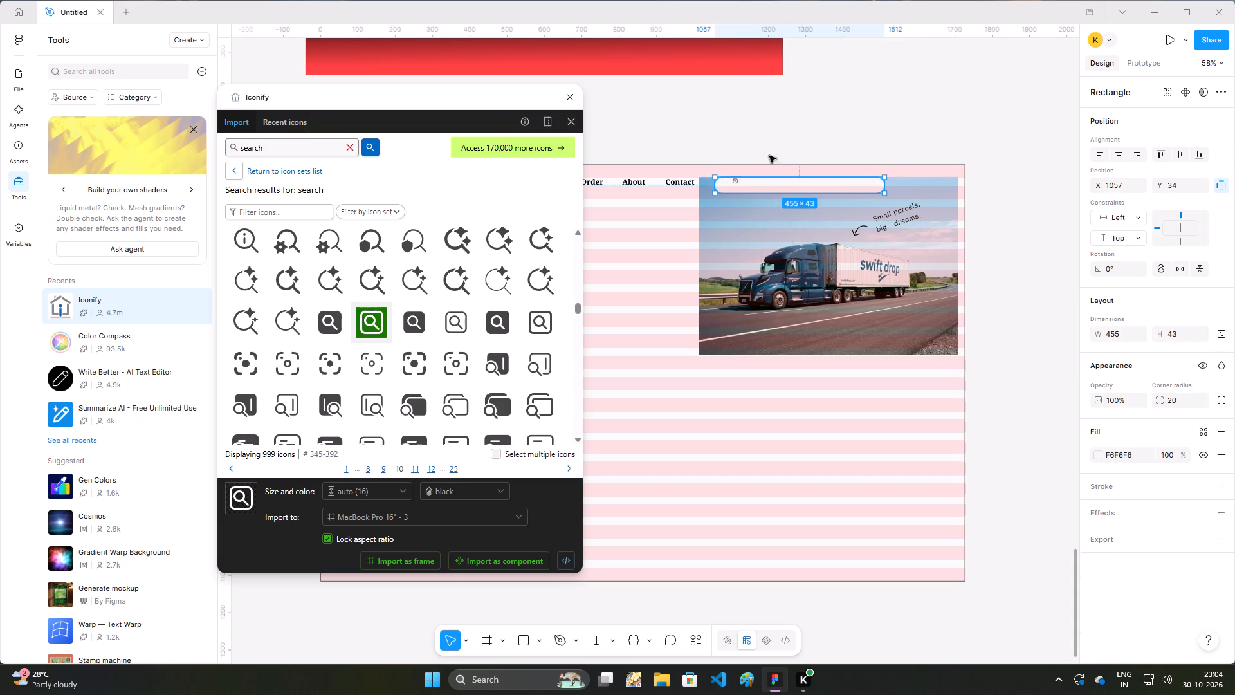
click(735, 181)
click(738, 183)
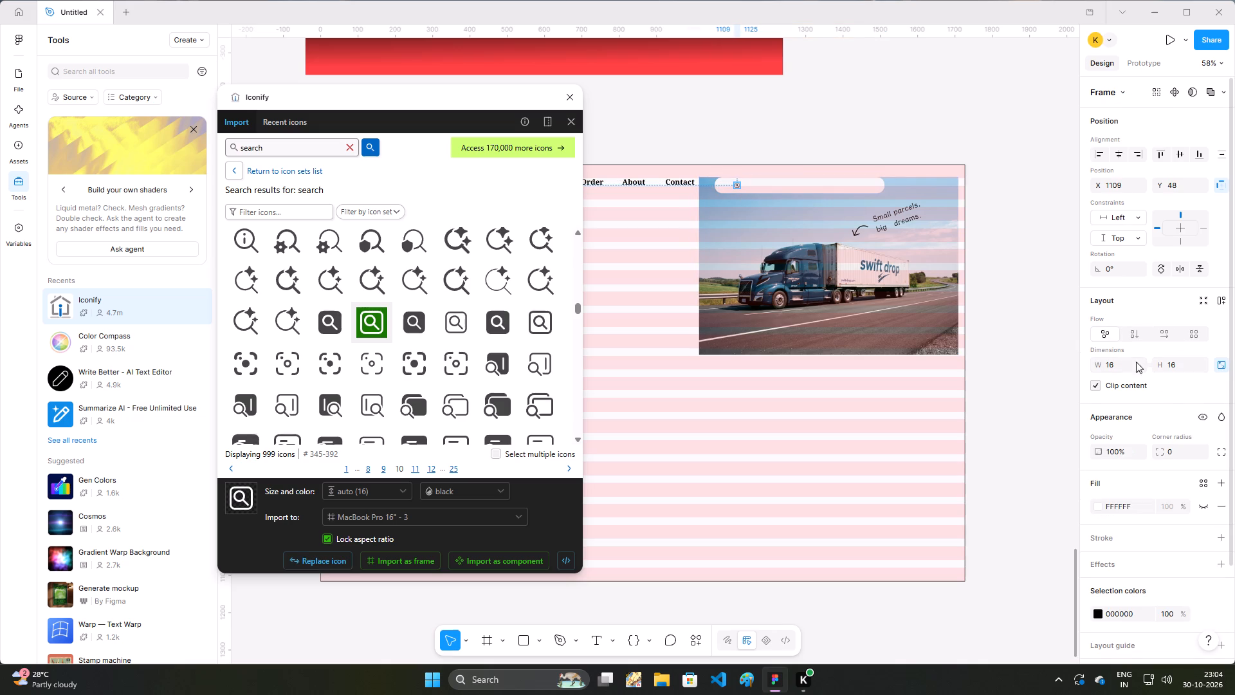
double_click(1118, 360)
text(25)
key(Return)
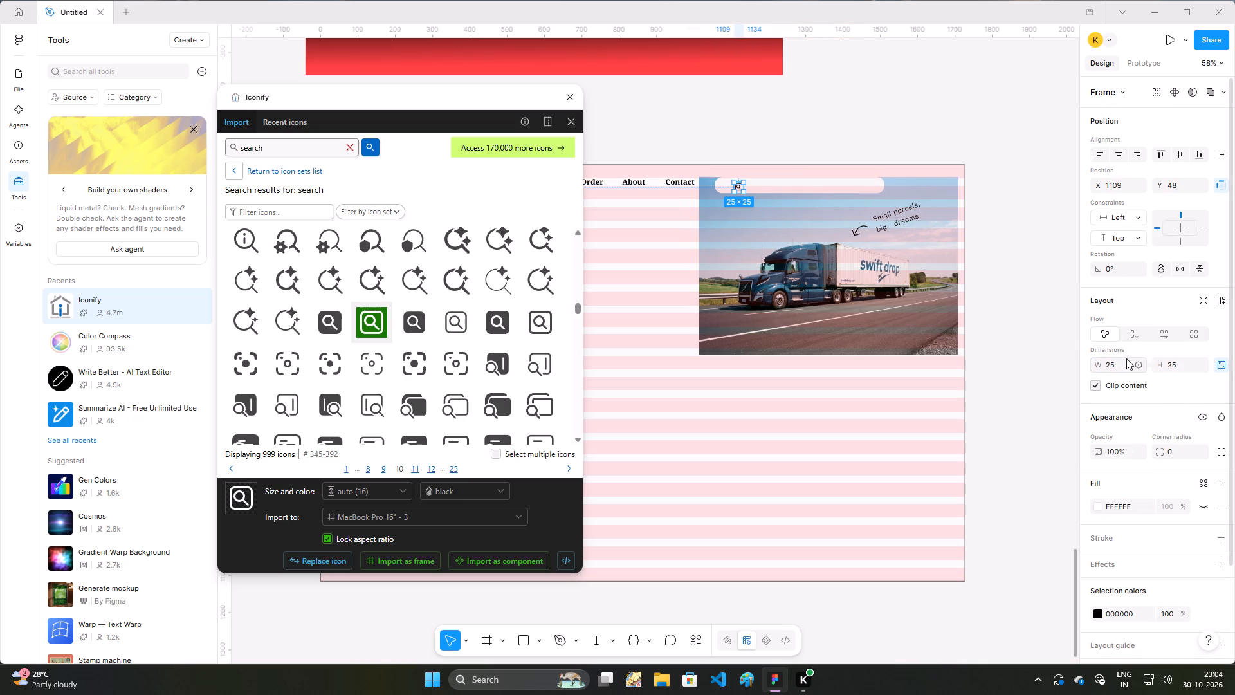
Enlarge the search icon to 36 × 36 and move it to the rounded bar's start, about X 1073, Y 36.
click(744, 192)
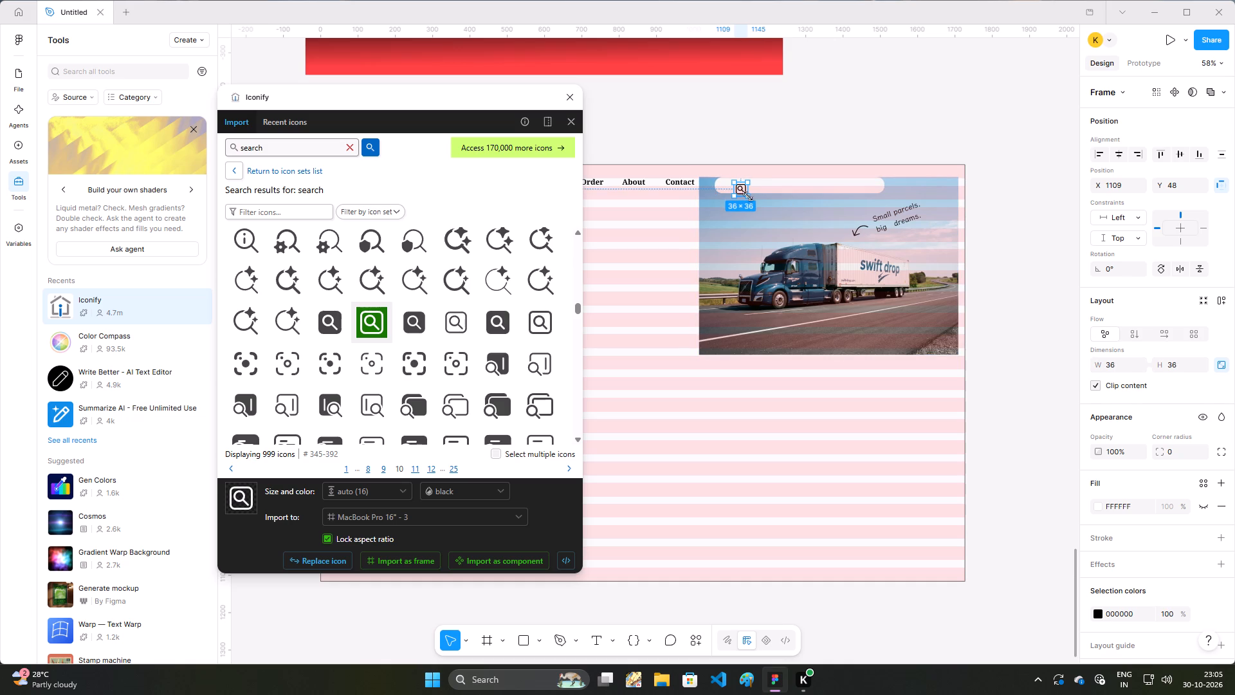
drag(742, 189, 729, 185)
click(1061, 391)
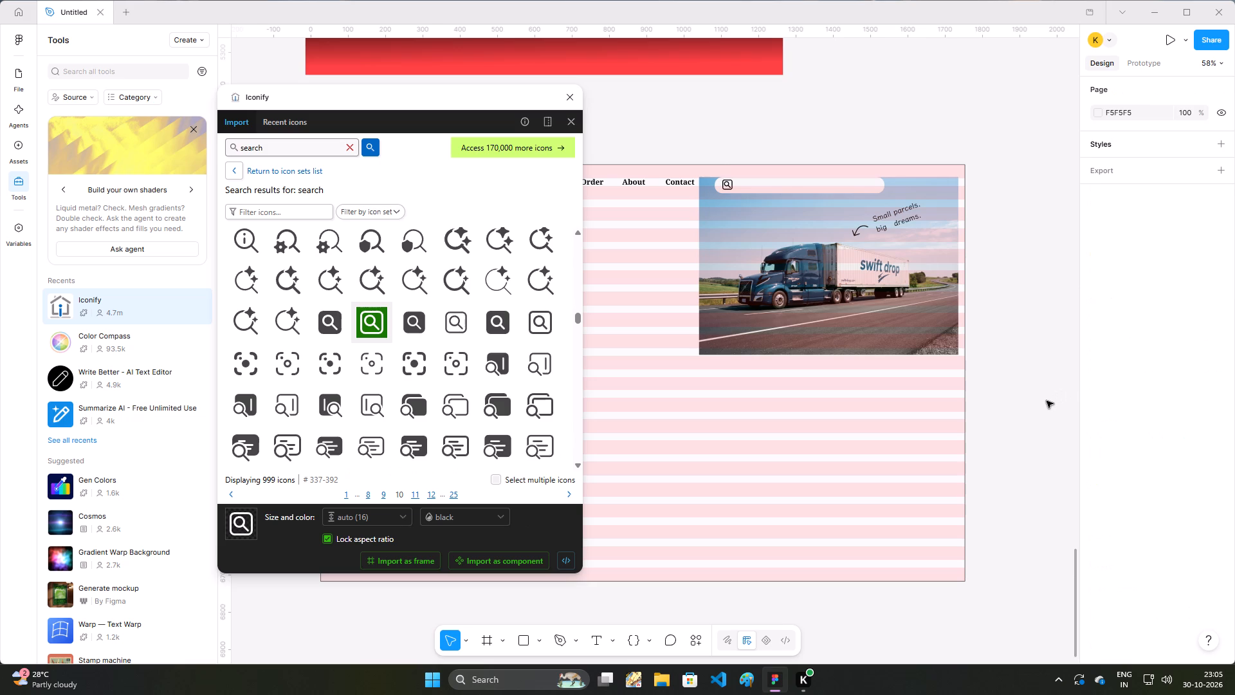
Add the placeholder text "Search for anything...." after the search icon, at about X 1158, Y 56.
key(t)
click(753, 185)
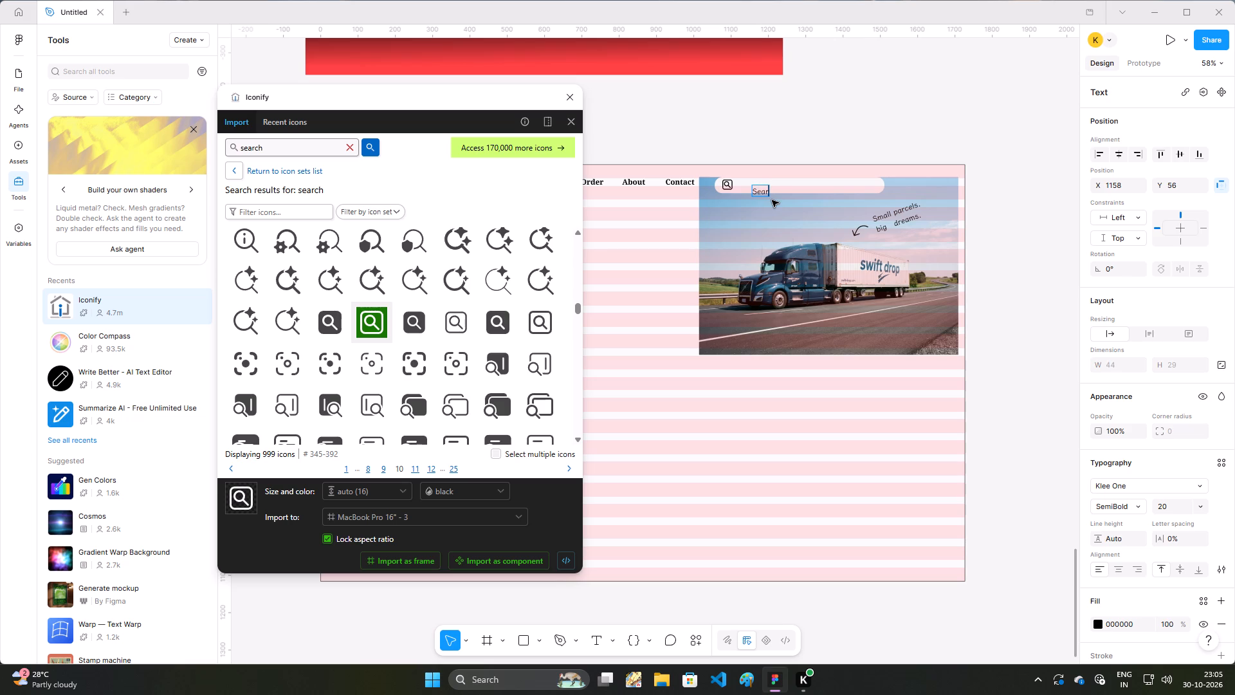
text(ch)
key(space)
key(f)
text(or)
key(space)
text(anything)
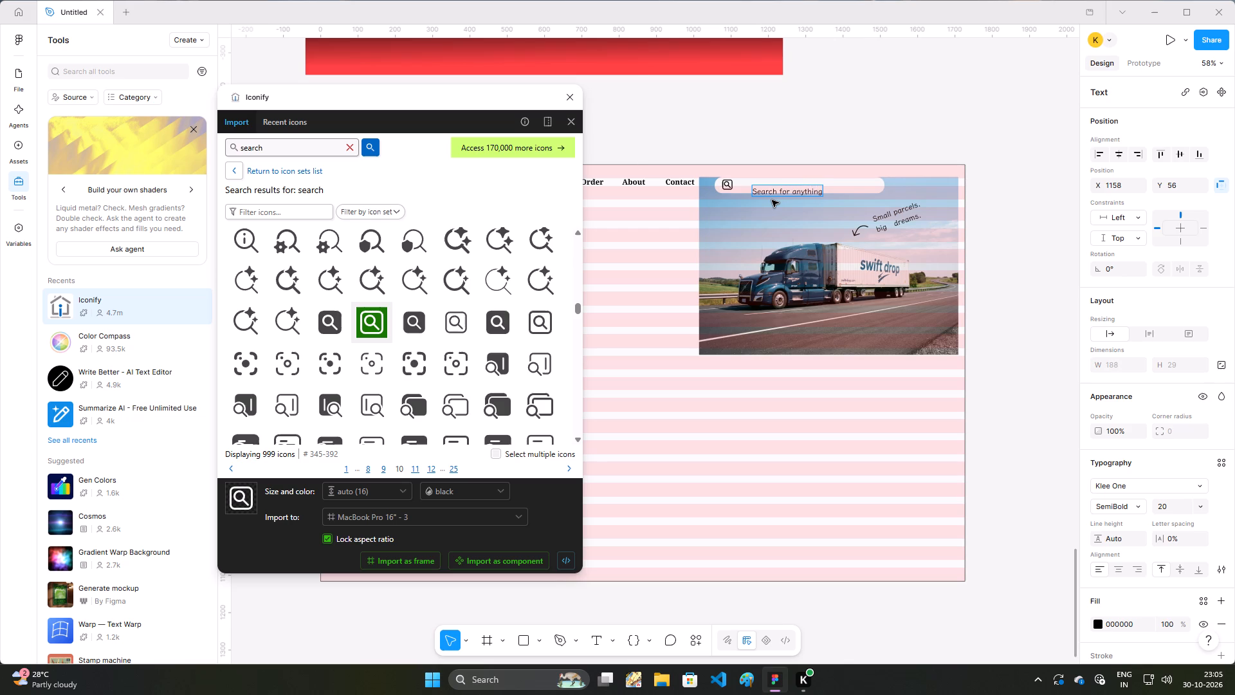
text(....)
click(854, 115)
Move the placeholder text closer to the search icon and up into the rounded bar, starting at about X 1130.
drag(806, 192, 796, 189)
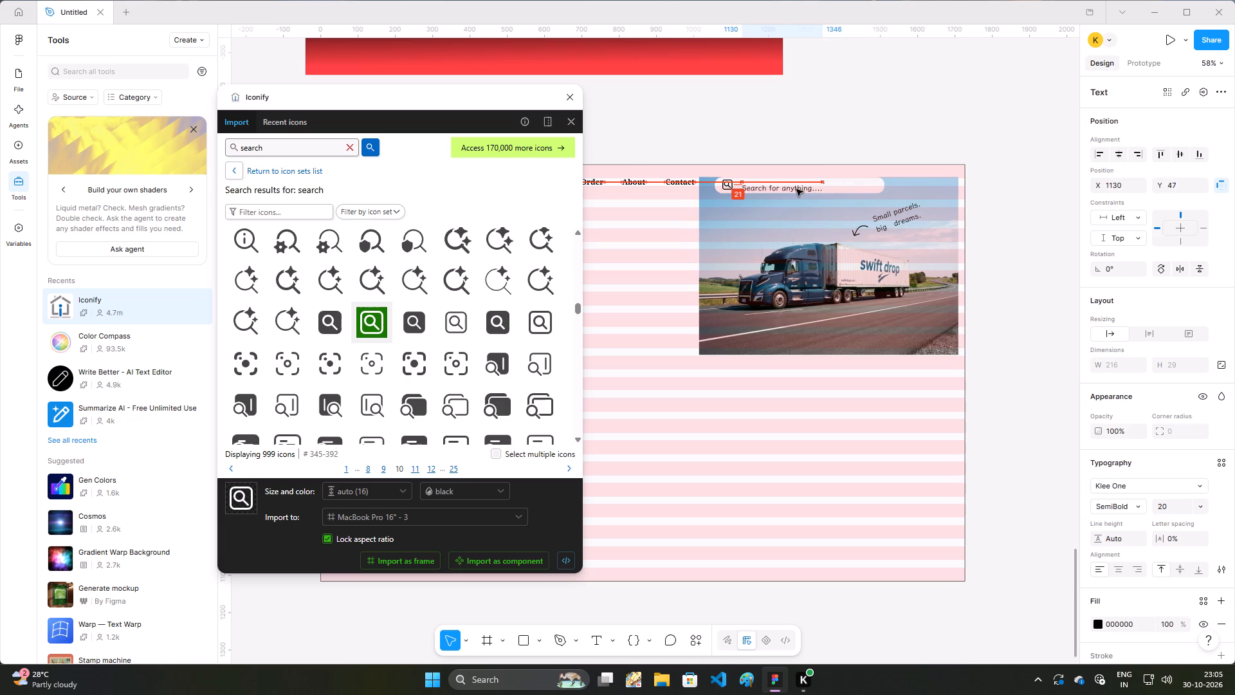
drag(796, 189, 794, 183)
click(810, 133)
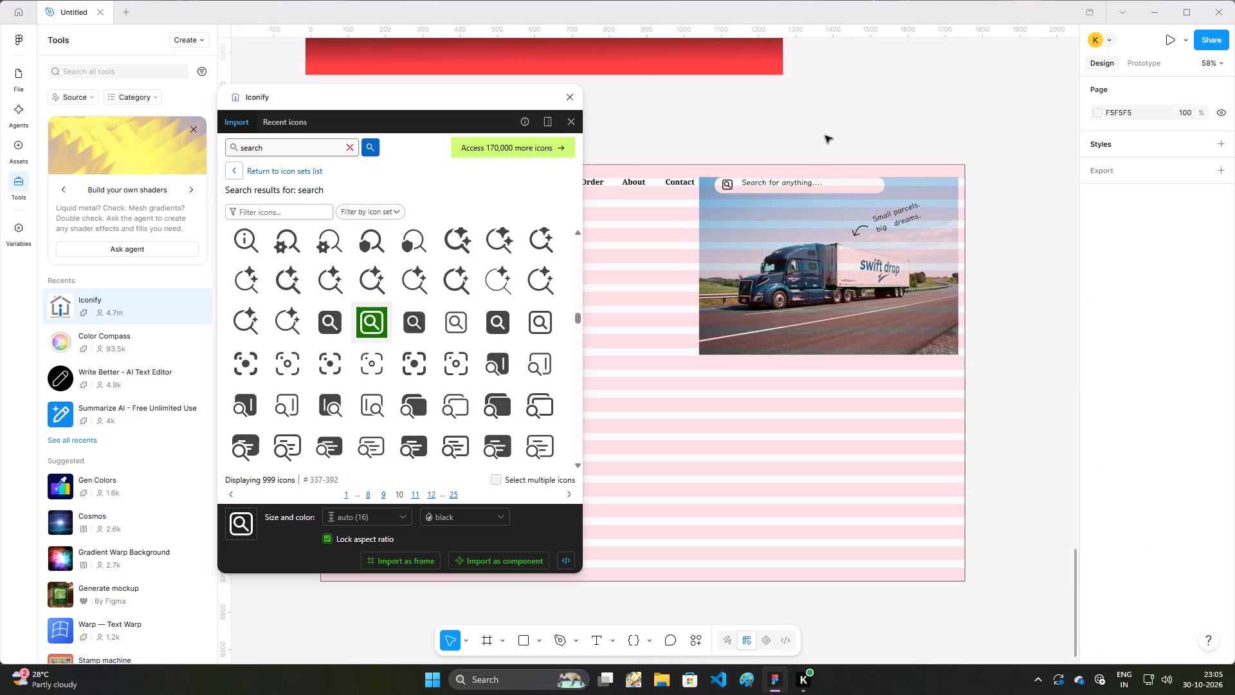
Move the truck image up slightly so its upper edge extends above the rounded search bar.
drag(884, 270, 883, 262)
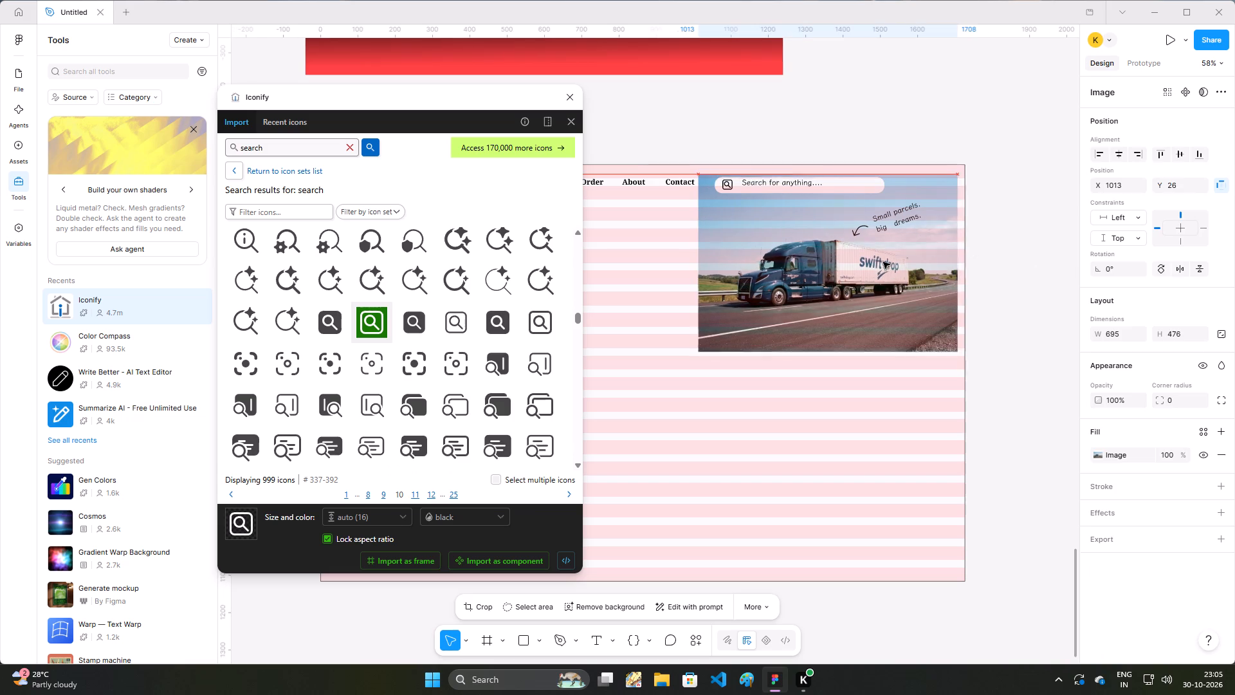
drag(883, 262, 883, 261)
click(854, 391)
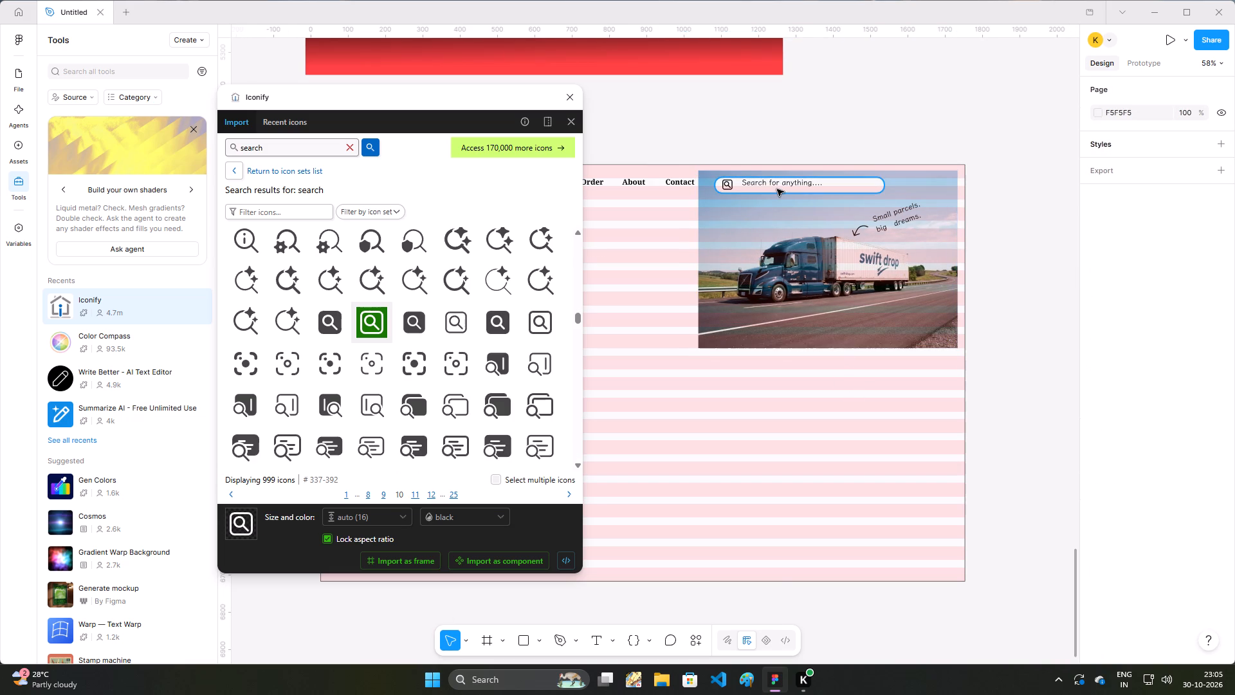
Shift the rounded bar up slightly behind its text and nudge the search icon up 4 px to match.
click(778, 192)
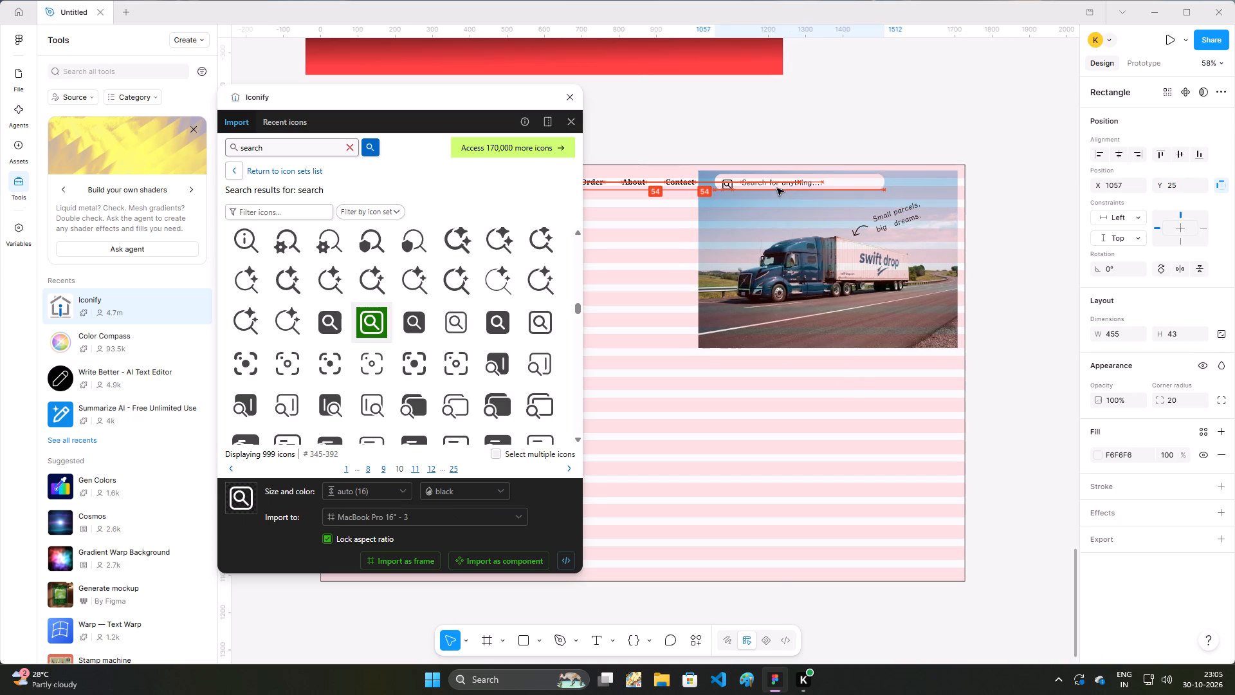
click(727, 185)
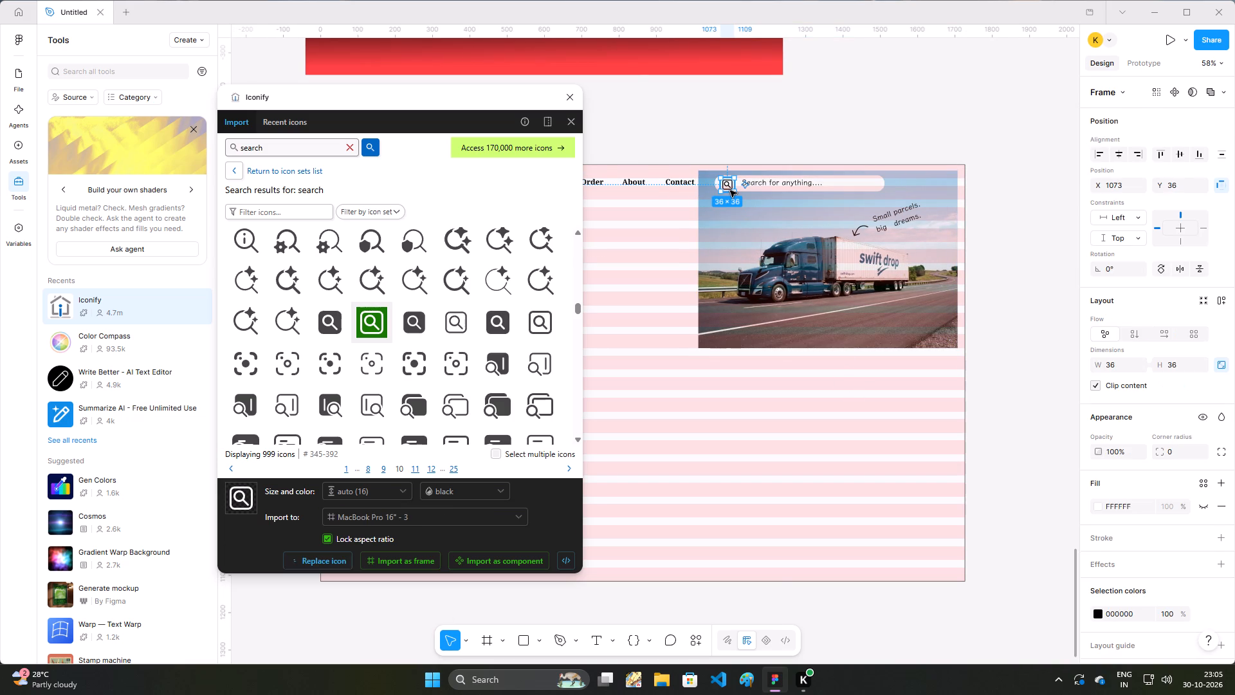
key(Up)
key(Up)
key(Up)
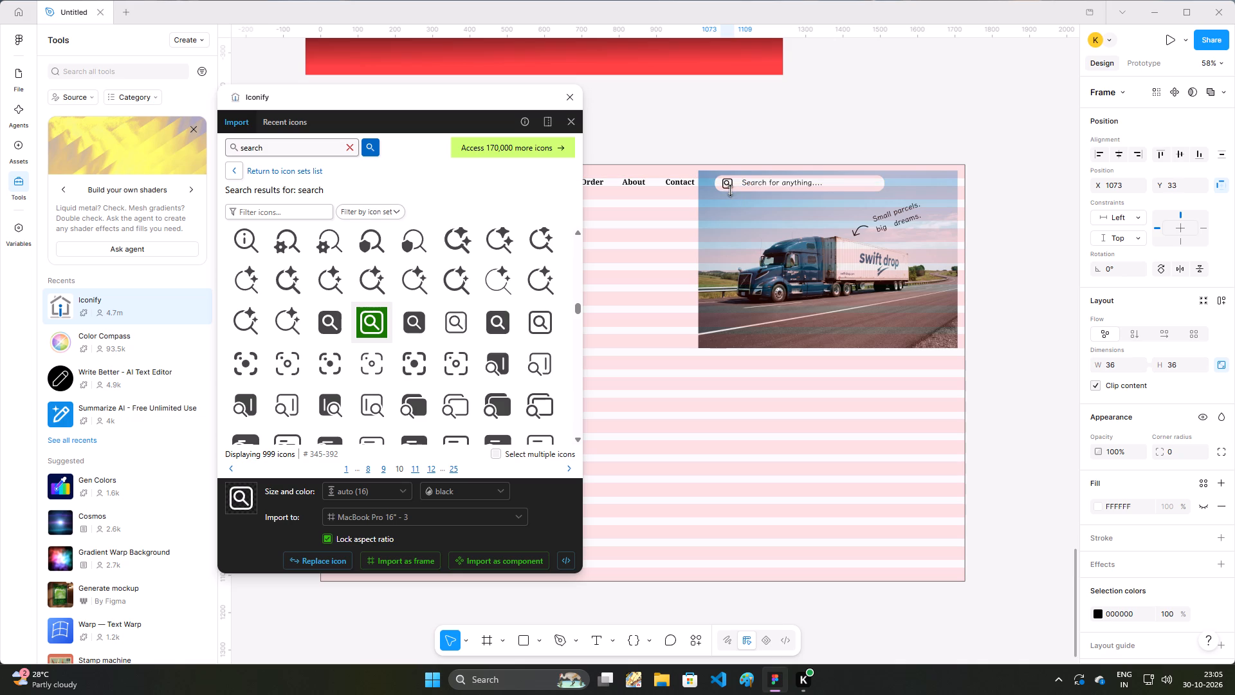
key(Up)
click(861, 118)
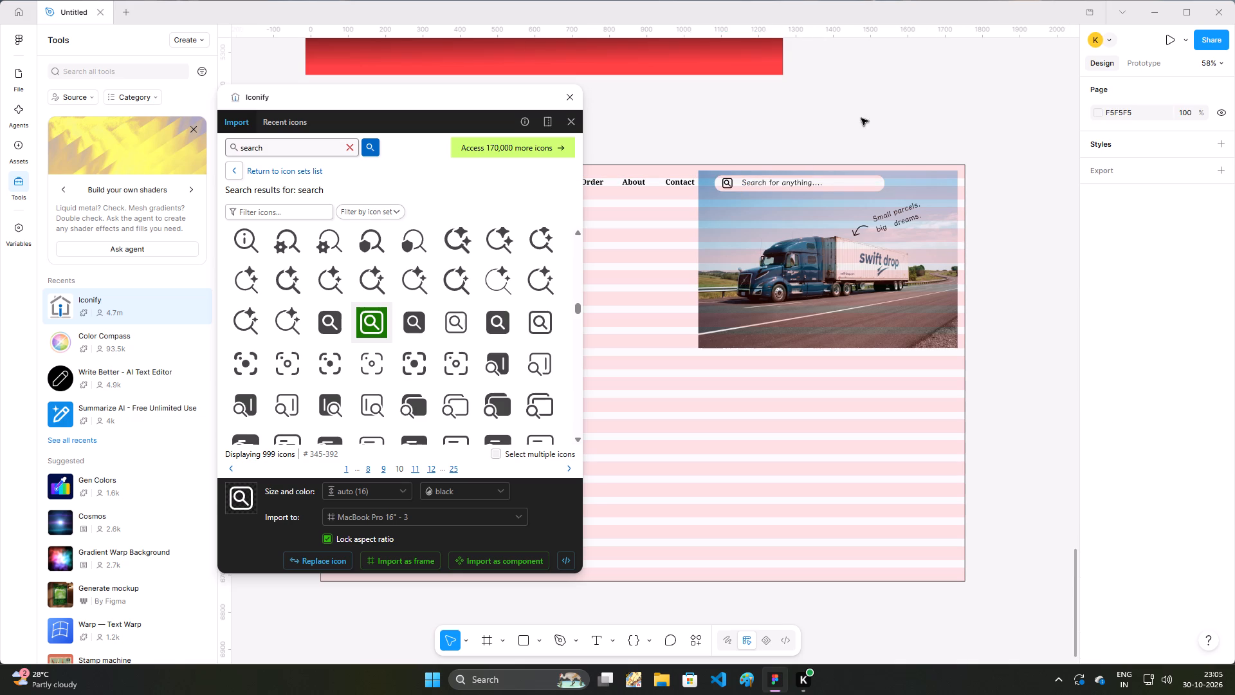
Close the Iconify plugin and run it again.
drag(783, 540, 785, 534)
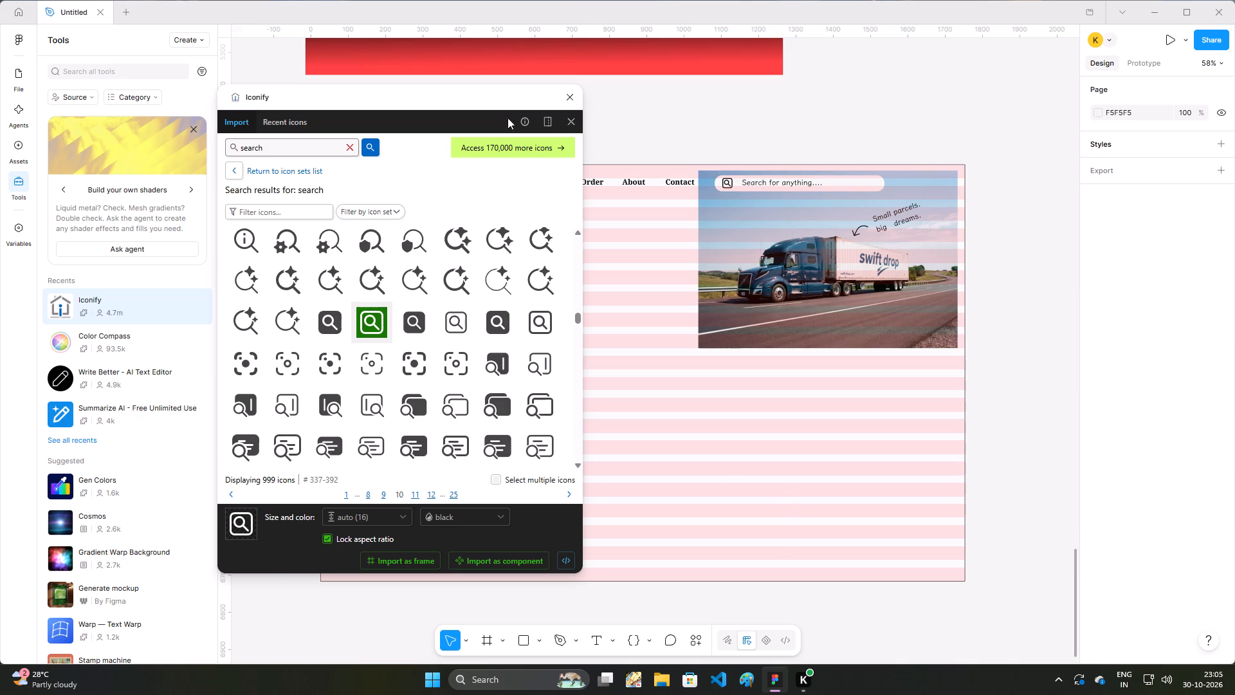
click(575, 97)
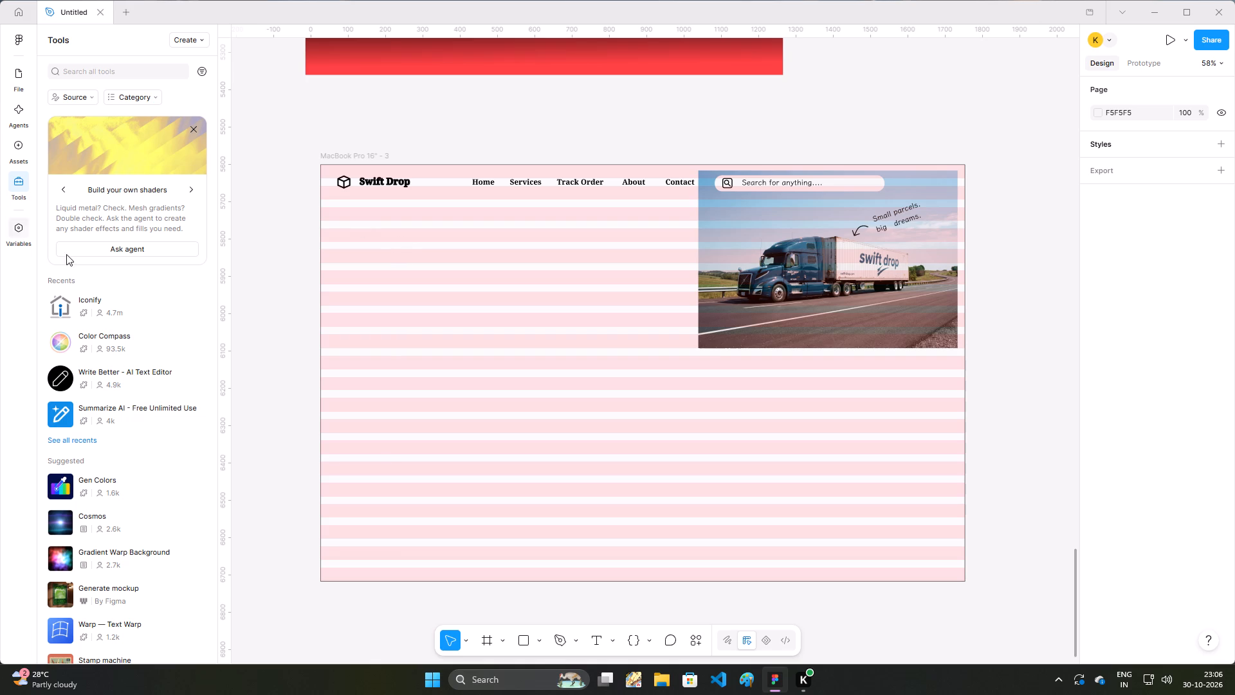
click(123, 309)
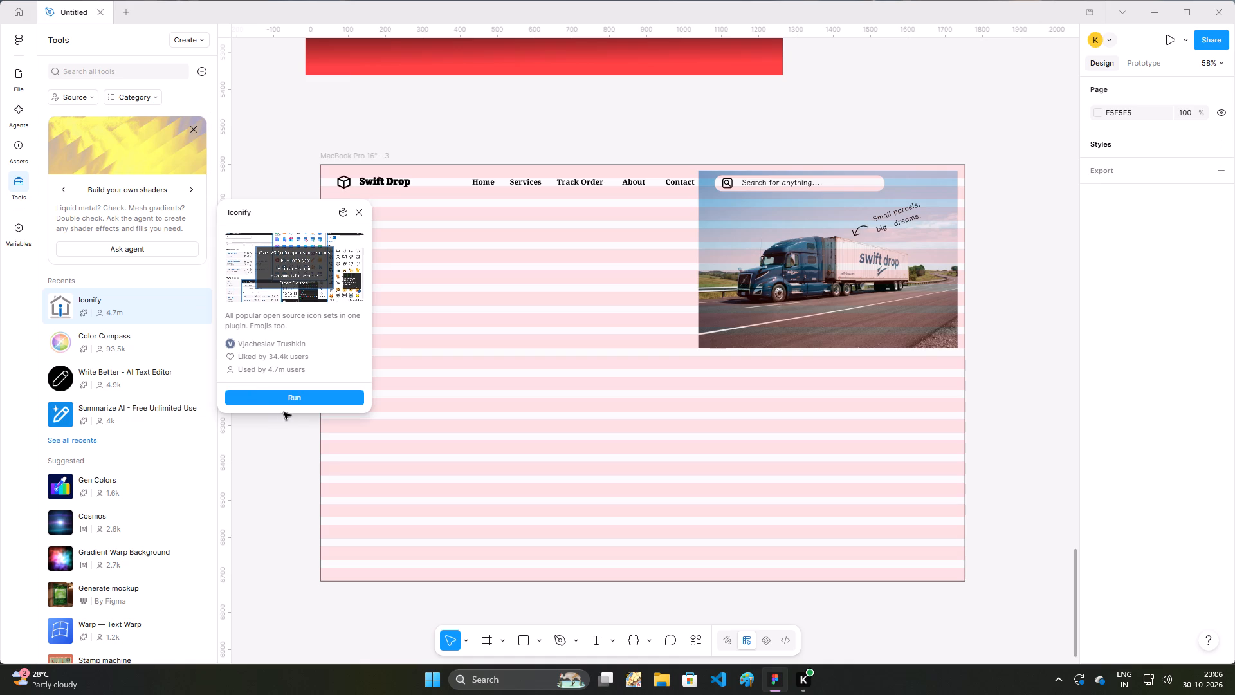
click(288, 401)
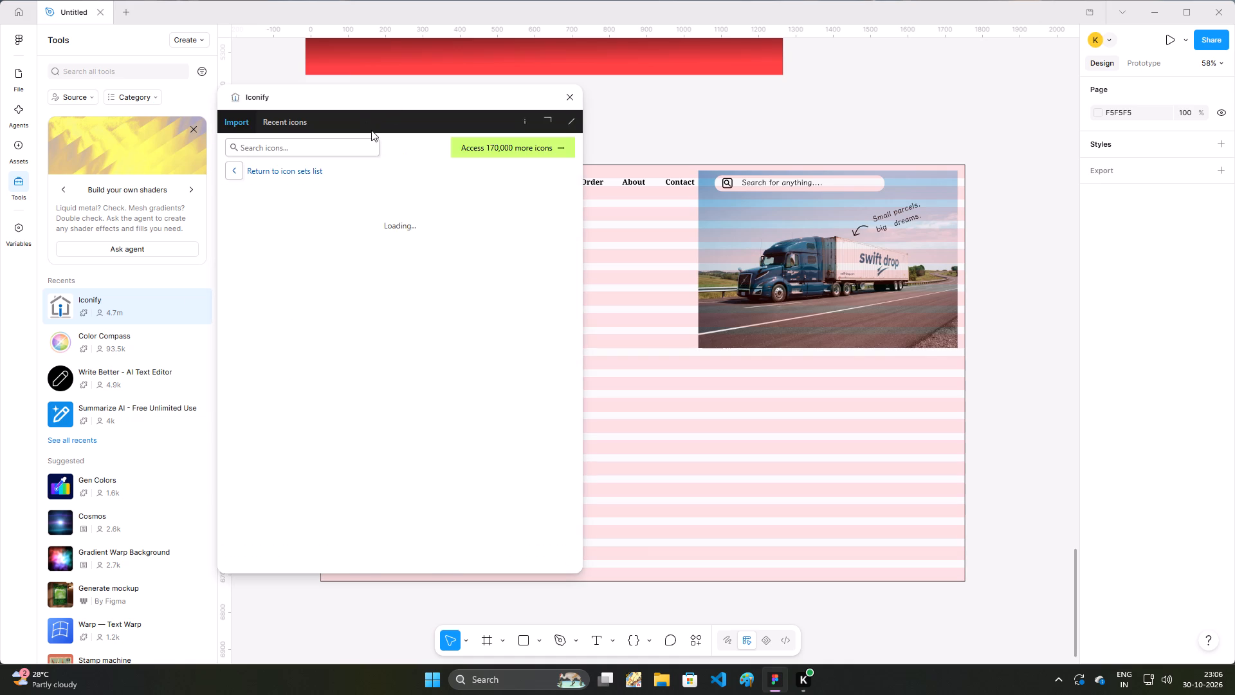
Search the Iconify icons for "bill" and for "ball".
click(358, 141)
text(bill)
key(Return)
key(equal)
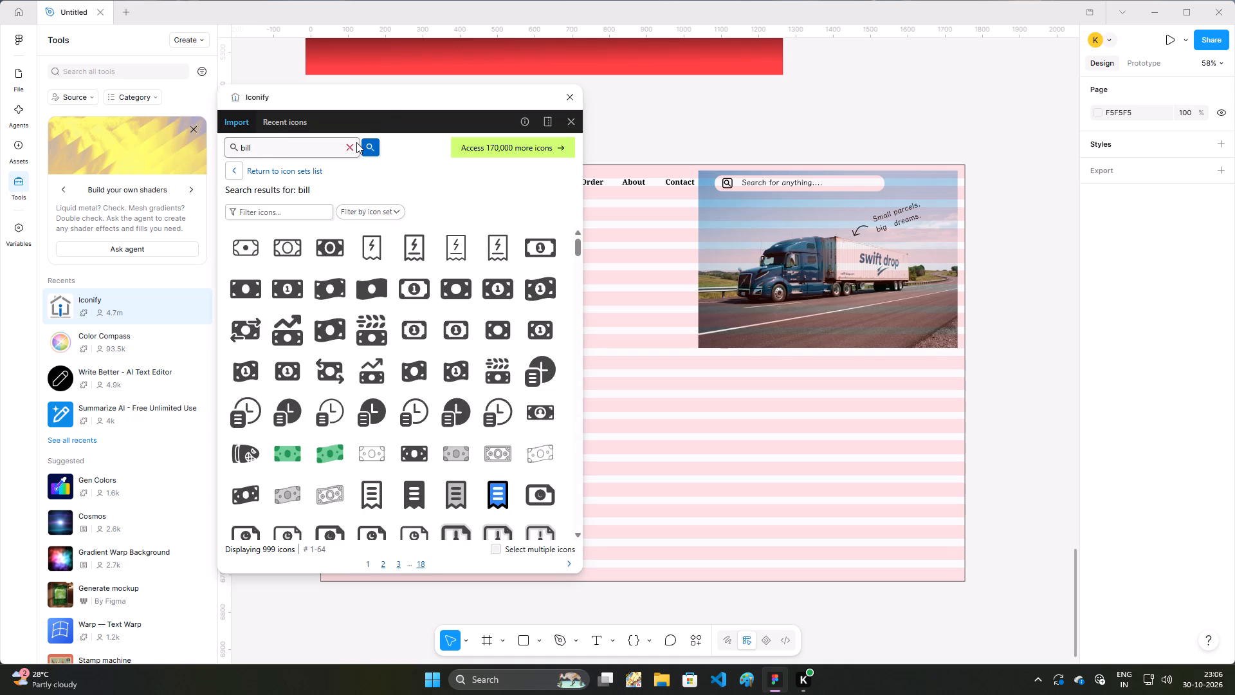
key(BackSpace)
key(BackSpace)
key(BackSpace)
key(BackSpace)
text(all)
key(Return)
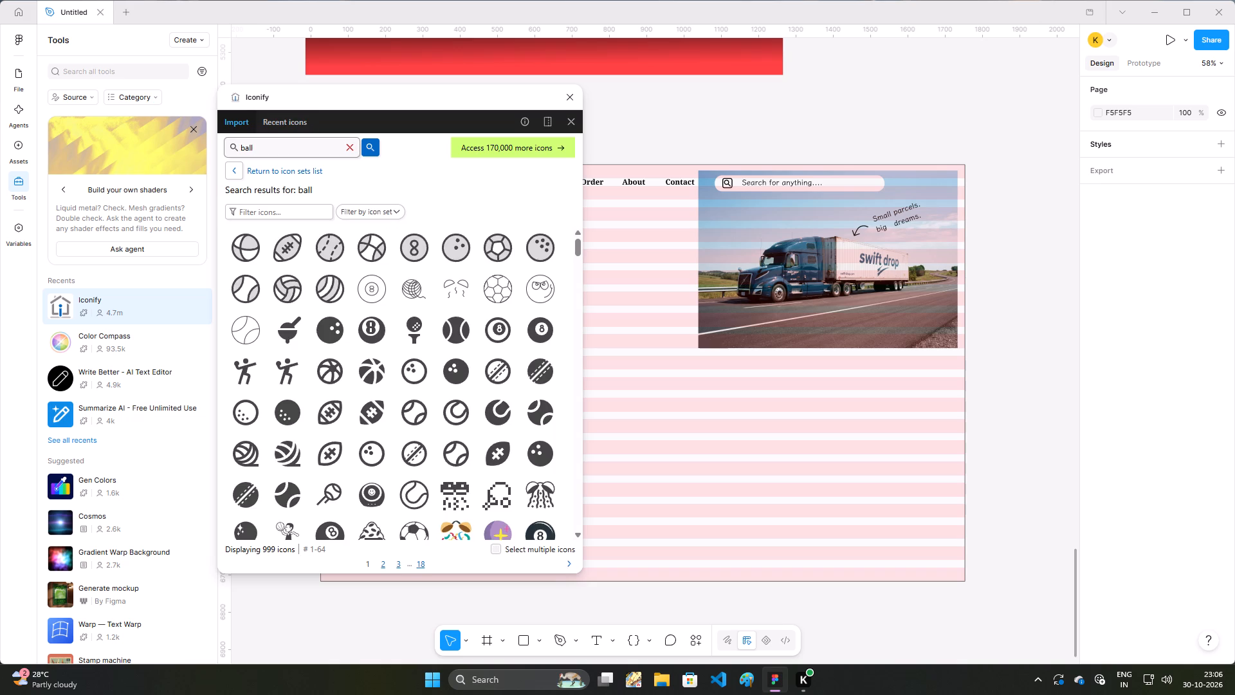
Search the Iconify icons for "bell".
click(294, 145)
key(equal)
key(BackSpace)
text(=-=)
key(BackSpace)
key(BackSpace)
key(BackSpace)
key(BackSpace)
key(BackSpace)
key(BackSpace)
text(ell)
key(Return)
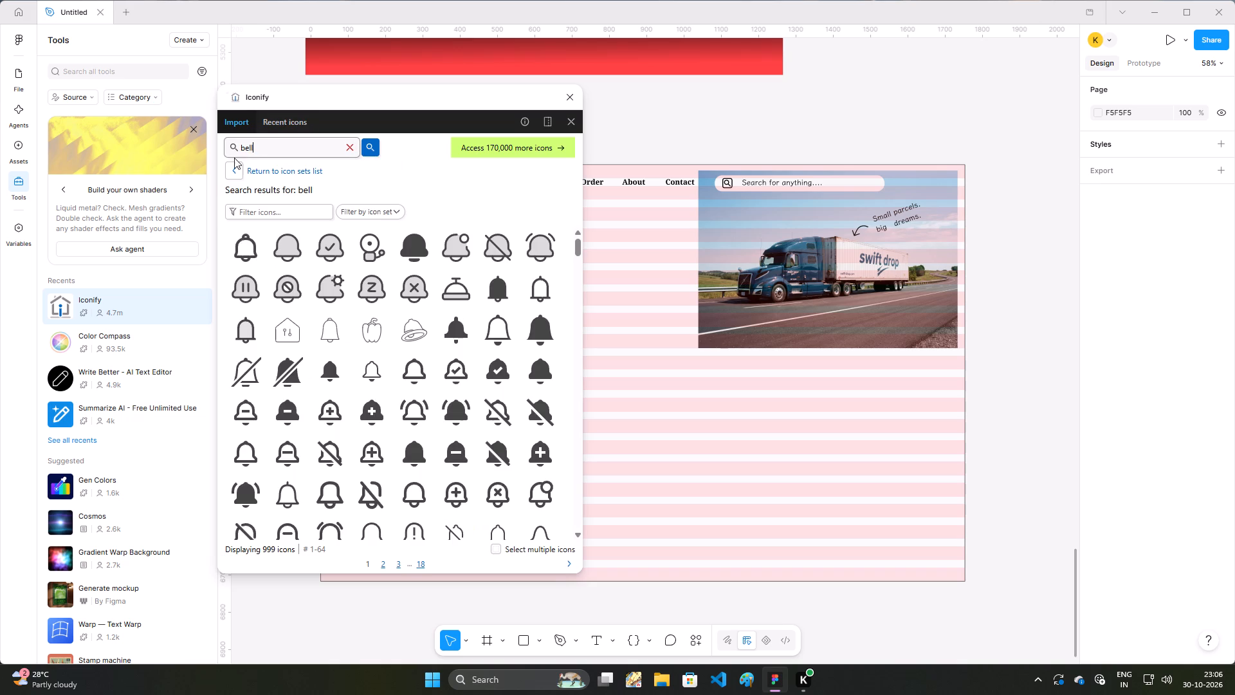
Place the outlined akar-icons:bell icon just past the rounded bar's end at about X 1538, Y 30, and enlarge it slightly.
click(246, 247)
drag(246, 248, 800, 194)
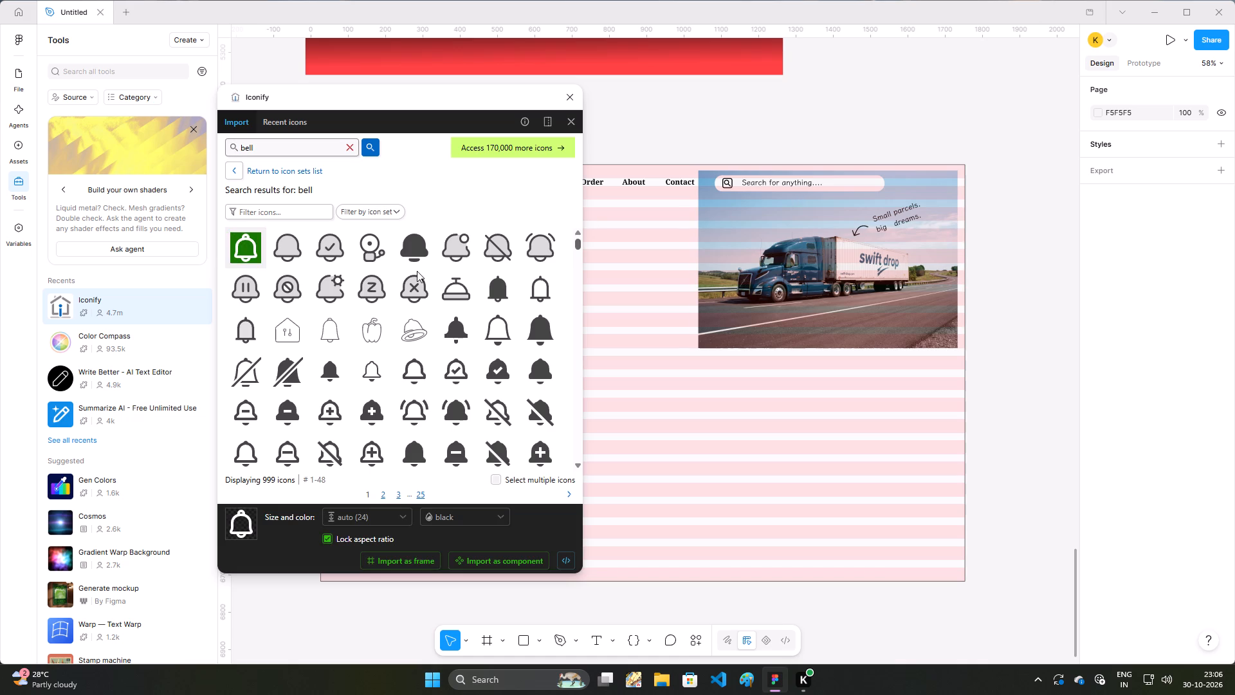
drag(239, 243, 859, 180)
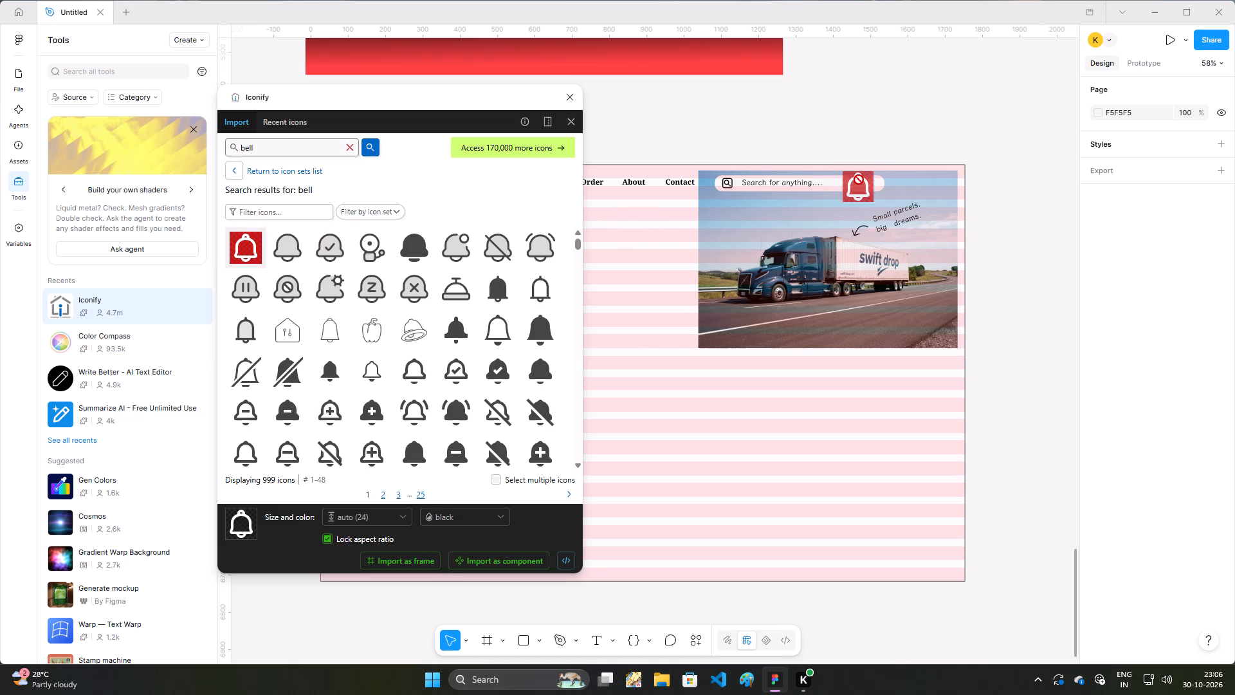
drag(859, 180, 899, 180)
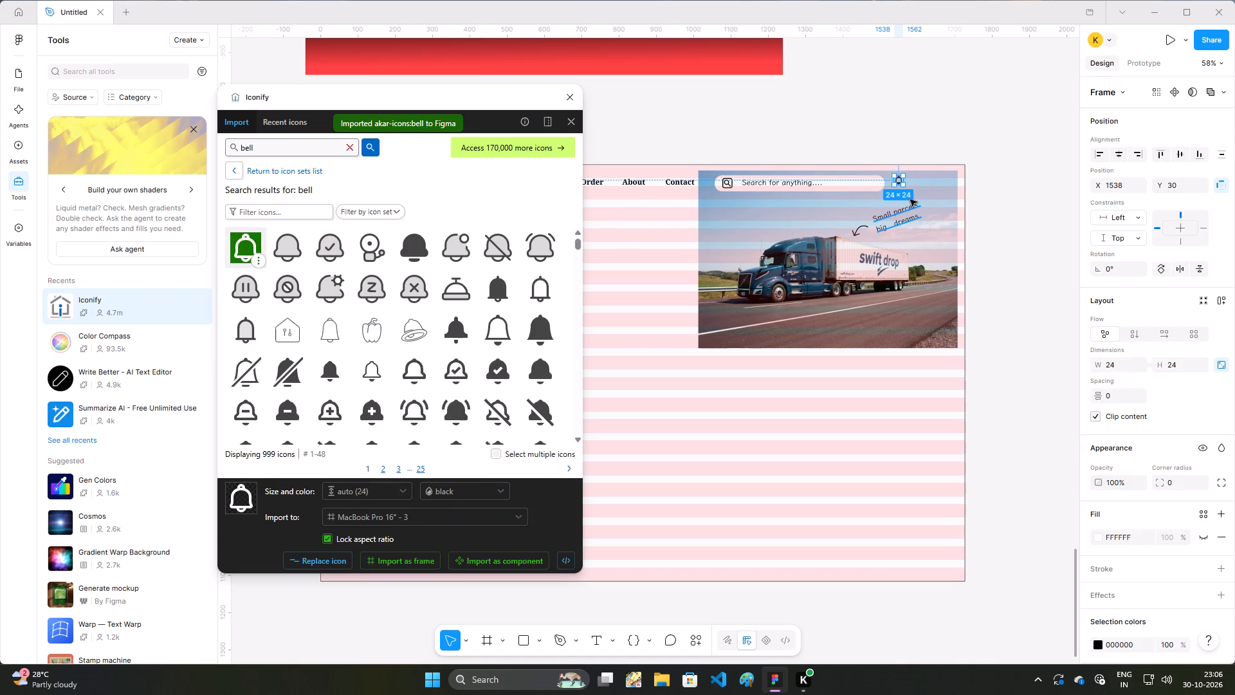
click(905, 185)
click(1021, 137)
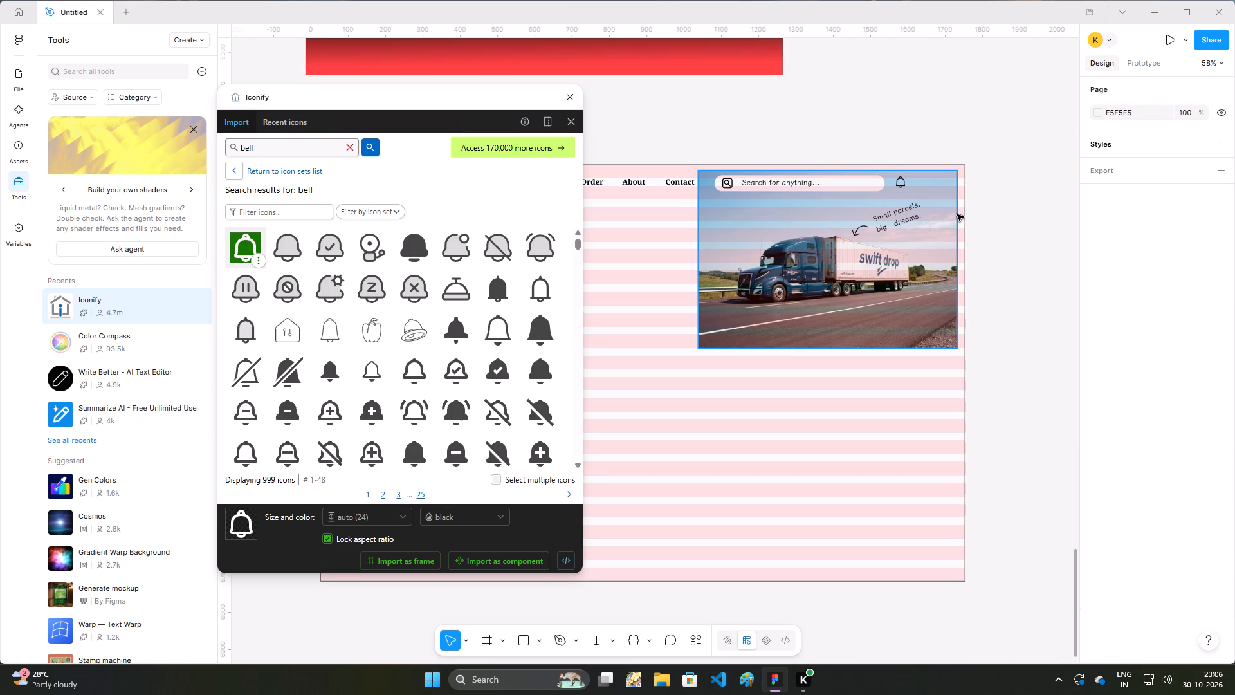
Search the Iconify icons for "arrow".
click(320, 152)
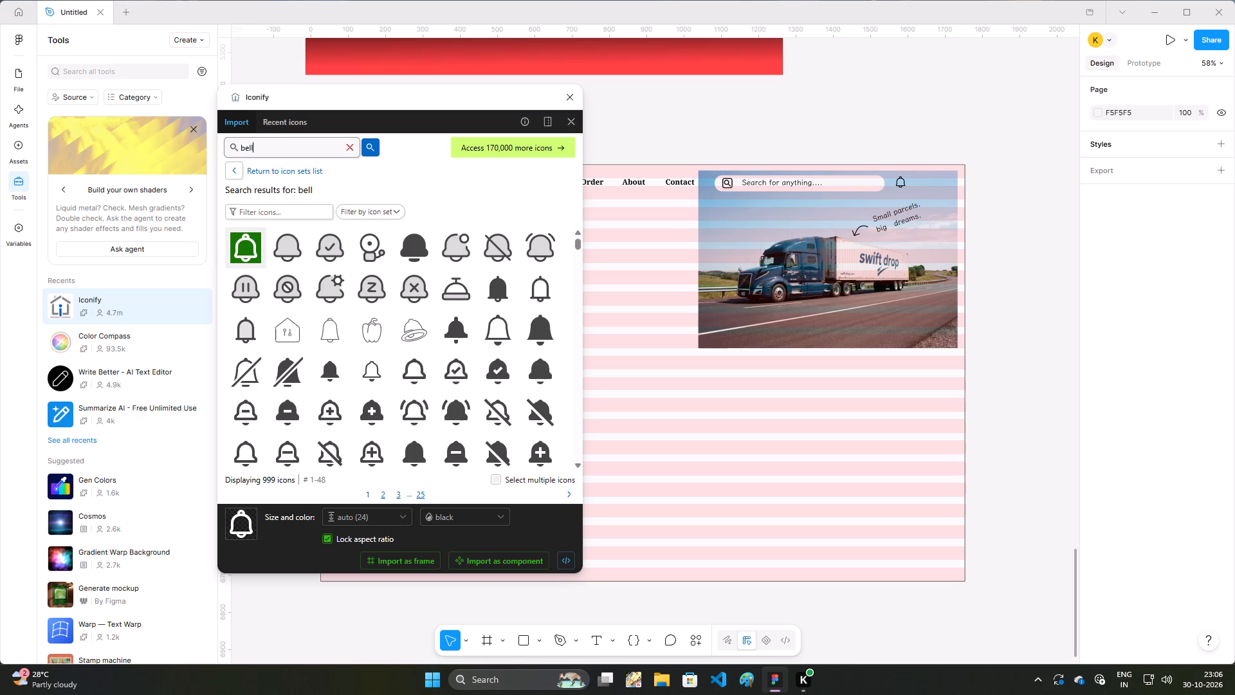
key(BackSpace)
key(BackSpace)
key(BackSpace)
key(BackSpace)
key(BackSpace)
text(arroe)
key(BackSpace)
key(w)
key(Return)
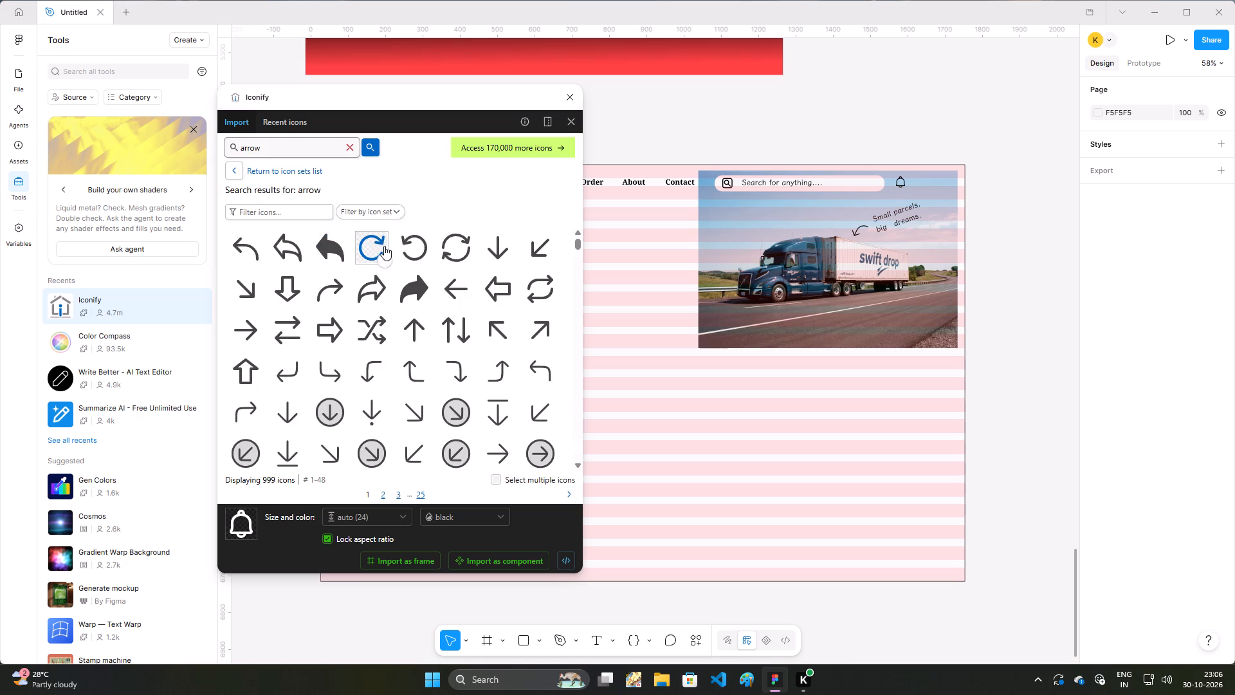
Look through the arrow icon results for a simple chevron-style arrow.
scroll(385, 250, down, 6)
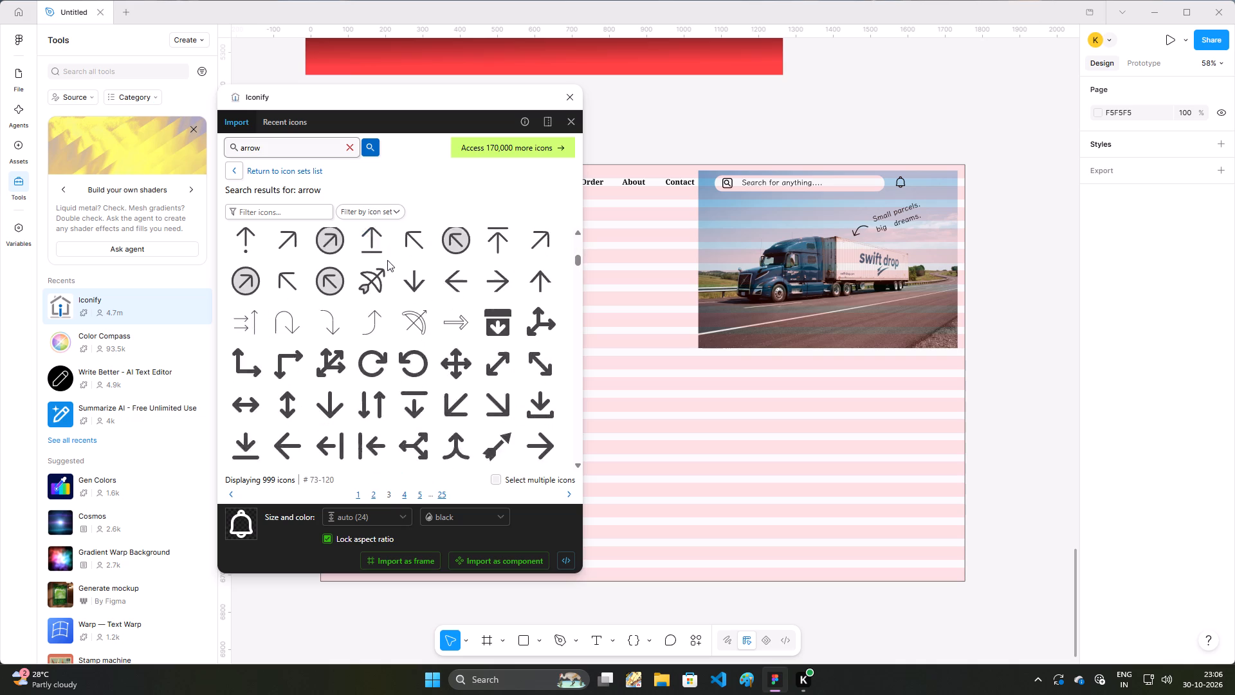
scroll(387, 260, down, 2)
scroll(387, 260, up, 1)
scroll(387, 260, down, 2)
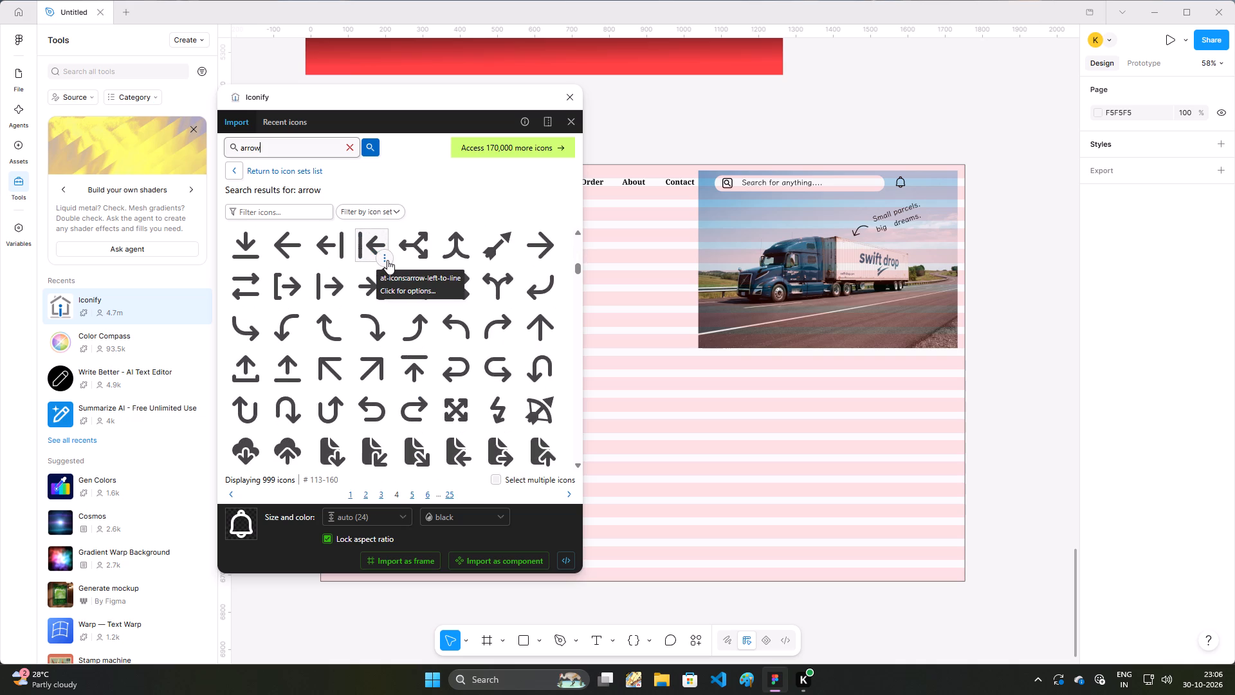
scroll(387, 260, down, 5)
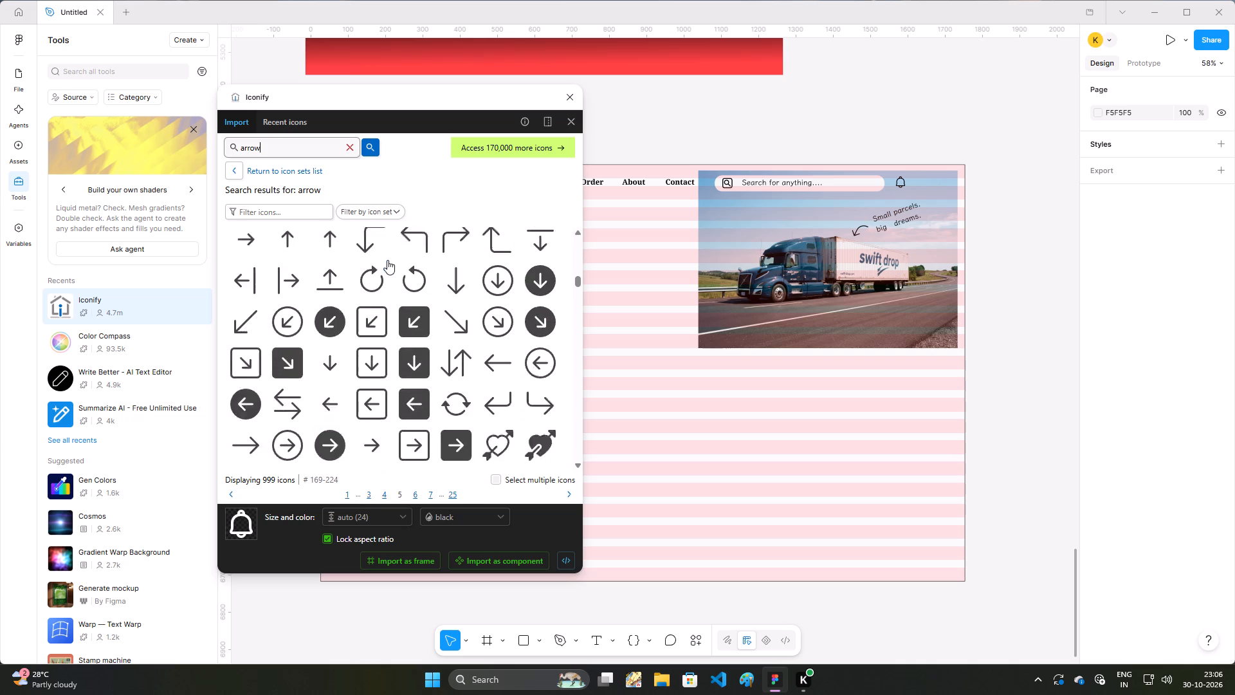
scroll(387, 260, down, 5)
scroll(387, 260, up, 2)
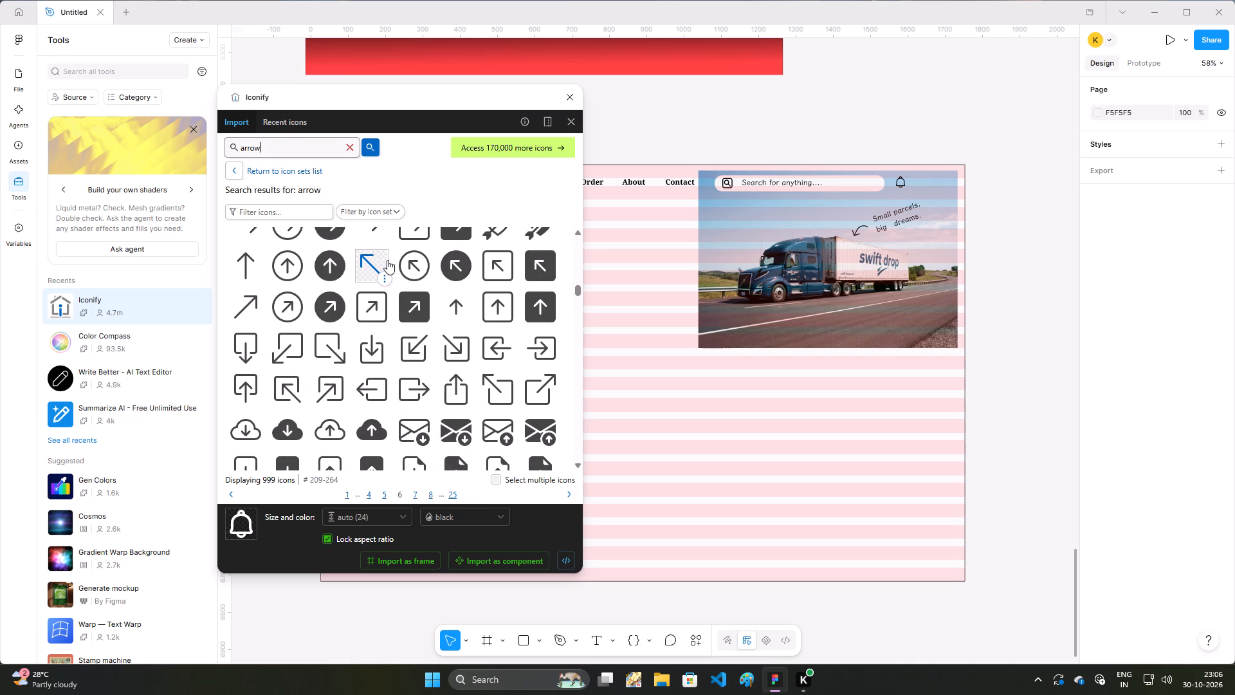
scroll(385, 260, down, 3)
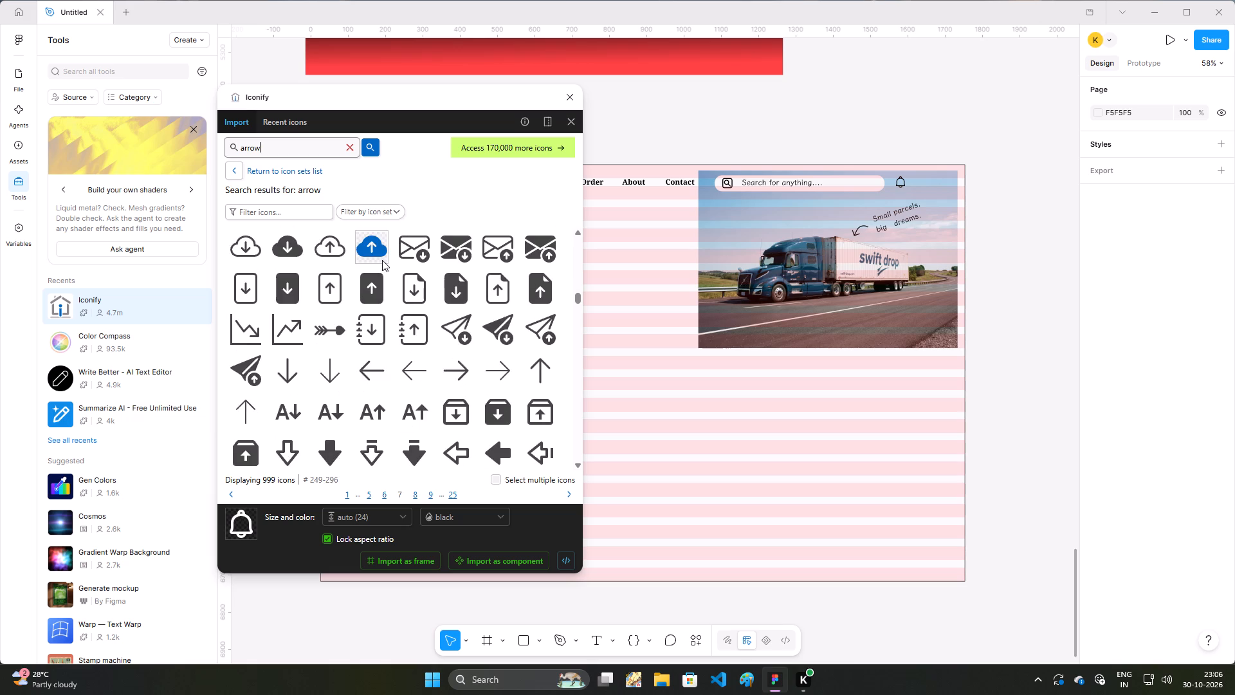
scroll(382, 260, down, 6)
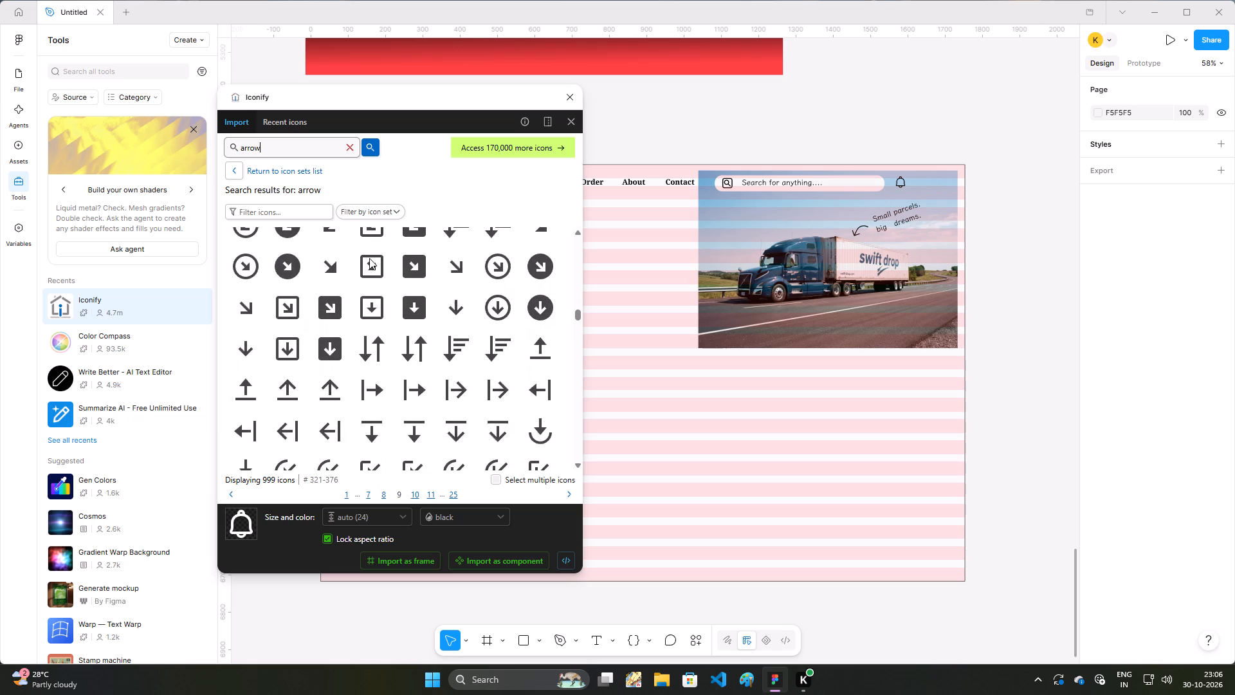
scroll(369, 258, down, 13)
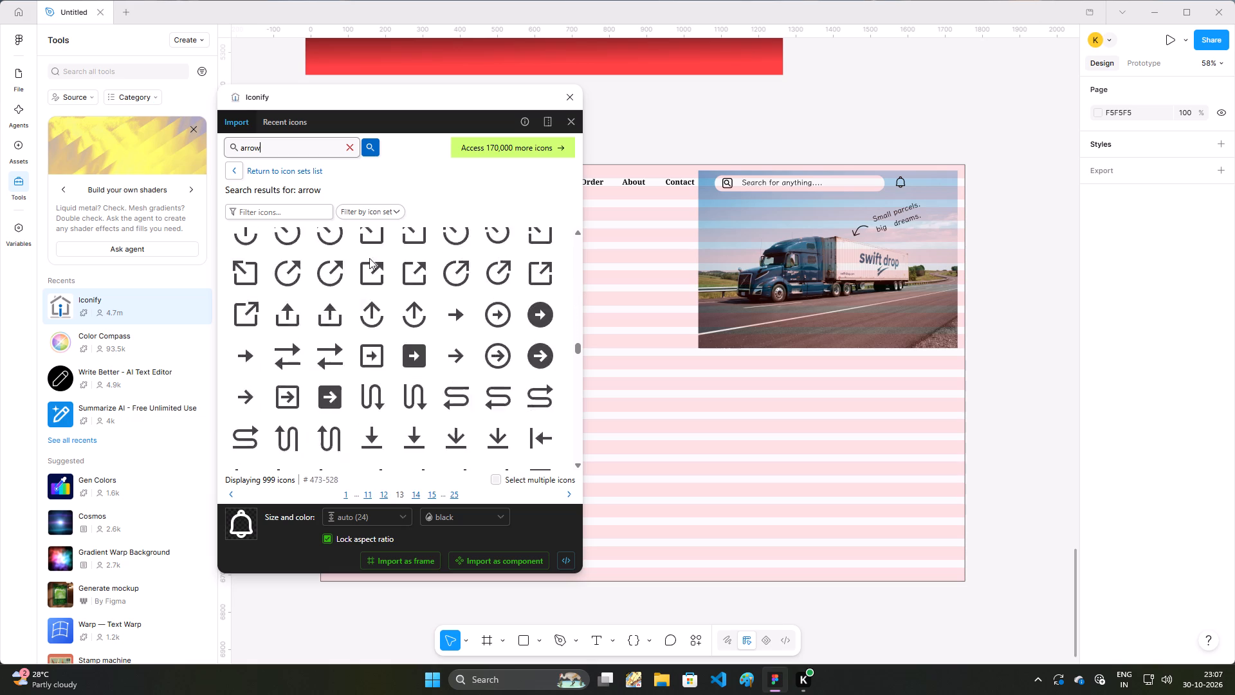
scroll(369, 258, down, 5)
right_click(369, 258)
scroll(369, 259, down, 5)
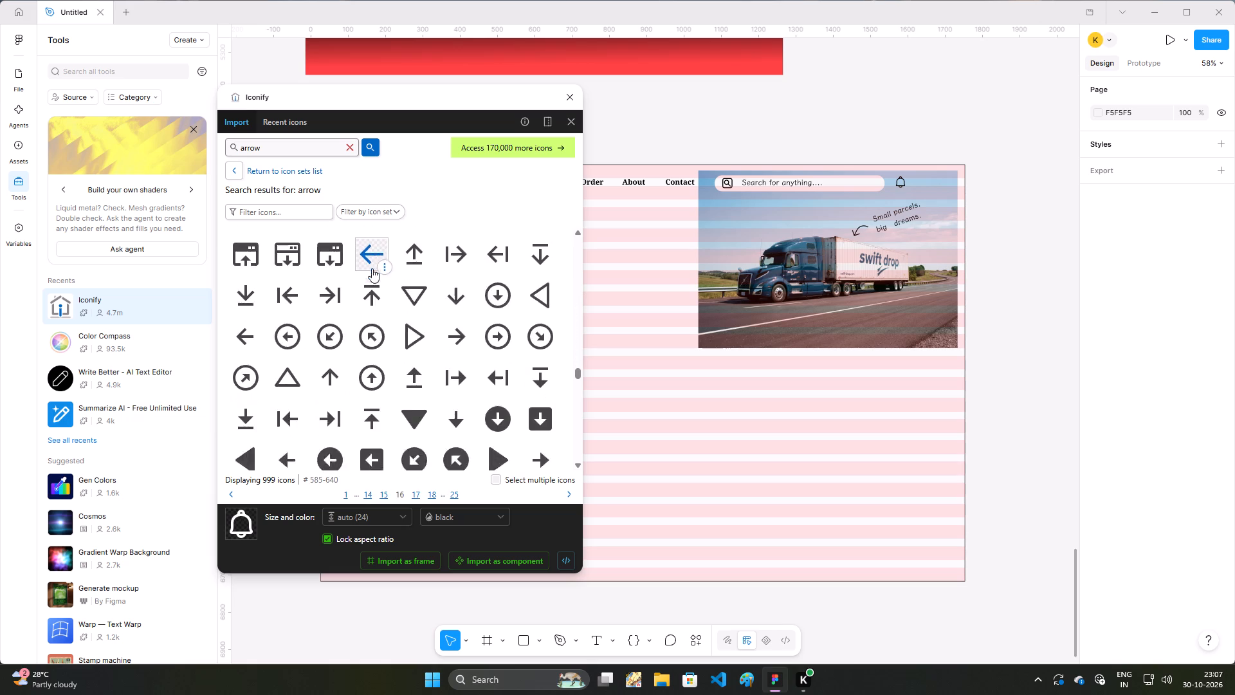
scroll(372, 268, down, 11)
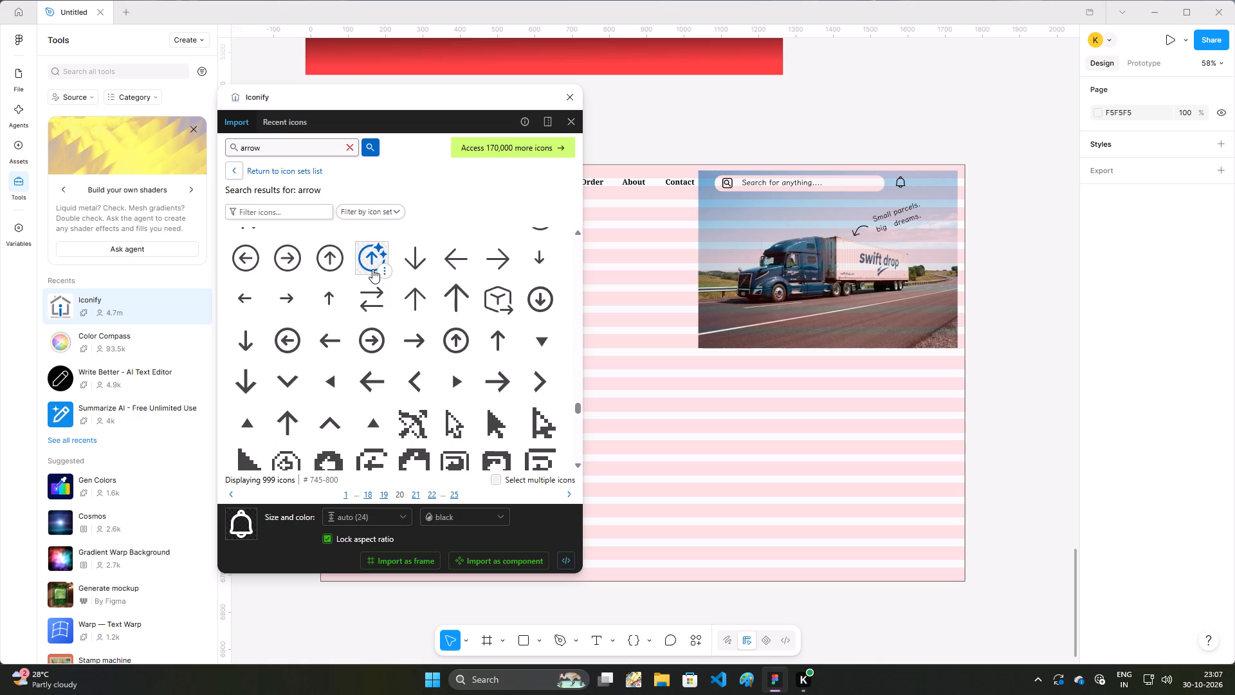
scroll(372, 269, down, 2)
scroll(372, 269, up, 1)
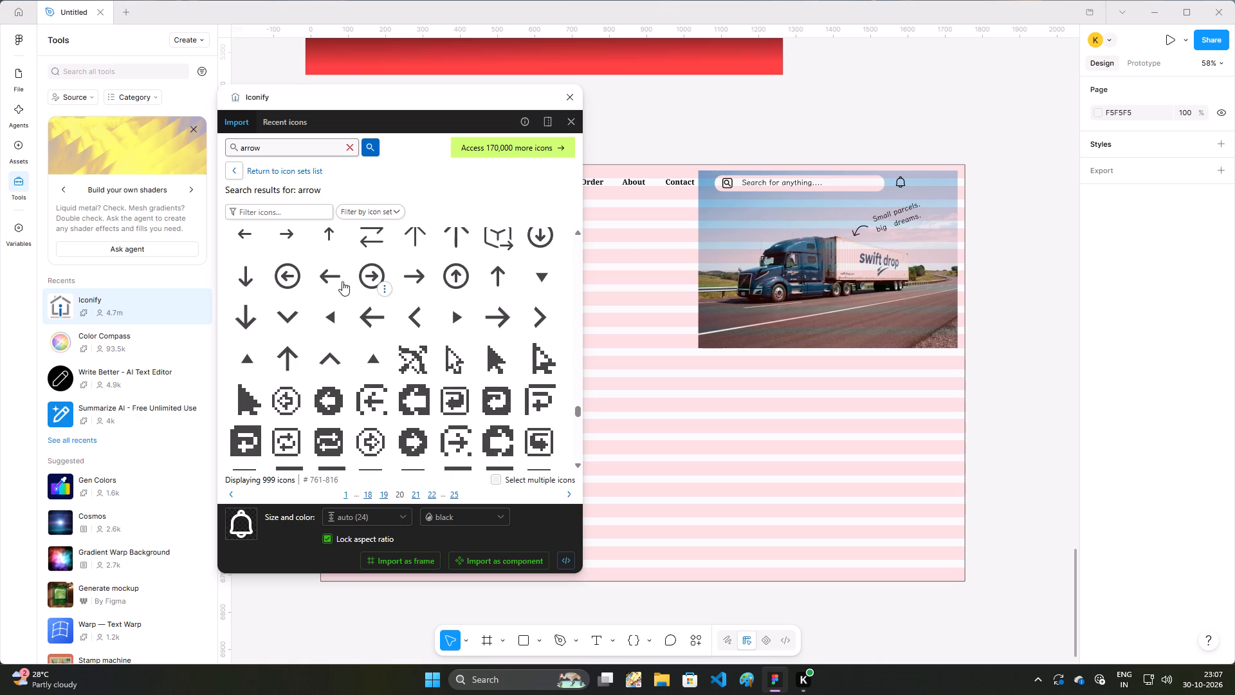
Place the dashicons:arrow-up-alt2 chevron icon past the bell icon in the truck image's header area, at about X 1636, Y 29.
click(334, 353)
drag(319, 350, 371, 351)
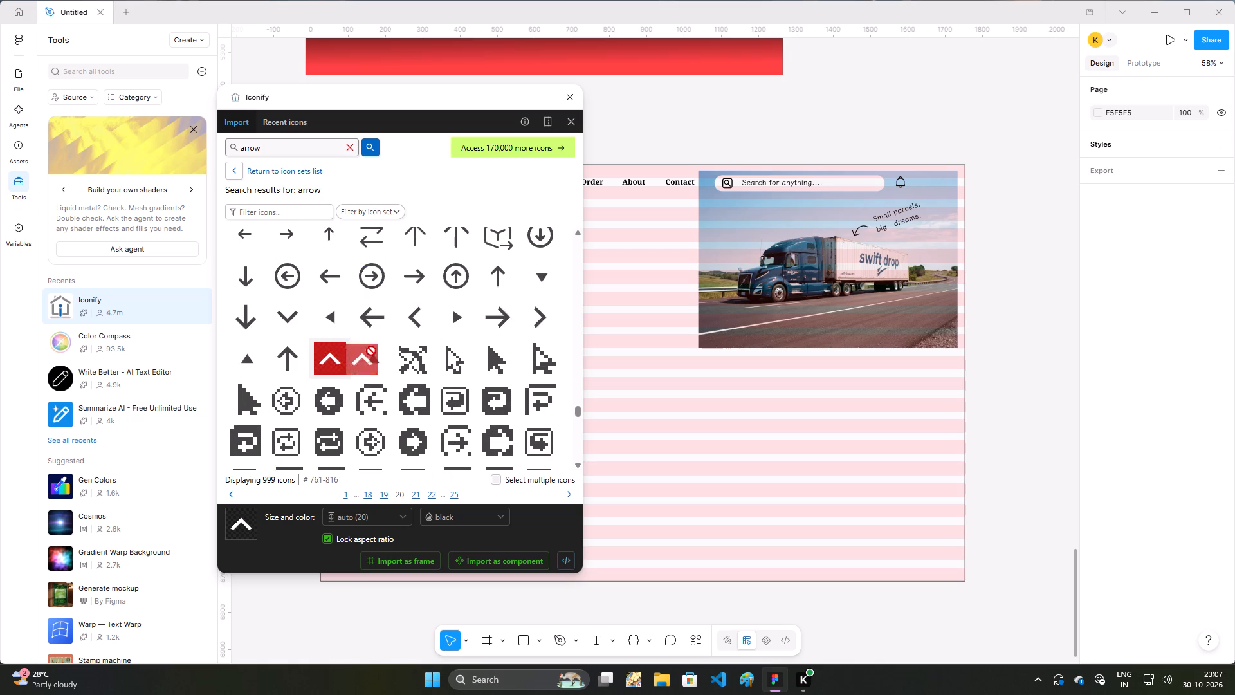
drag(371, 351, 935, 179)
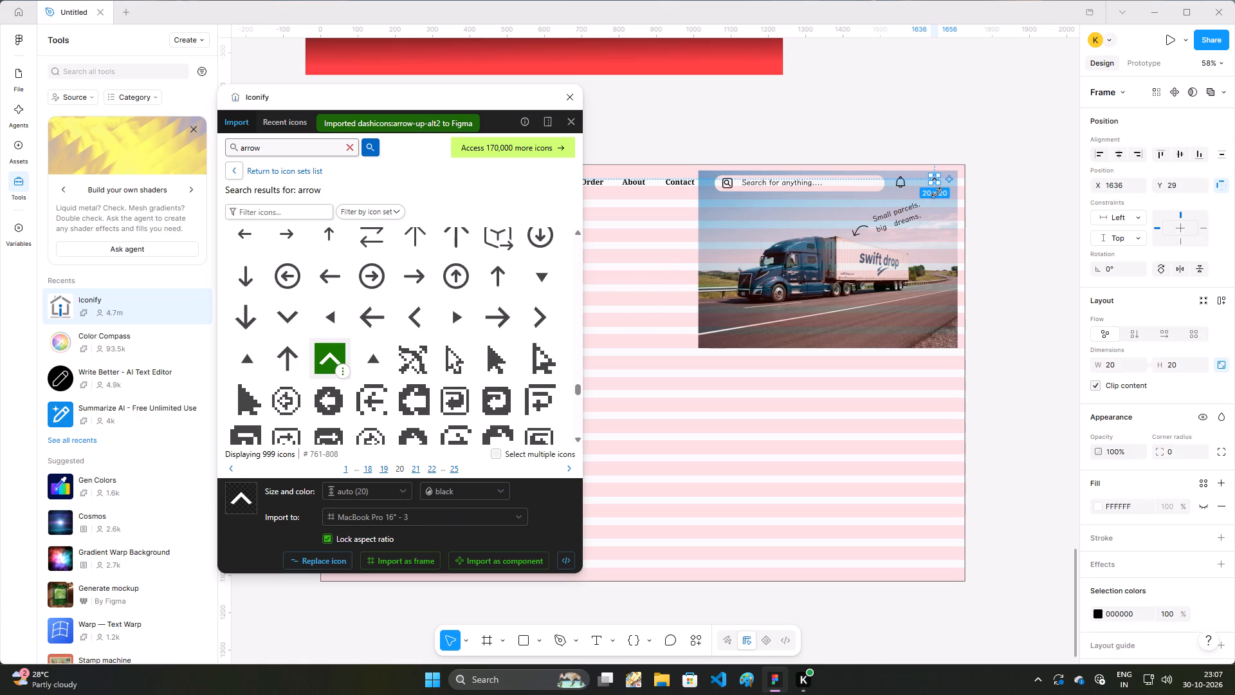
Rotate the chevron icon to about 180° so that it points downward.
drag(944, 185, 944, 183)
drag(944, 183, 899, 159)
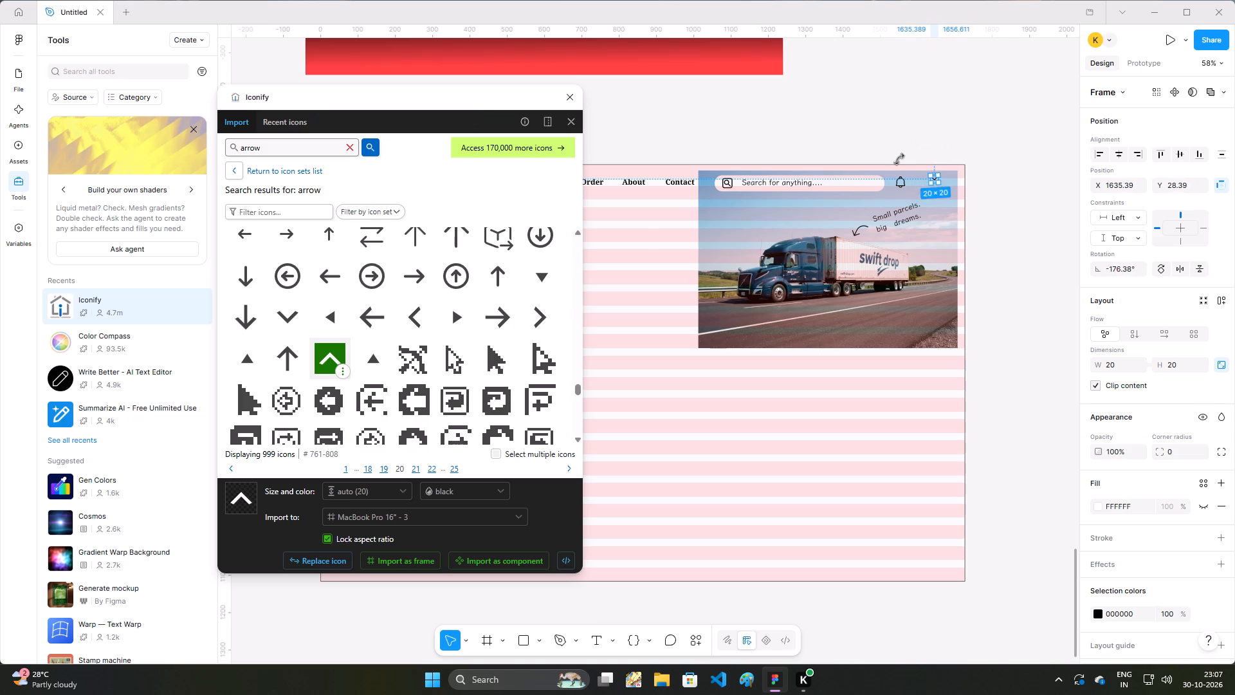
drag(899, 159, 902, 155)
drag(902, 155, 902, 156)
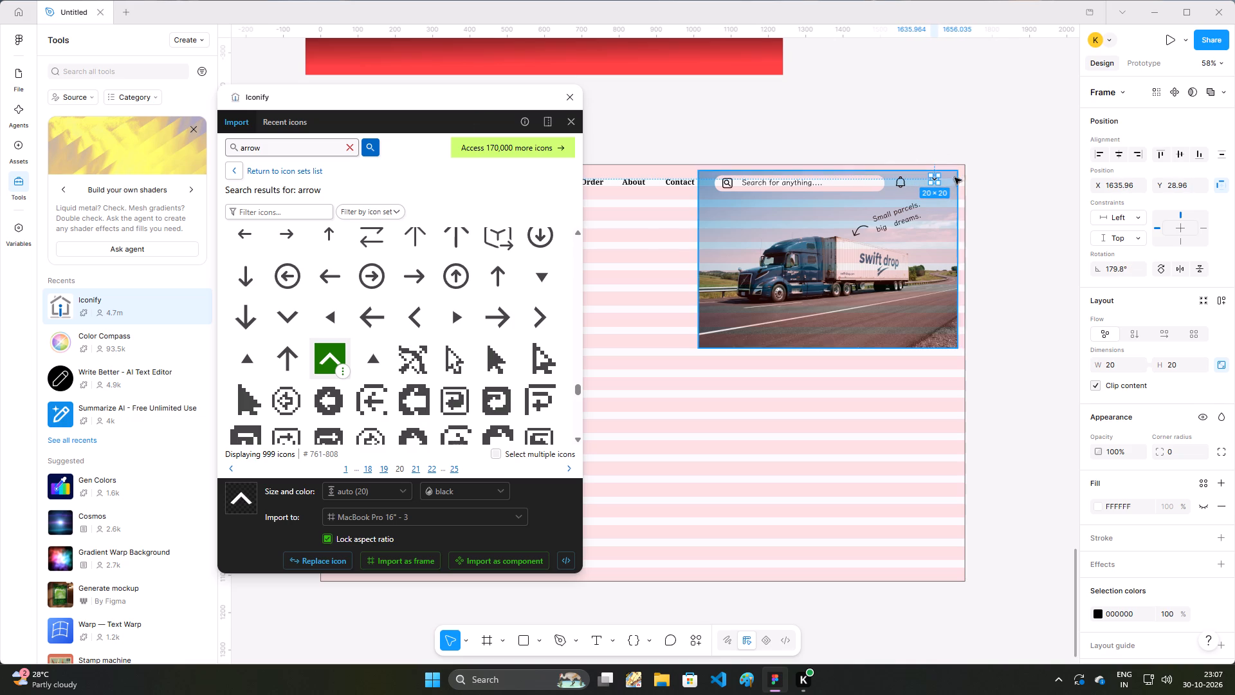
Move the chevron icon toward the truck image's outer edge at about X 1667, Y 34, and close the Iconify plugin.
drag(934, 180, 937, 181)
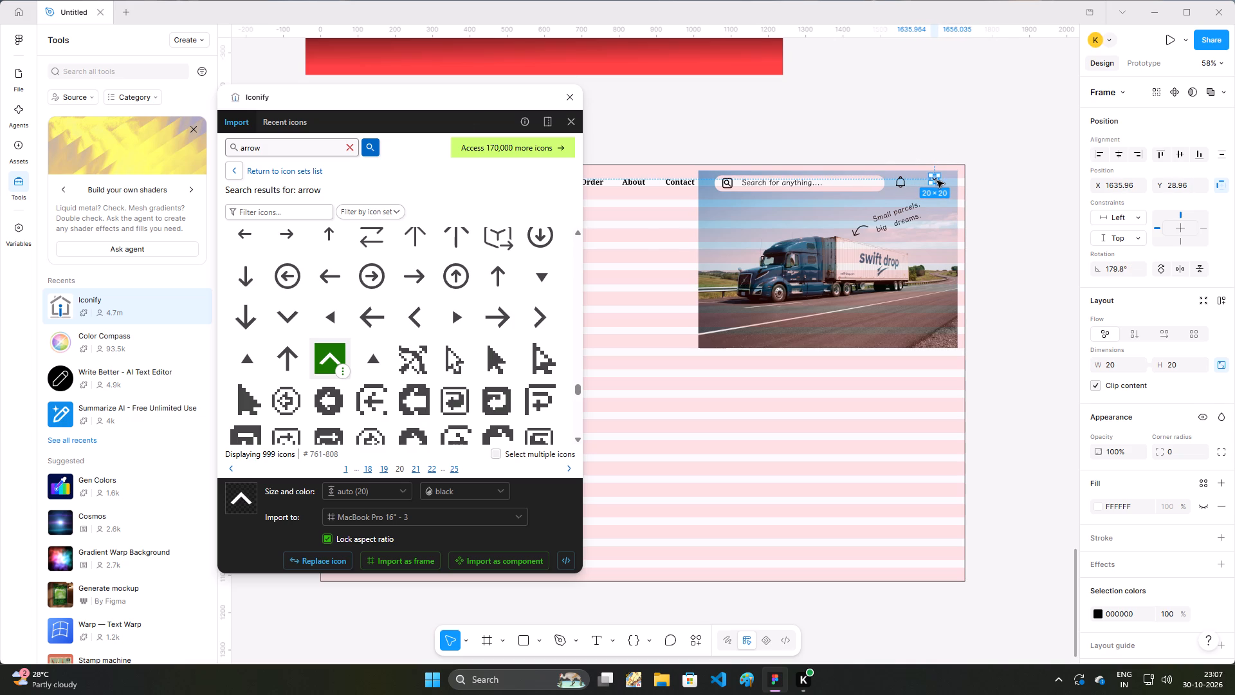
drag(937, 181, 946, 182)
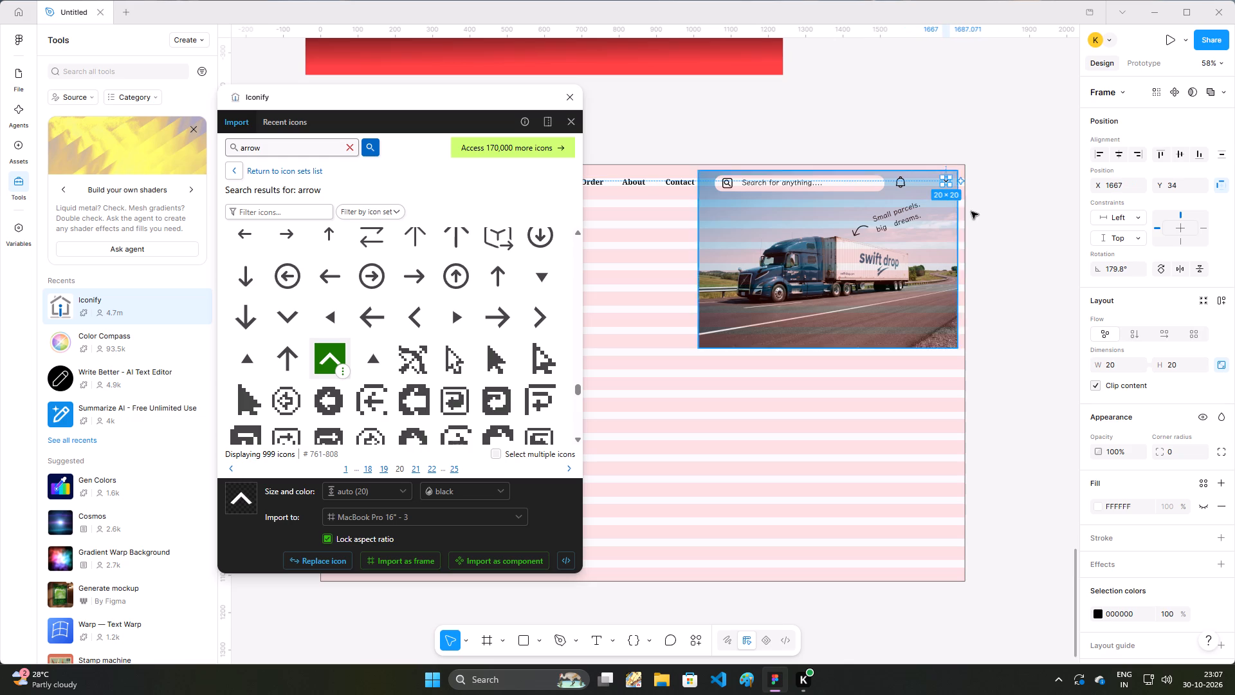
click(1022, 223)
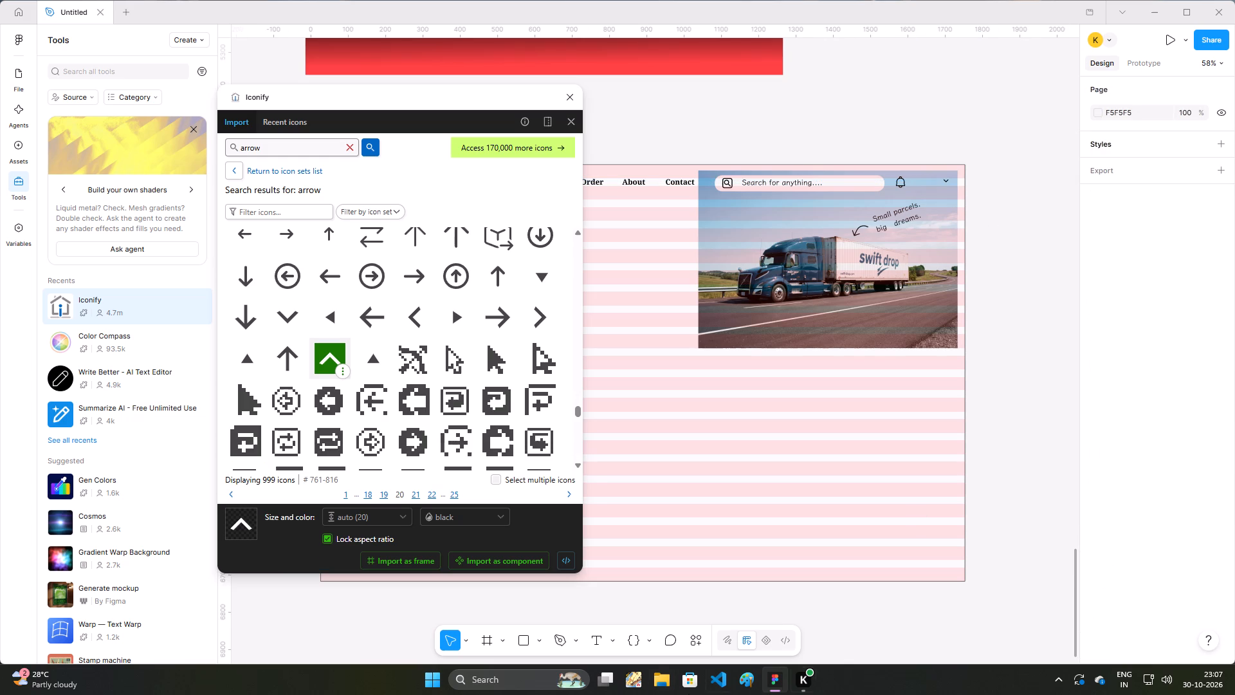
click(565, 99)
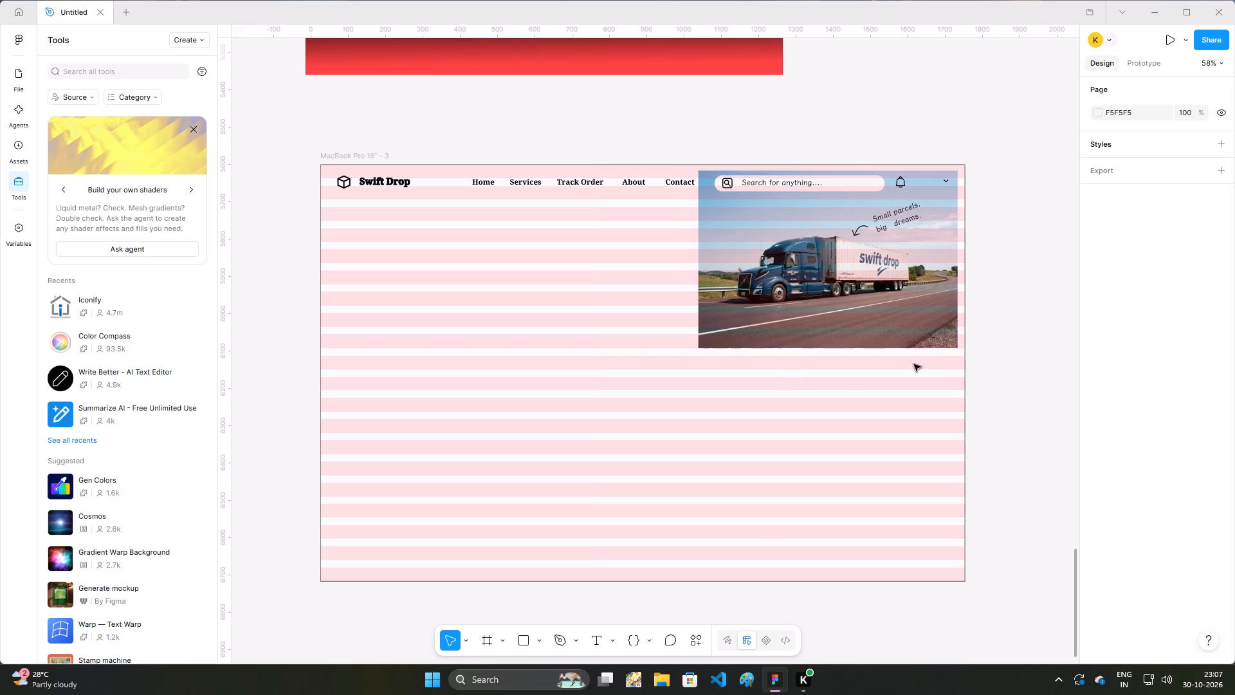
Draw an ellipse of about 50 × 51 near the bell icon at the frame's top edge, at about X 1553, Y -11.
click(540, 640)
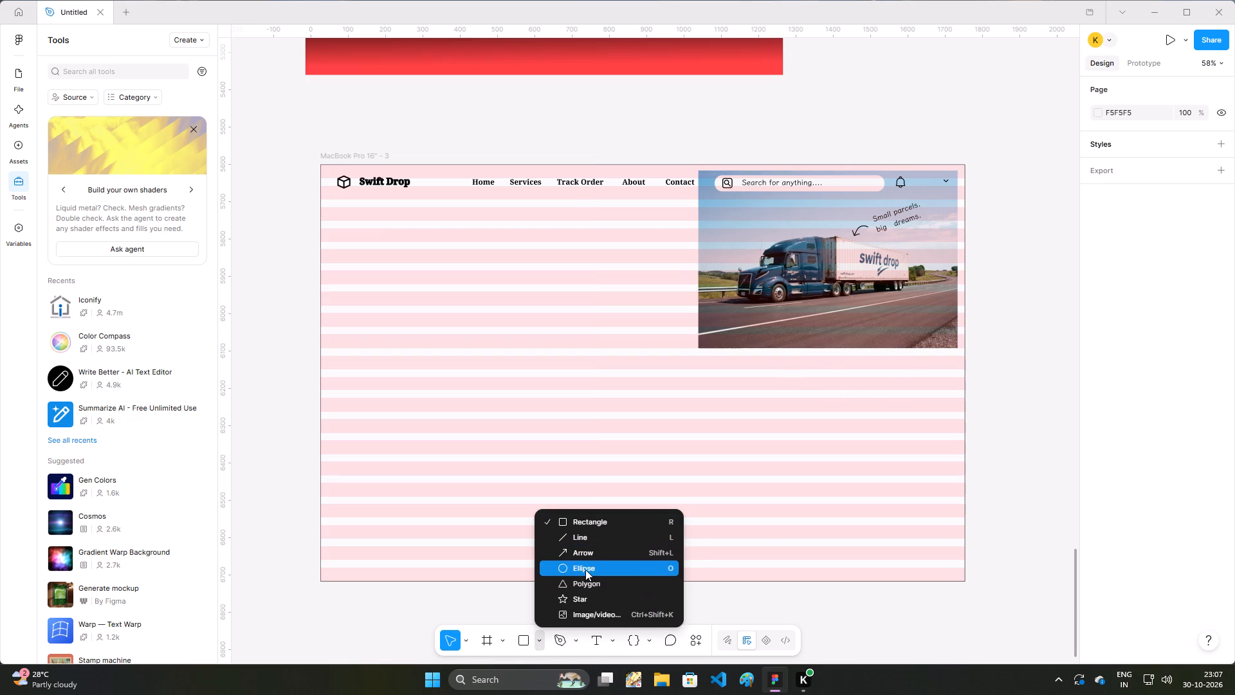
click(585, 570)
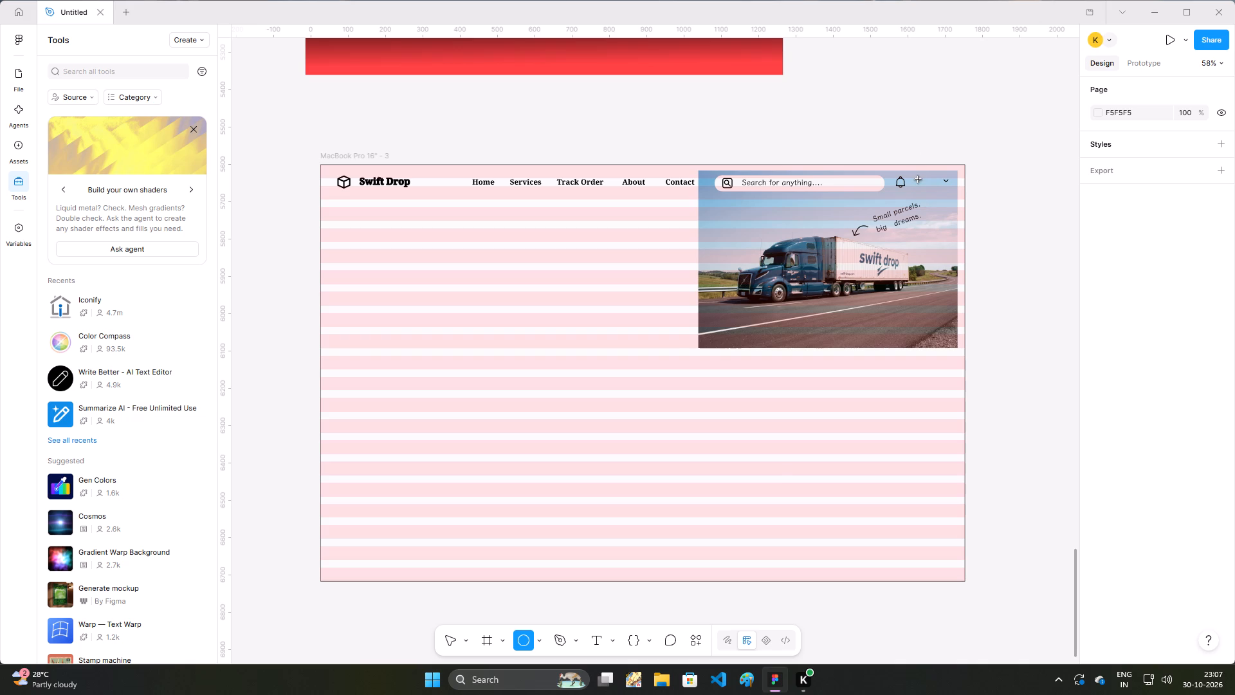
click(919, 179)
drag(938, 197, 915, 175)
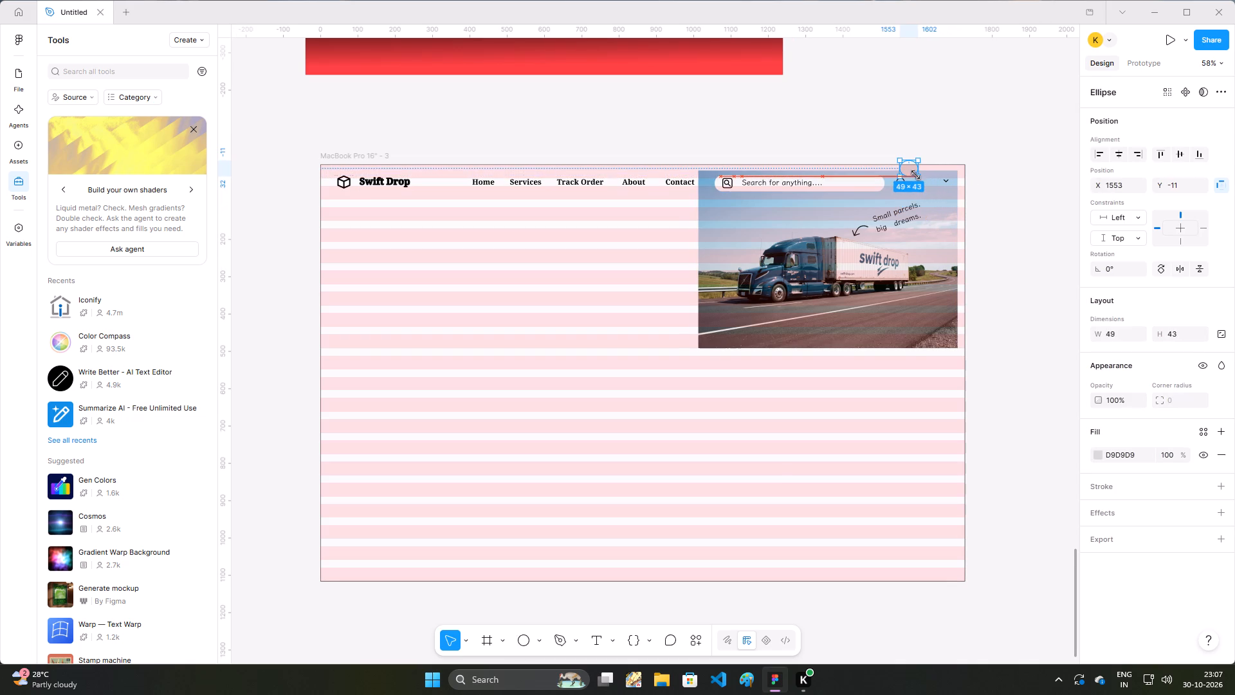
drag(915, 175, 914, 174)
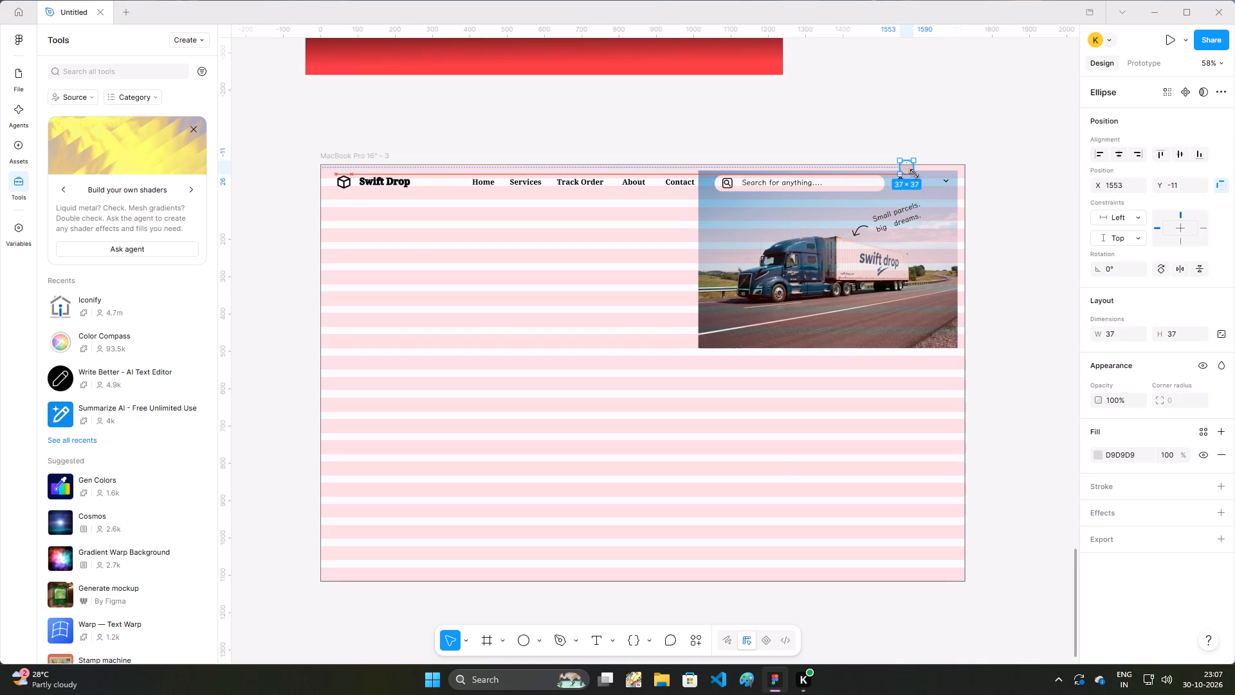
drag(914, 174, 913, 171)
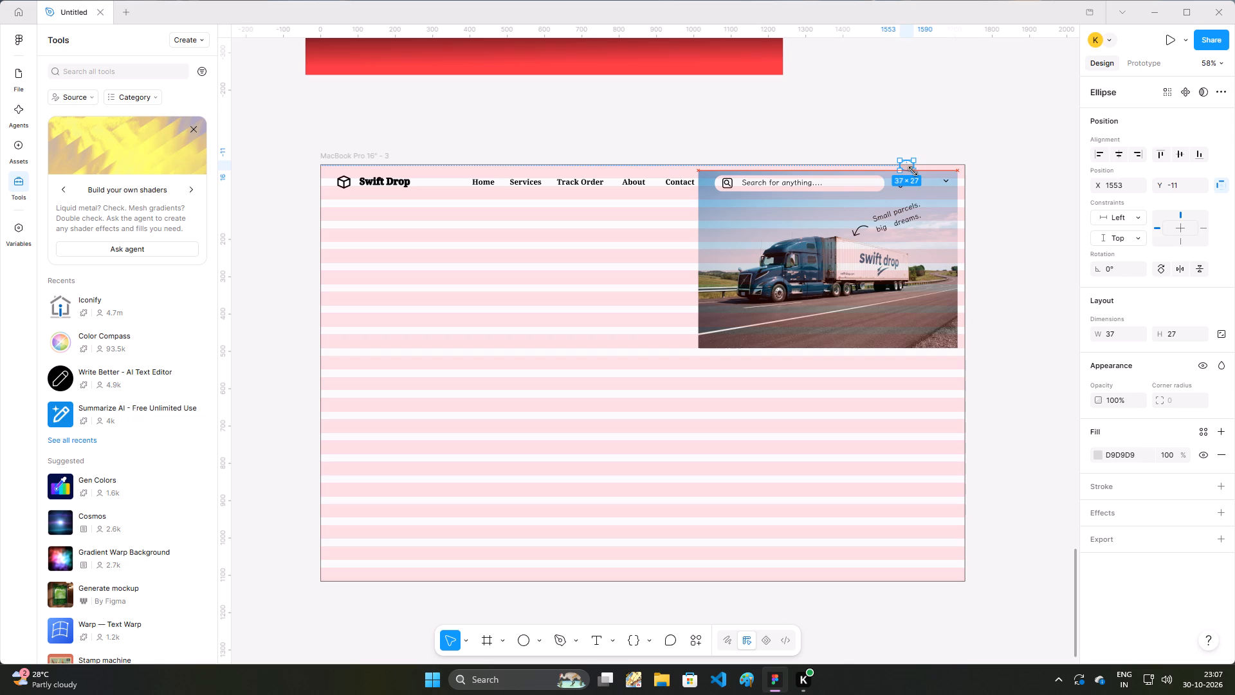
drag(913, 171, 919, 180)
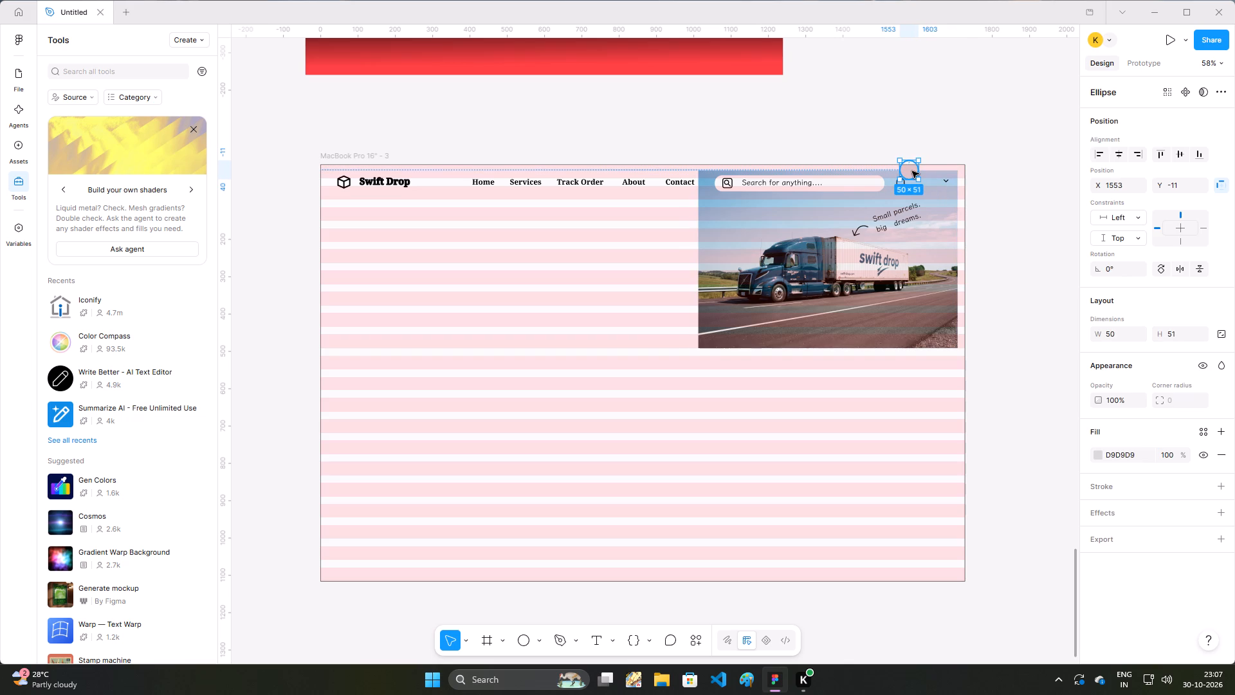
Set the ellipse's width and height to 40 each.
click(1126, 335)
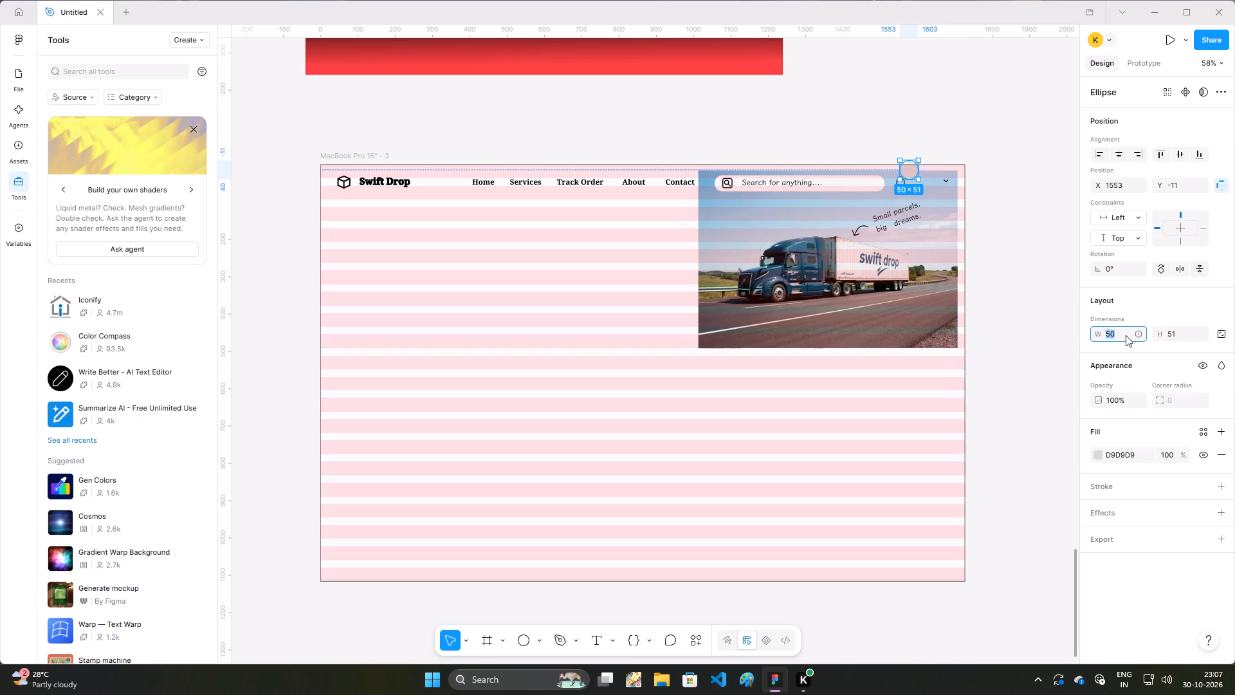
text(40)
key(Return)
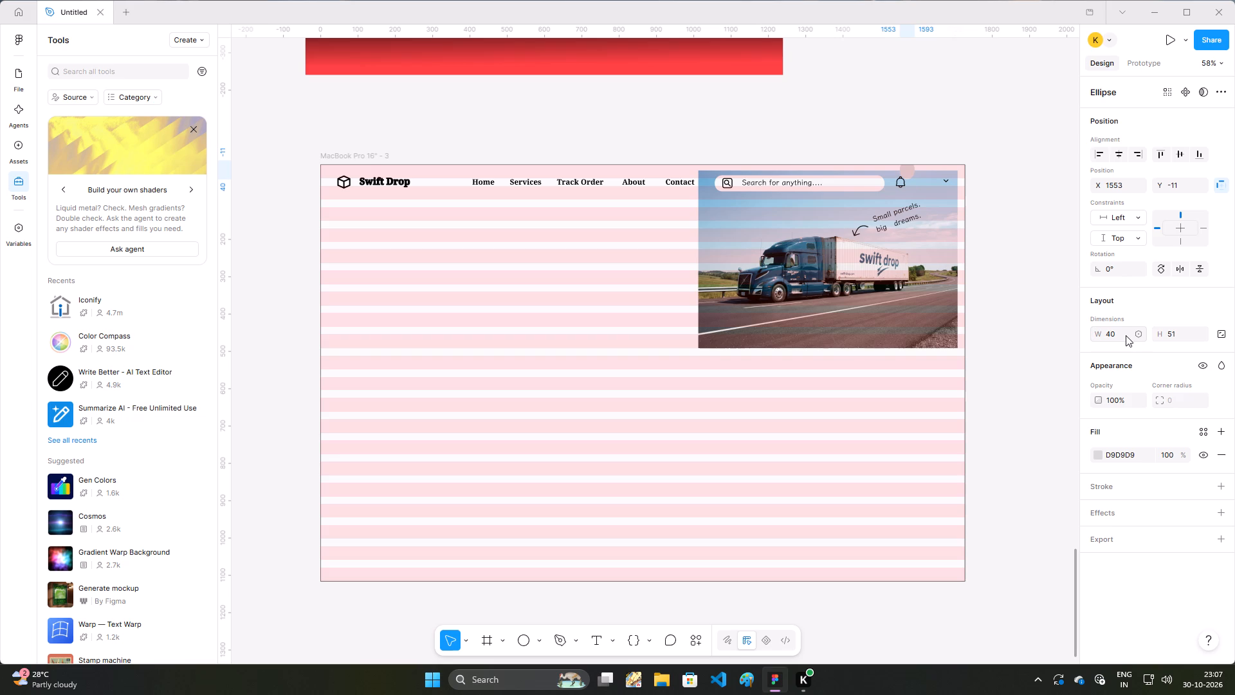
double_click(1179, 338)
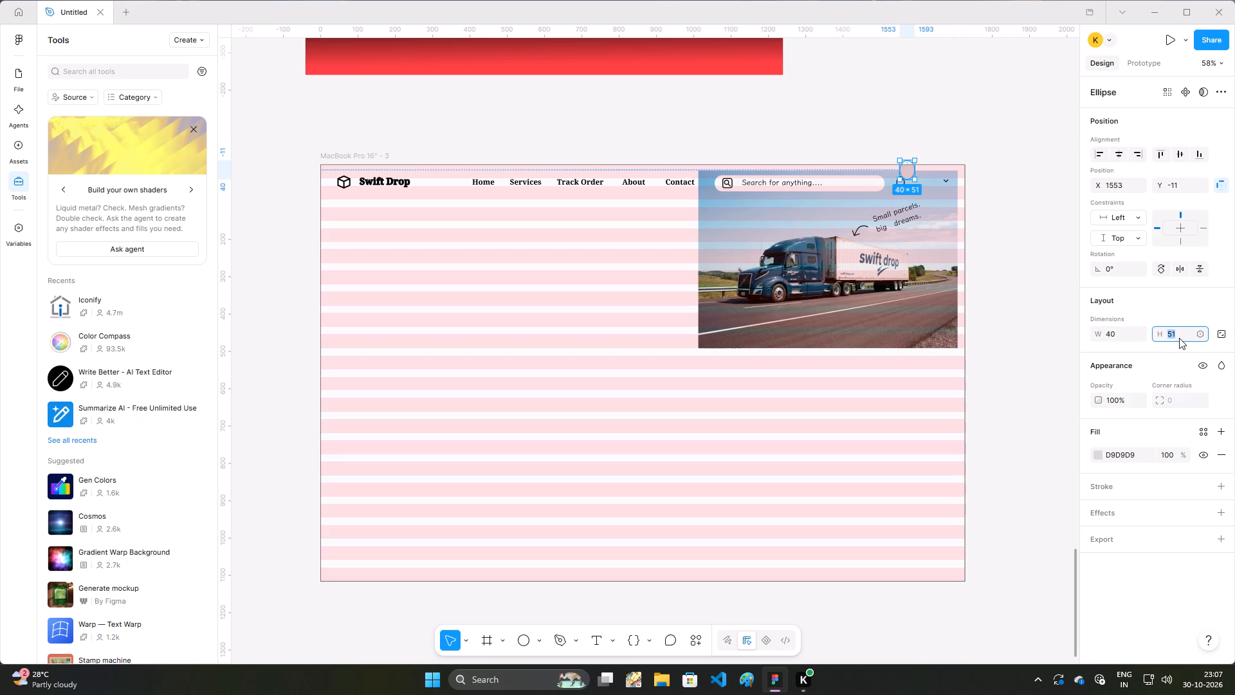
text(40)
key(Return)
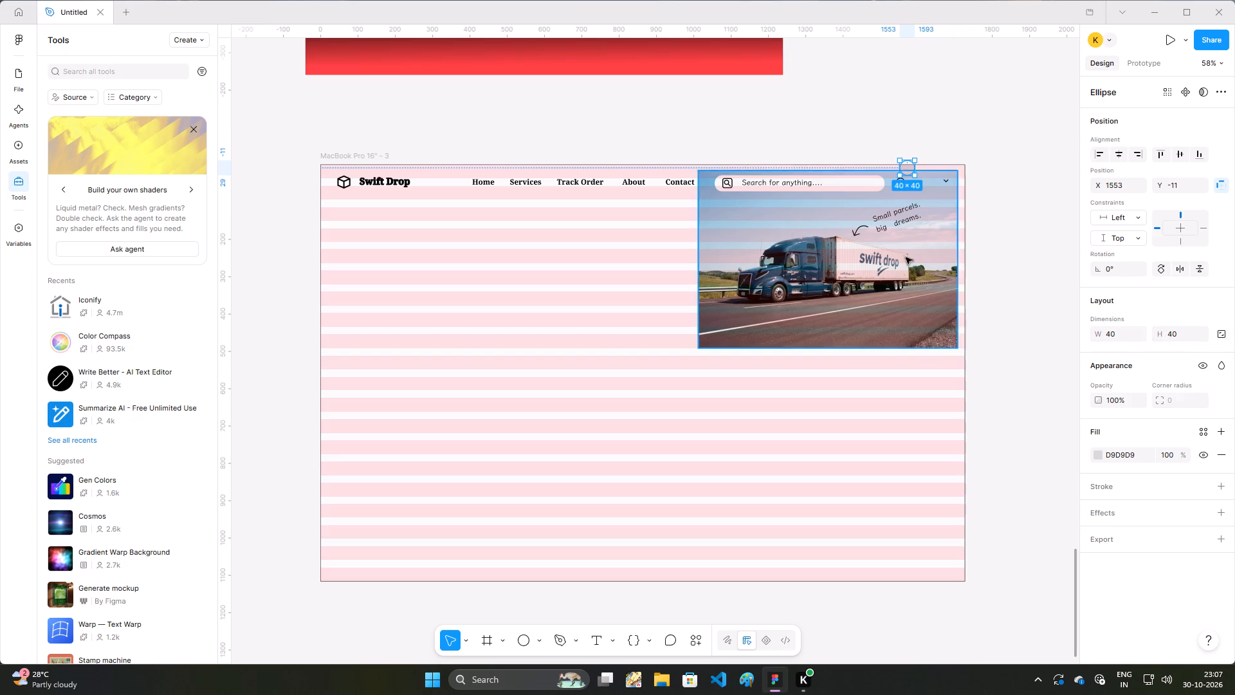
Move the circle between the bell and chevron icons at about X 1600, Y 21, and deselect it.
drag(911, 167, 930, 180)
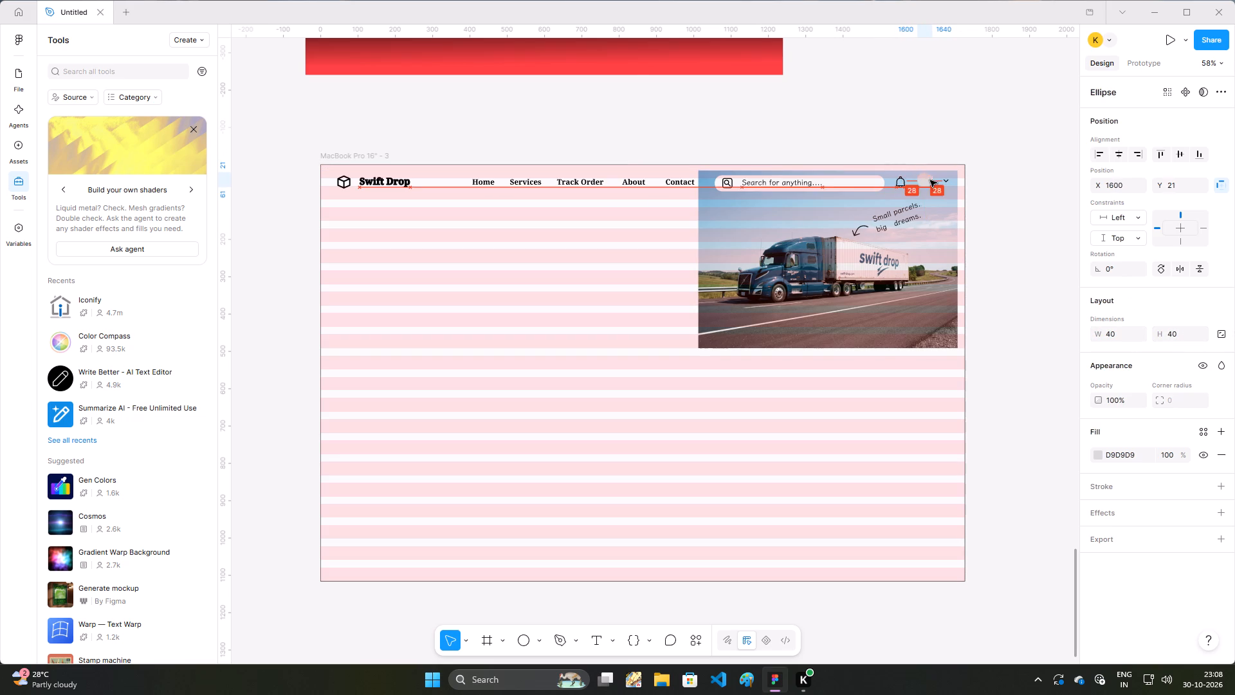
drag(930, 180, 931, 181)
click(954, 124)
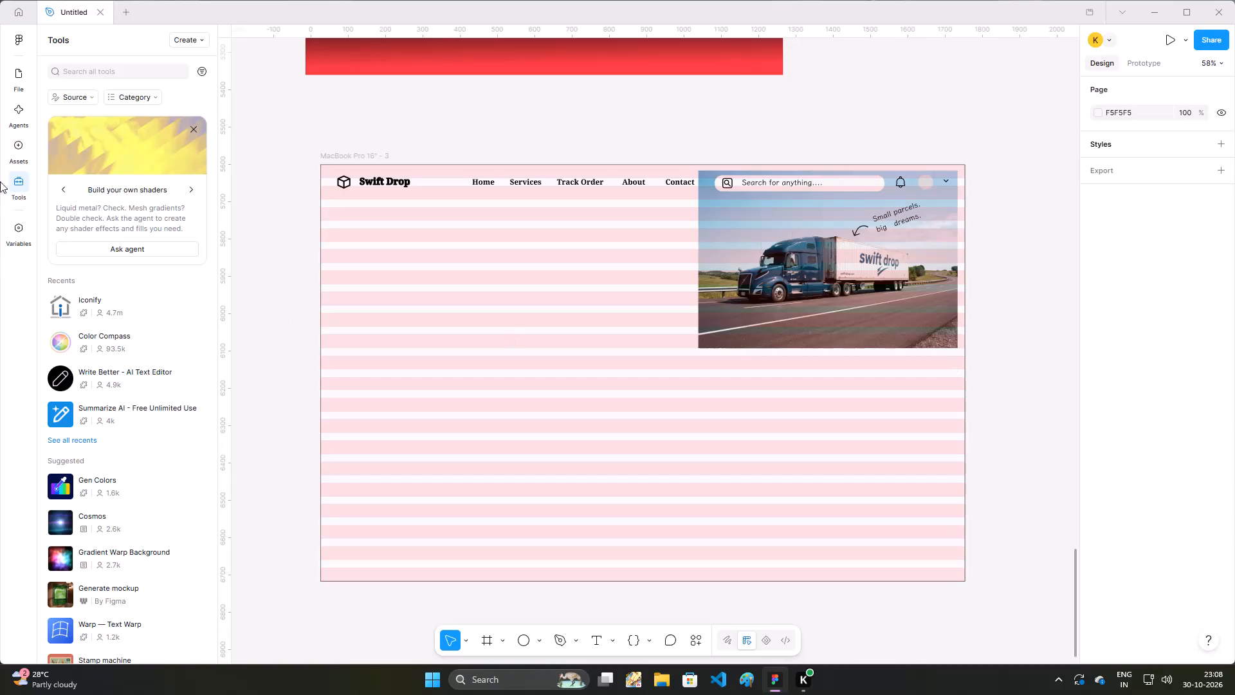
Run the Iconify plugin and search its icons for "flight".
click(60, 302)
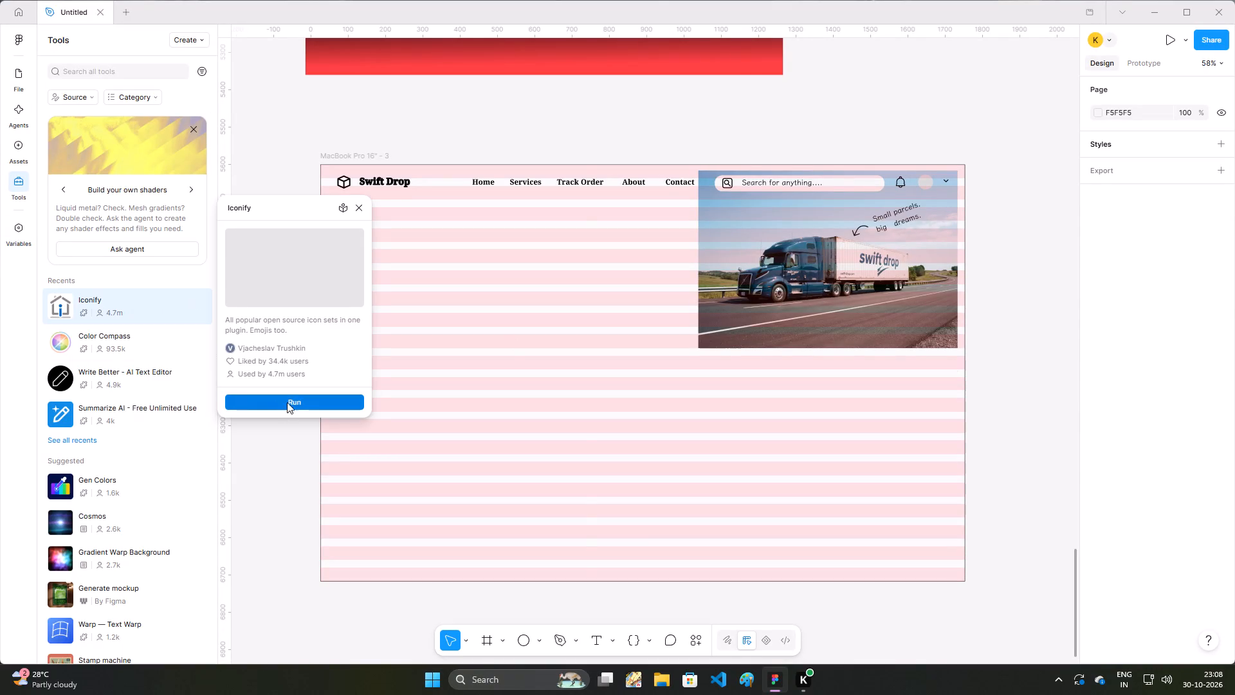
click(289, 400)
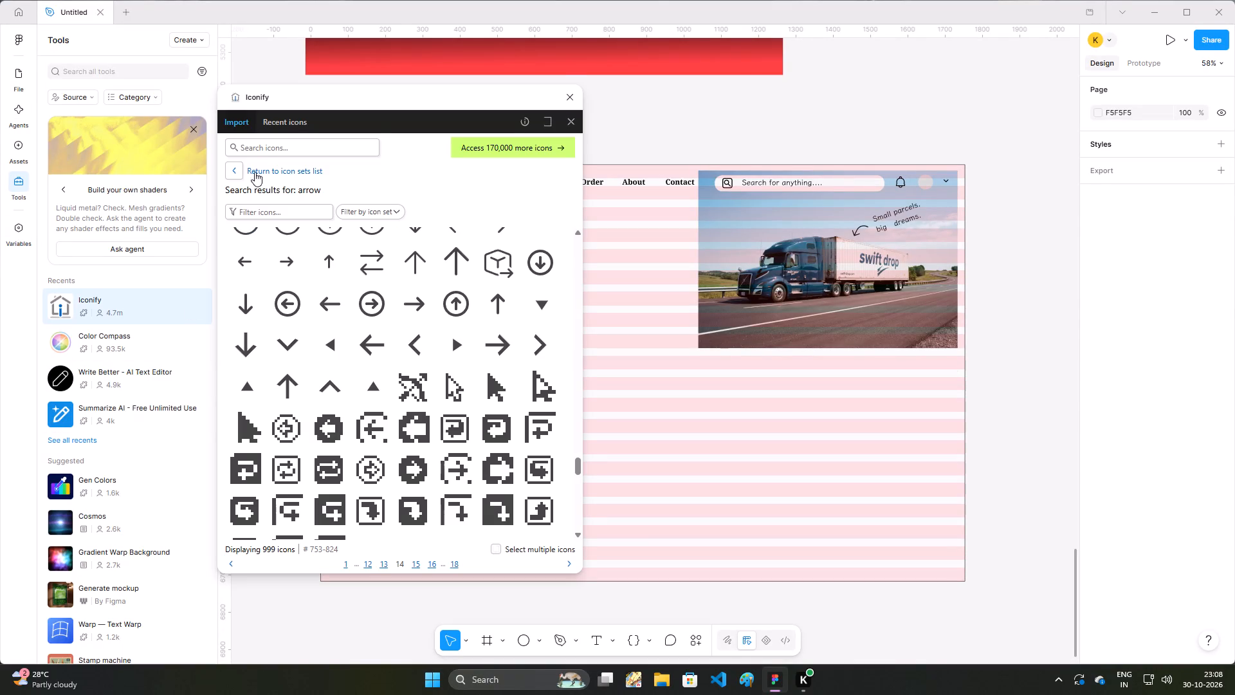
click(262, 155)
text(flight)
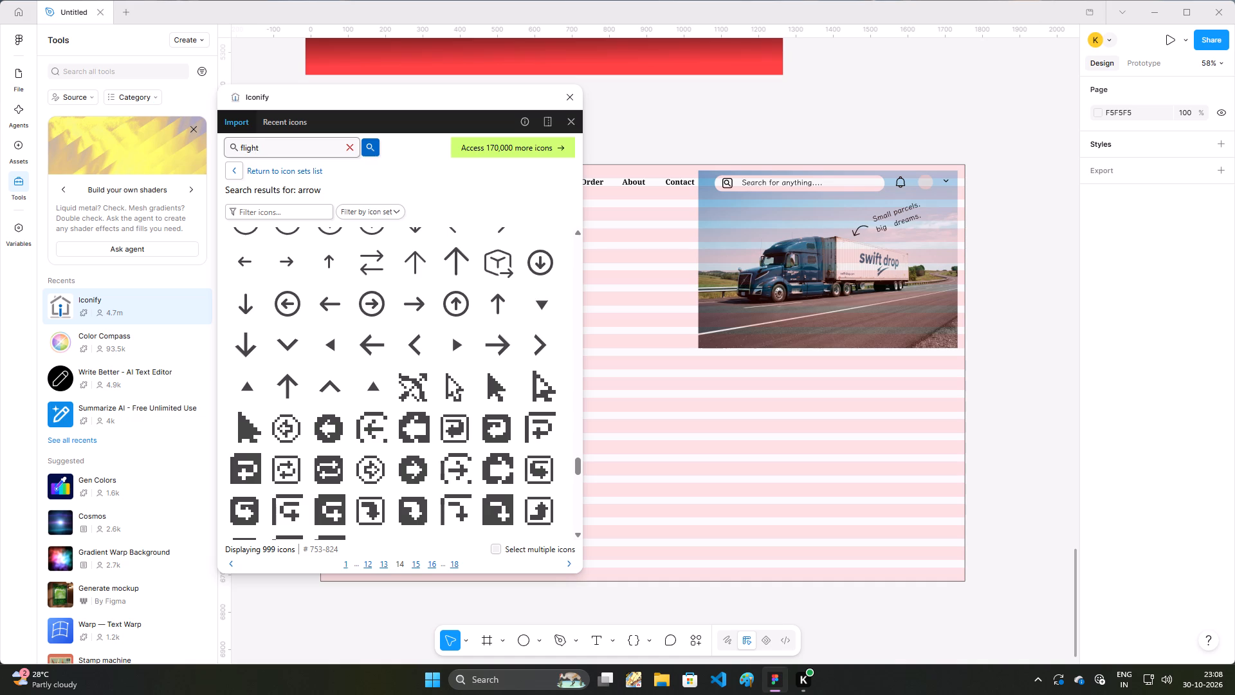
key(Return)
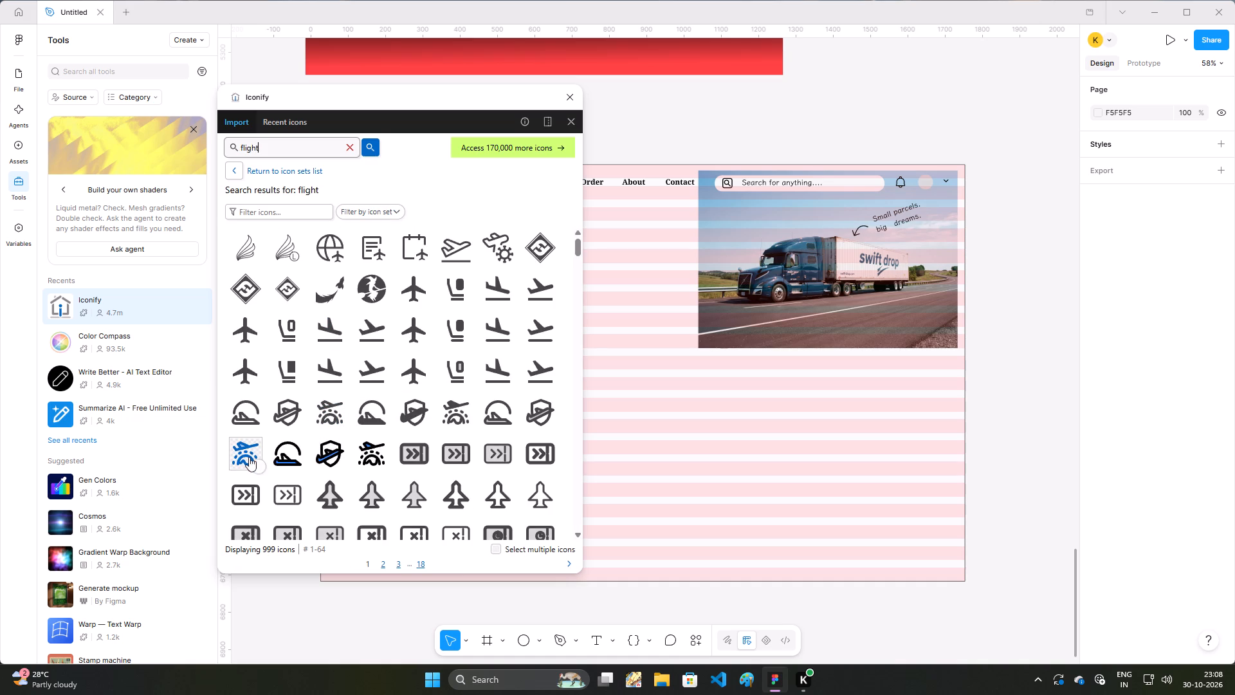
Browse the flight search results for a suitable coloured airplane icon.
scroll(328, 450, down, 3)
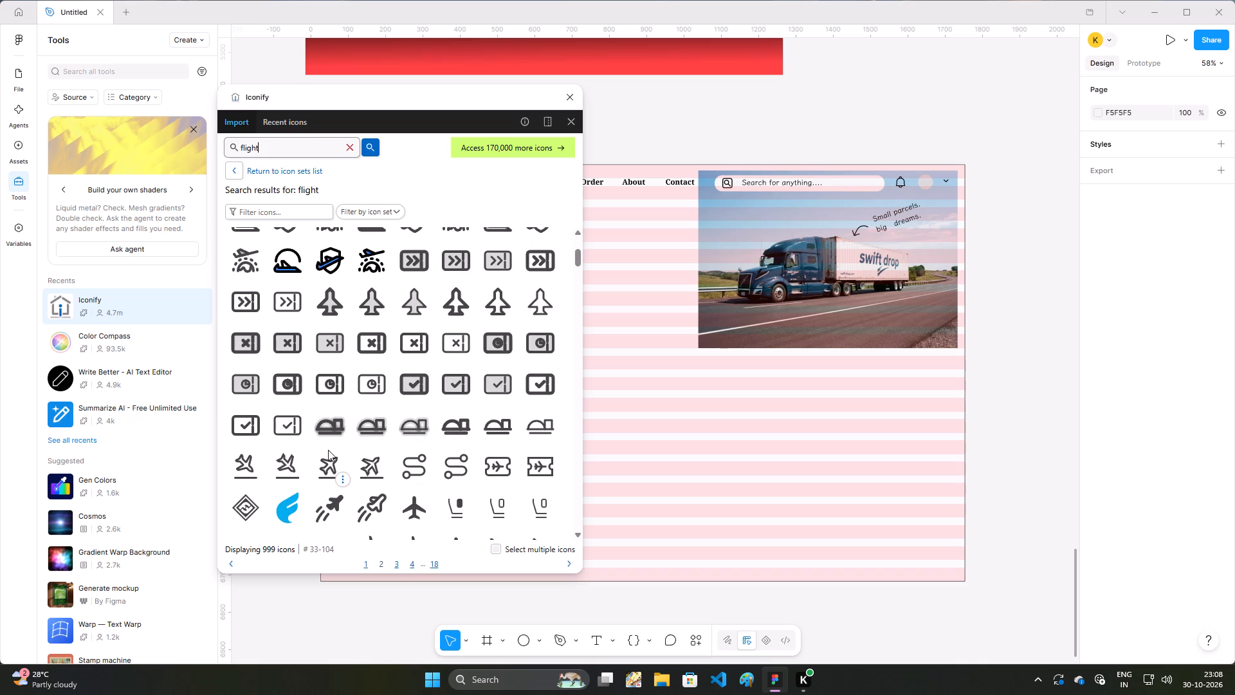
scroll(328, 450, down, 5)
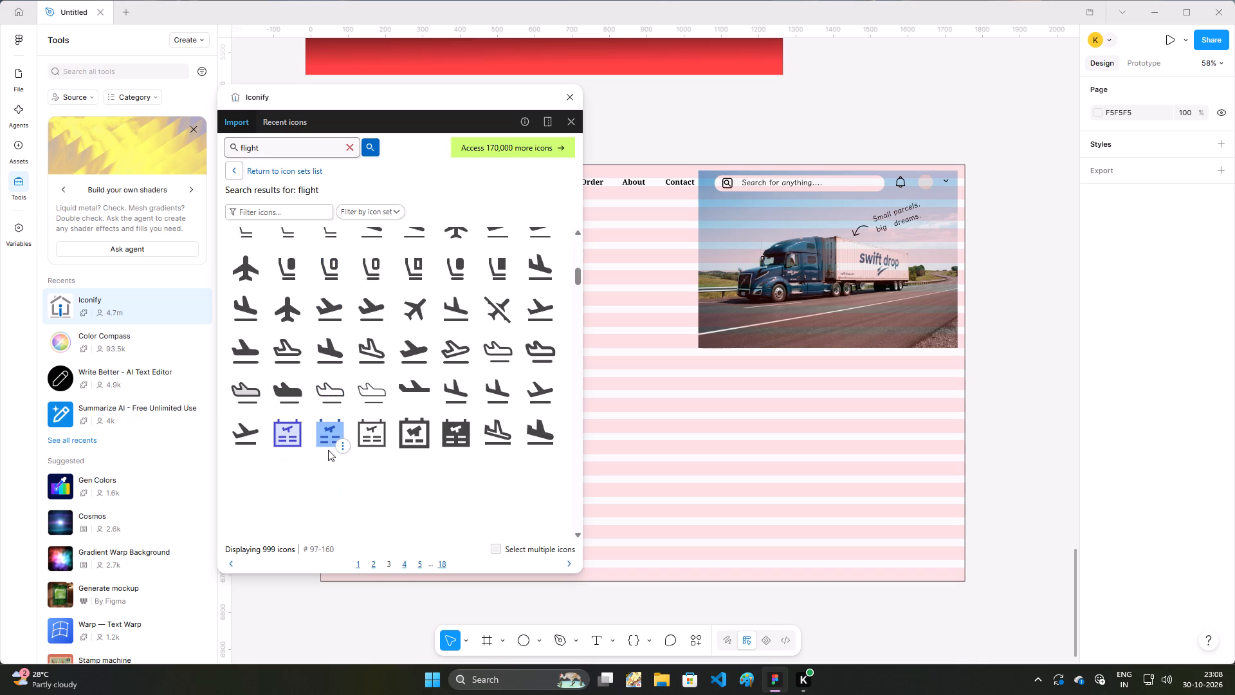
scroll(327, 449, down, 5)
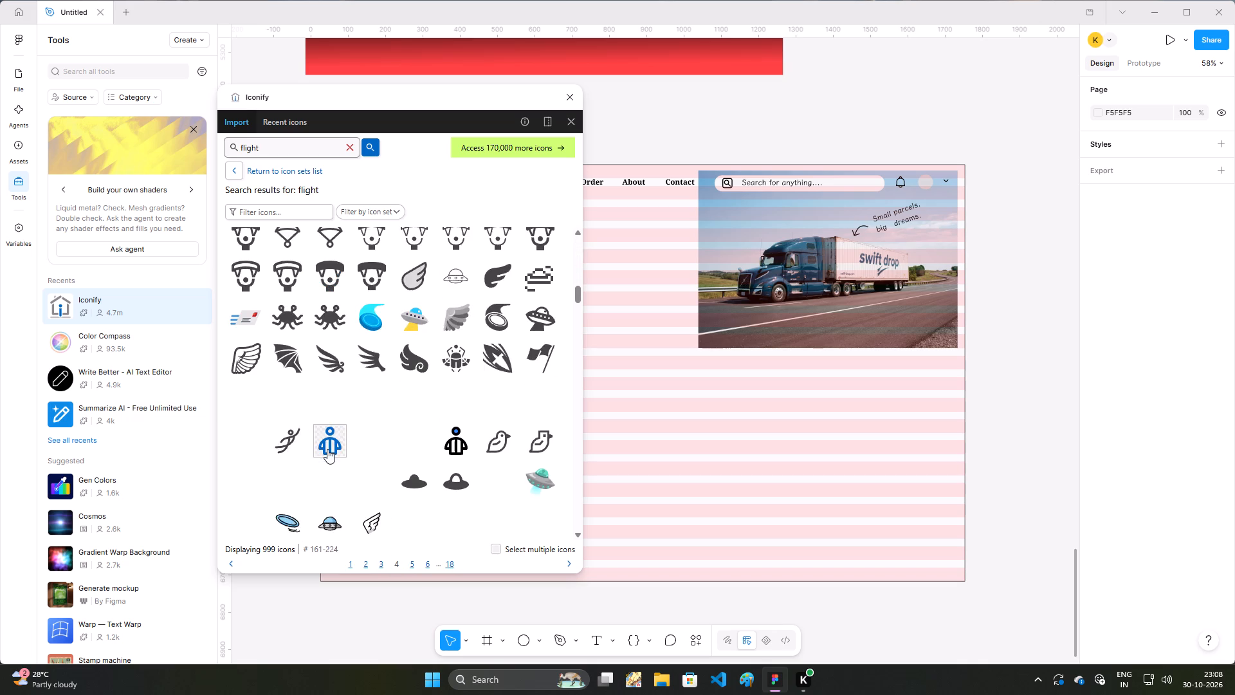
scroll(327, 449, down, 1)
scroll(325, 449, up, 12)
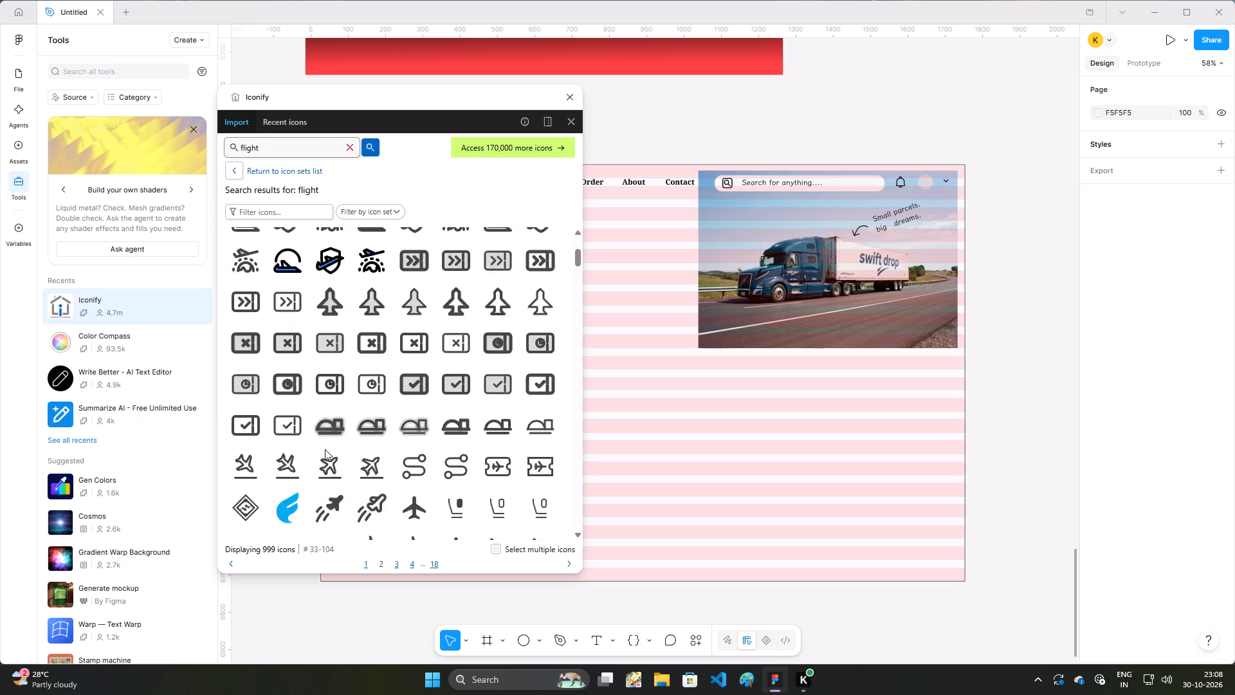
scroll(325, 449, up, 4)
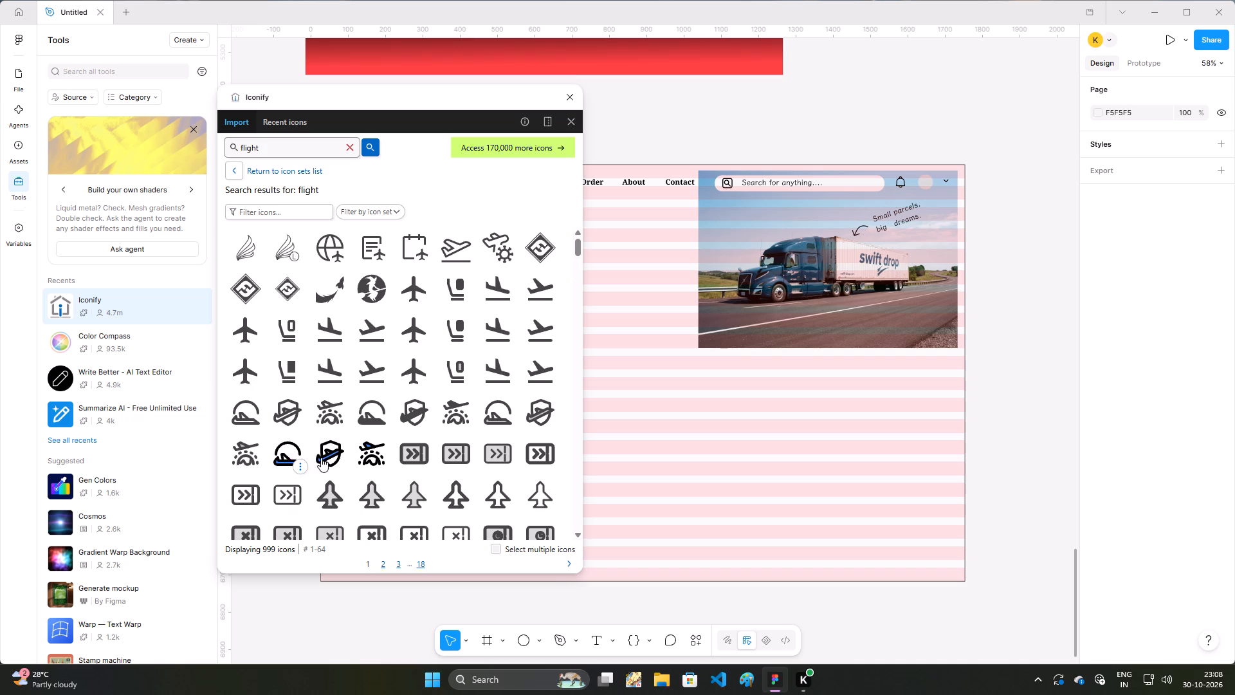
scroll(377, 470, down, 1)
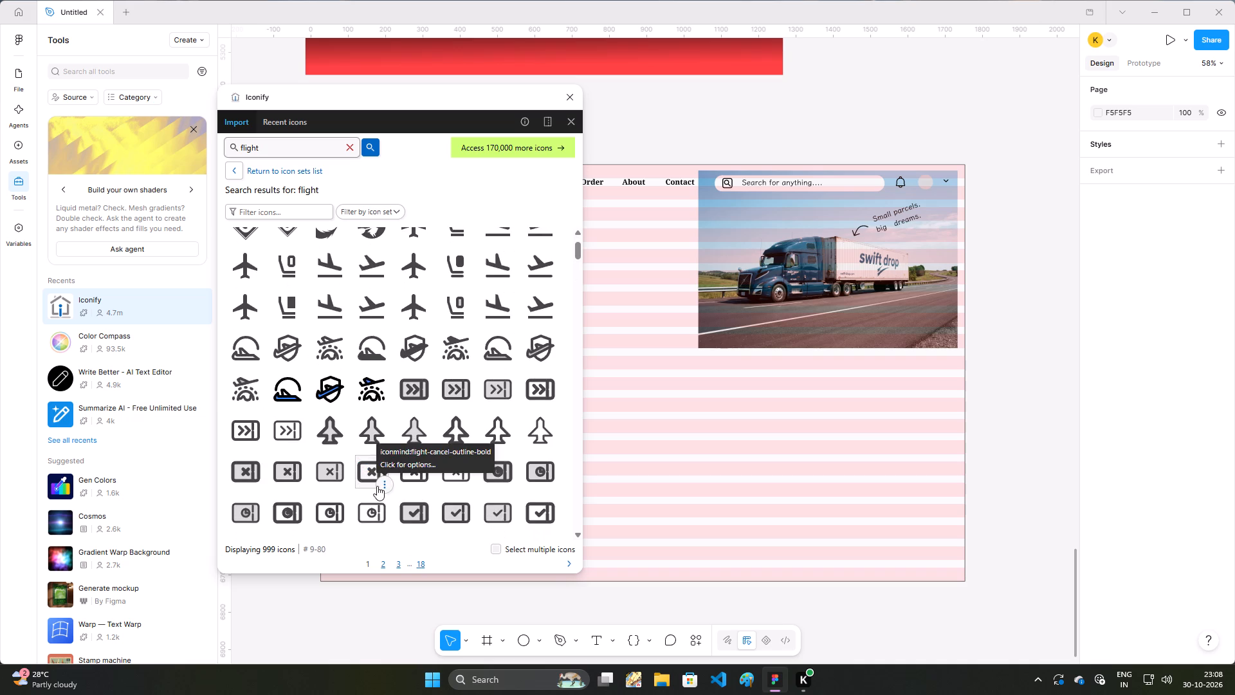
scroll(377, 486, down, 3)
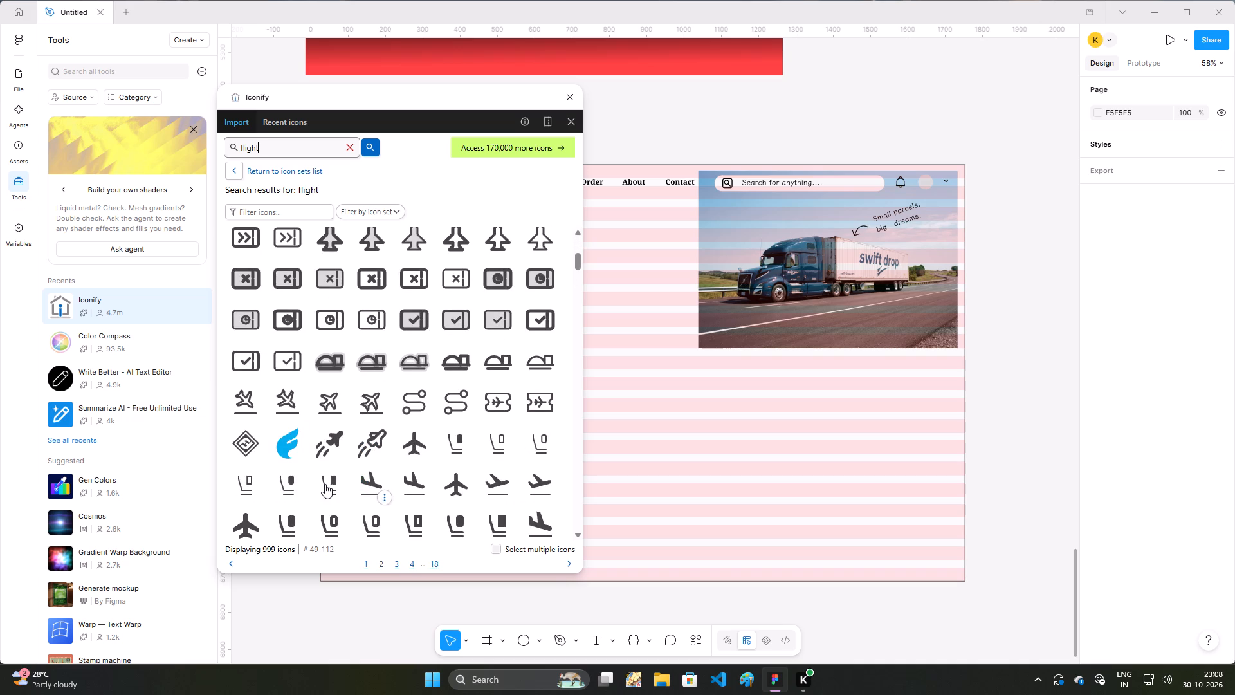
scroll(282, 445, down, 2)
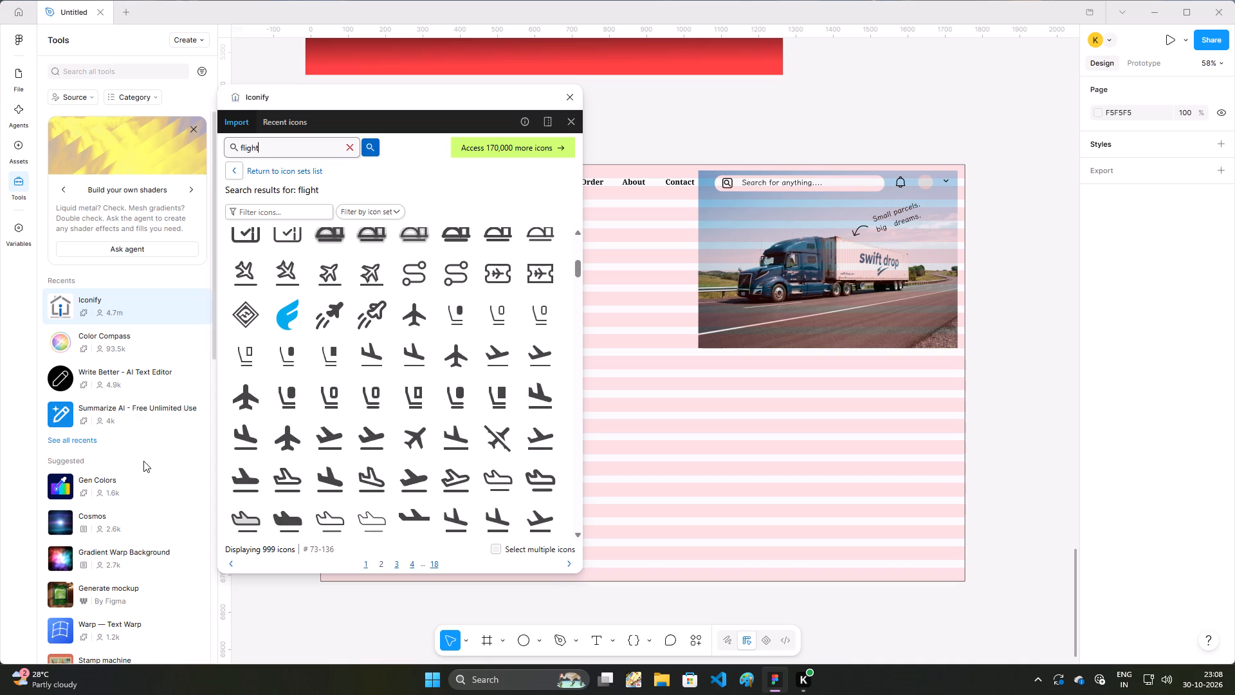
scroll(240, 453, down, 6)
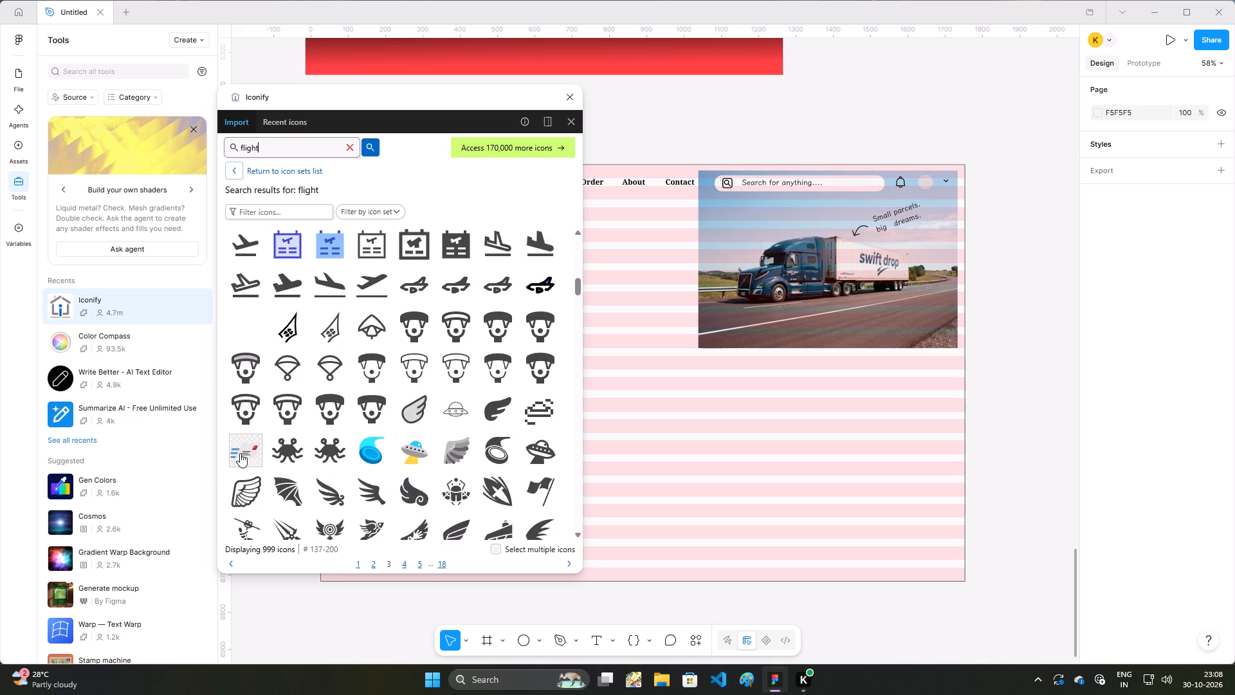
scroll(240, 453, down, 14)
scroll(240, 453, up, 2)
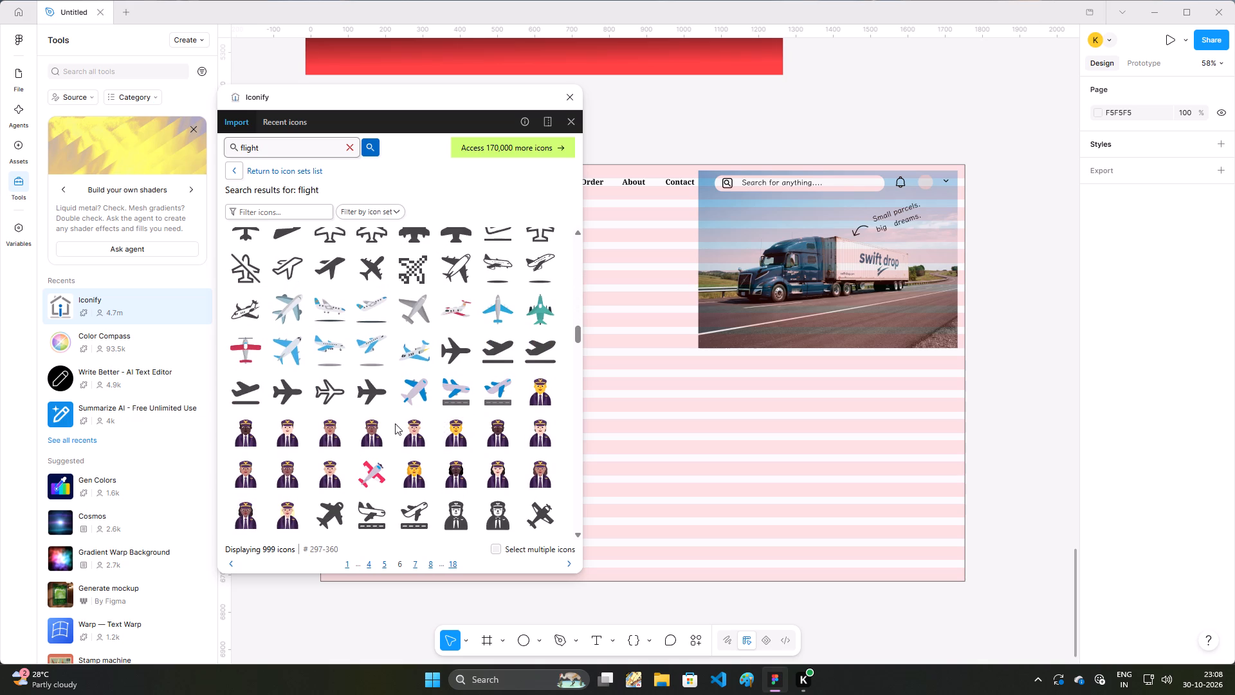
scroll(462, 409, down, 9)
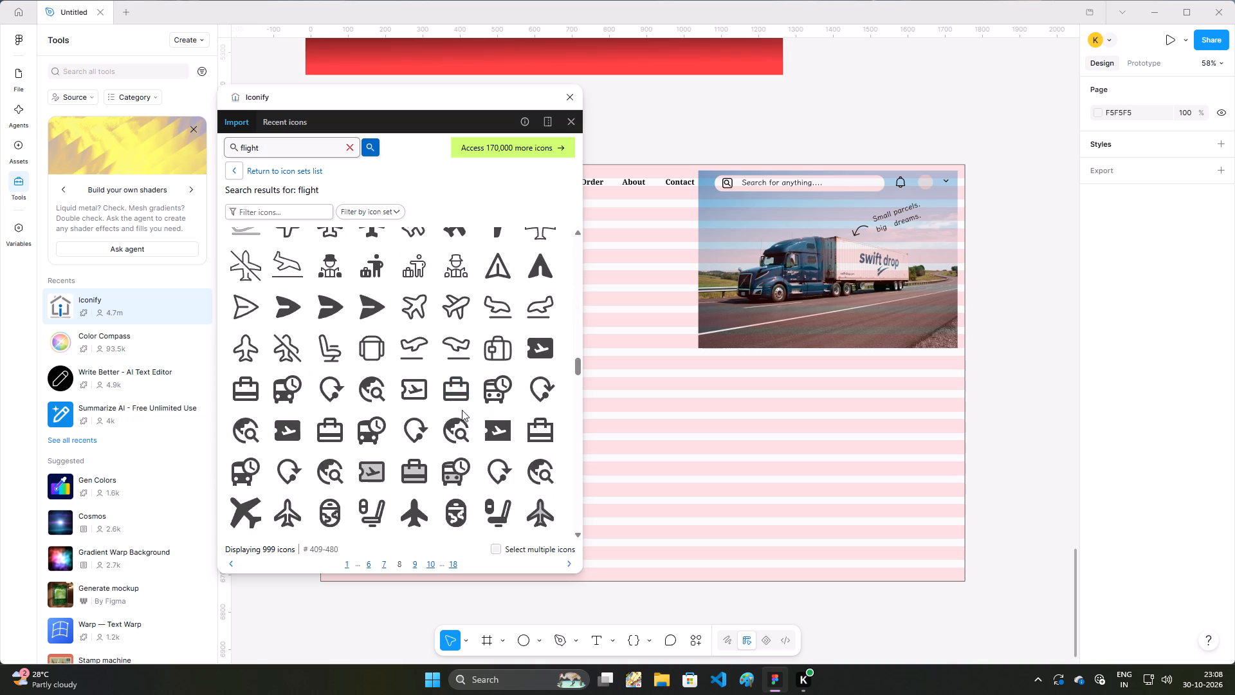
scroll(462, 410, down, 7)
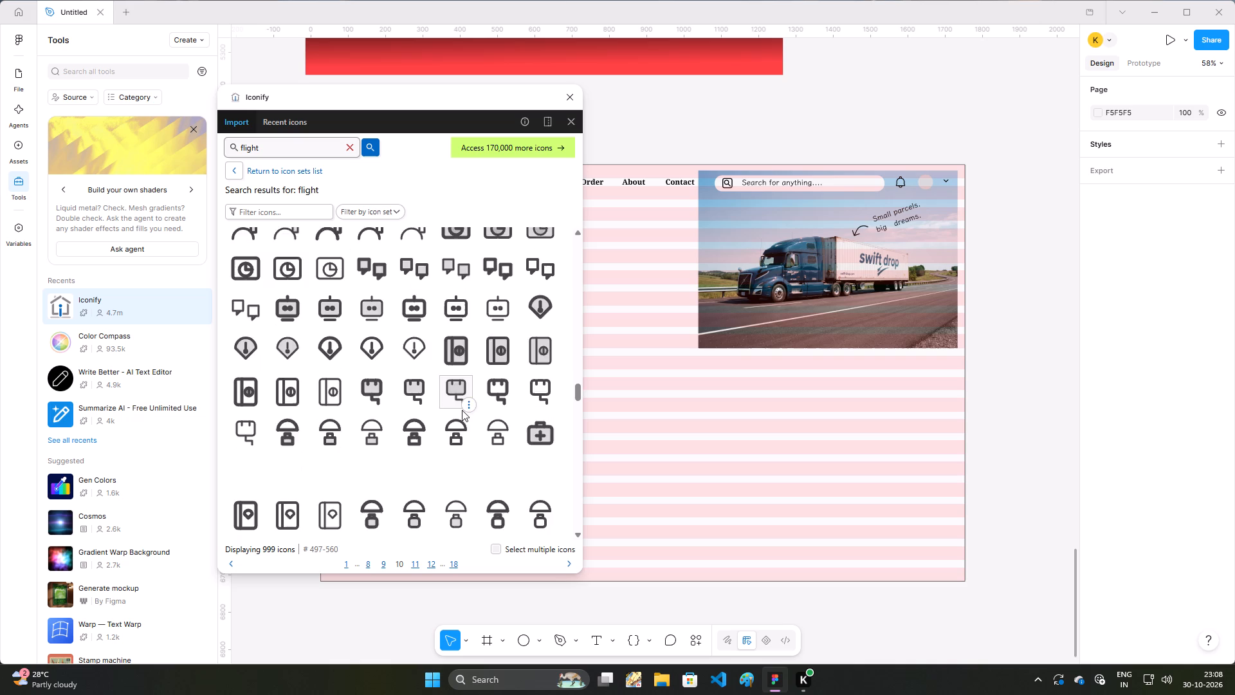
scroll(462, 410, down, 9)
scroll(462, 410, up, 4)
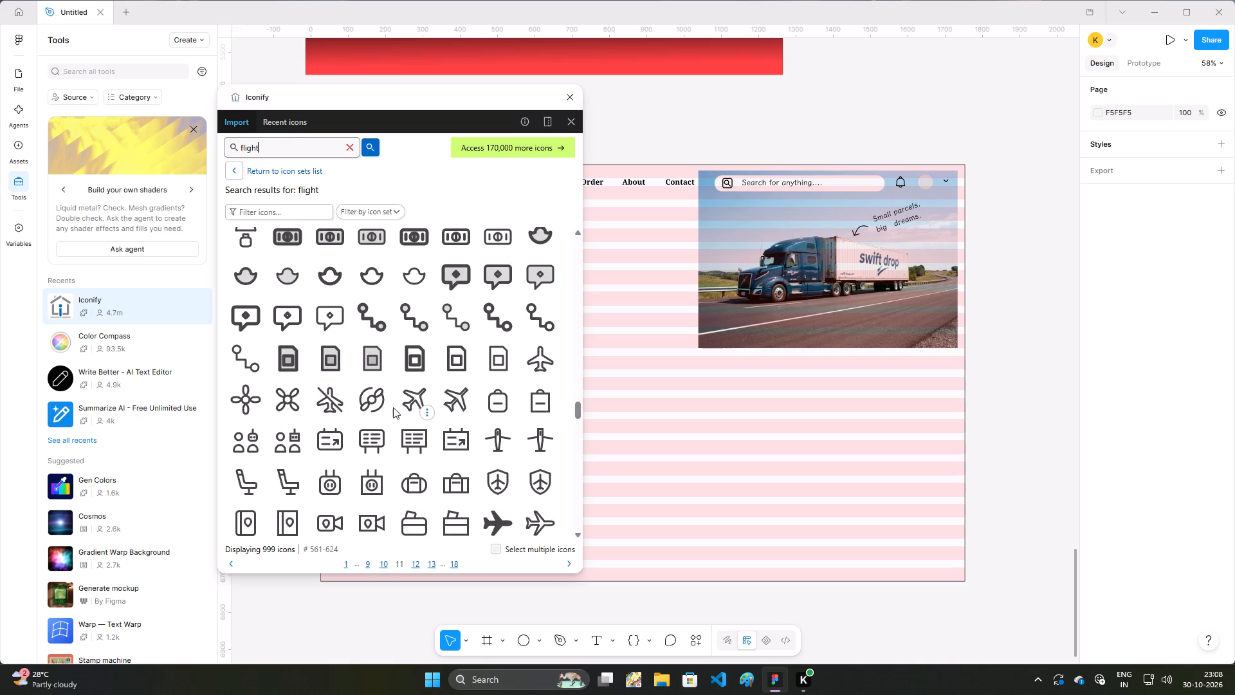
scroll(393, 407, down, 11)
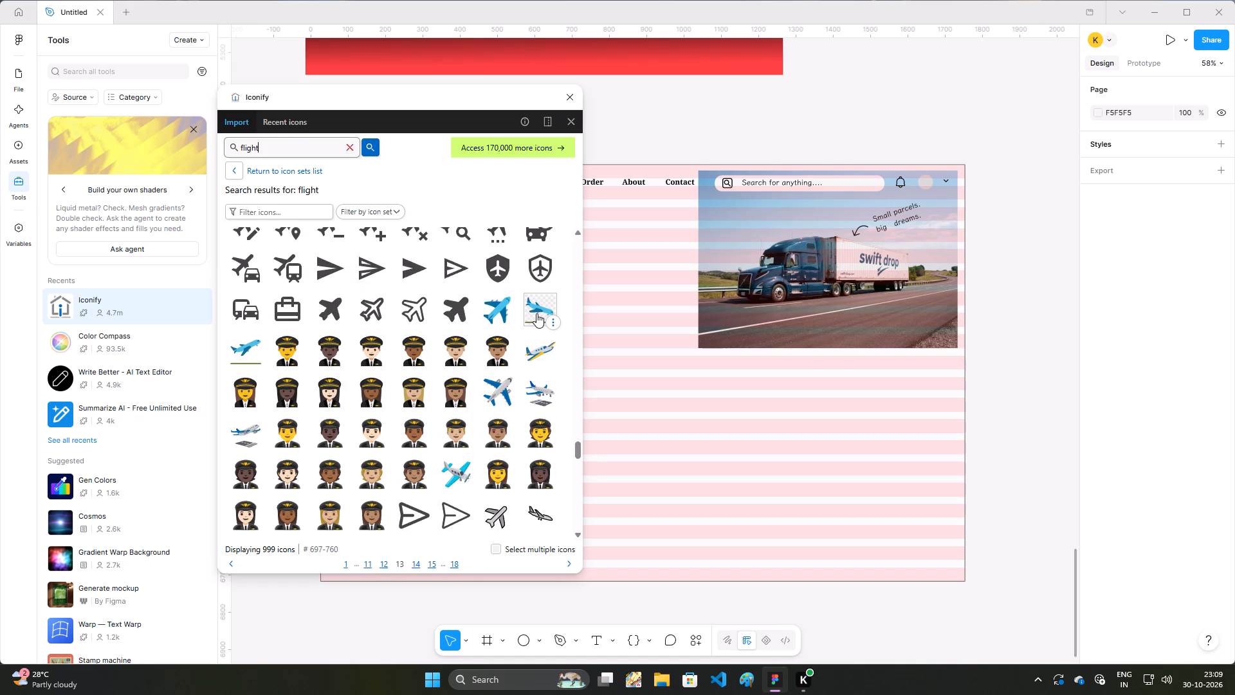
scroll(536, 313, down, 3)
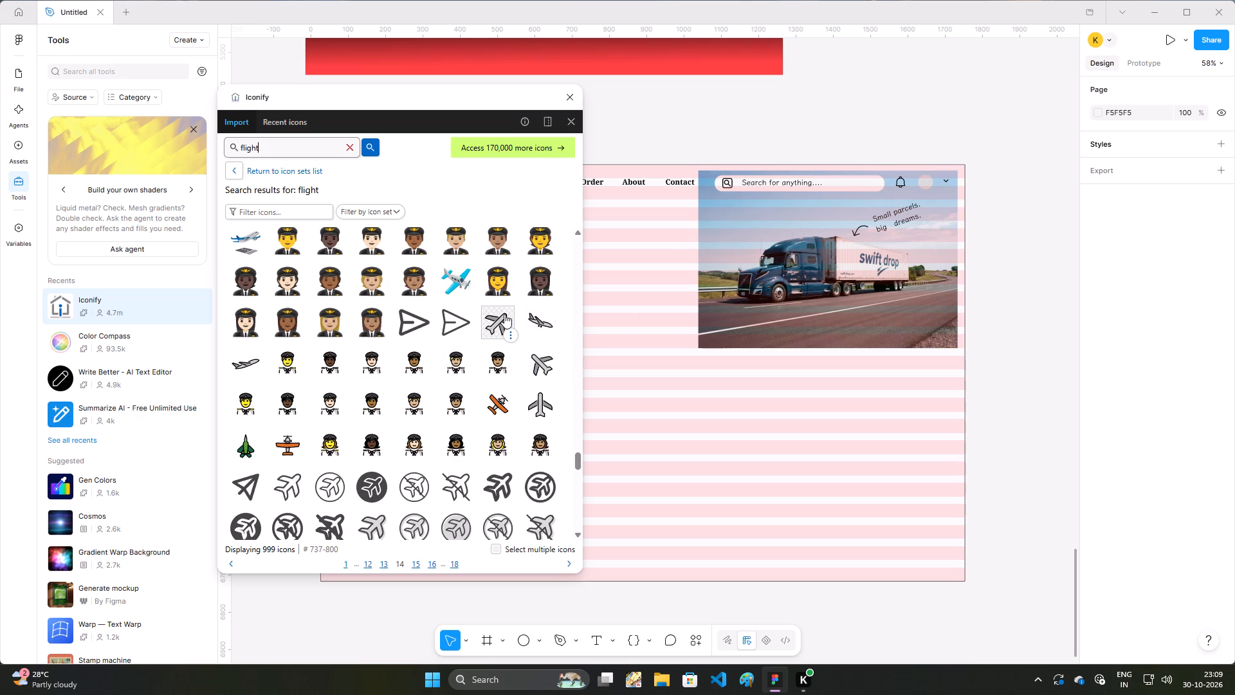
scroll(530, 344, down, 4)
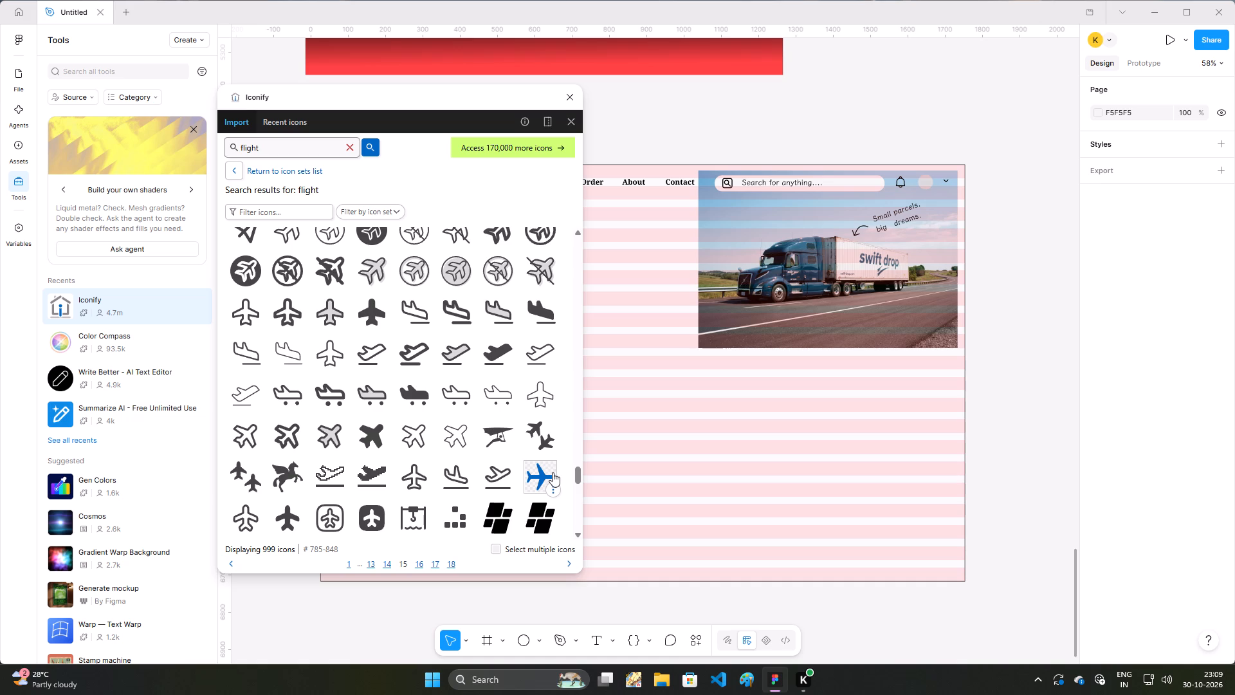
scroll(553, 472, down, 3)
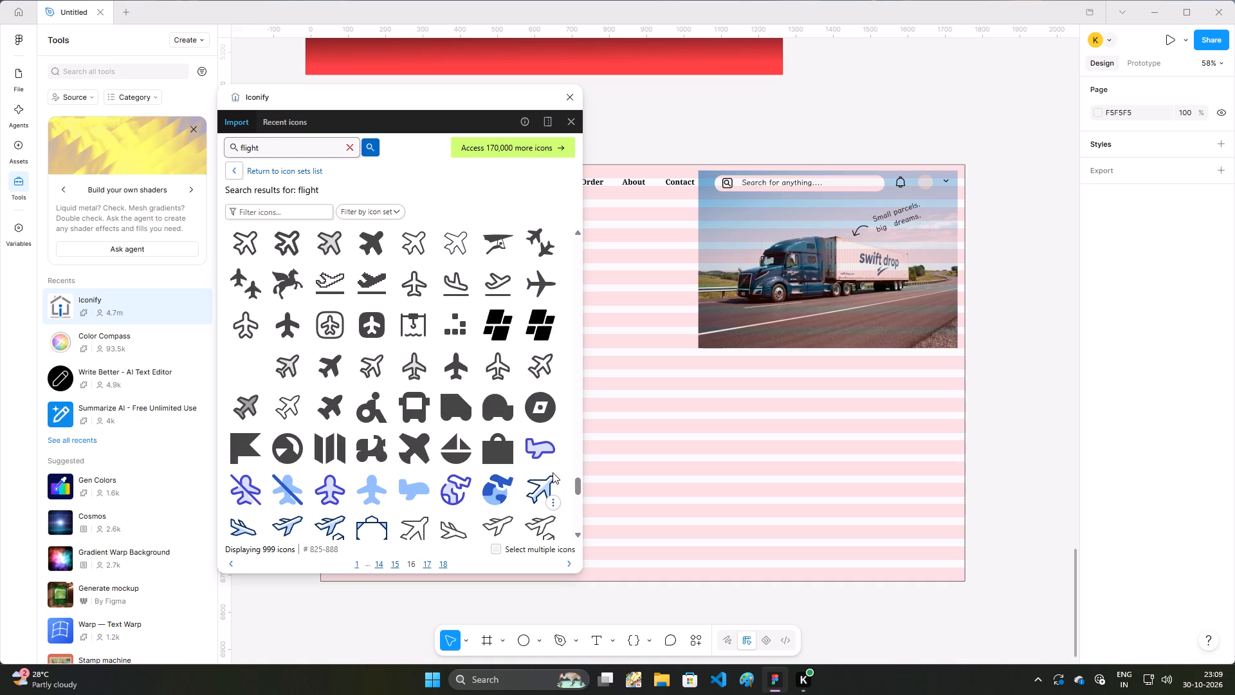
scroll(553, 472, down, 2)
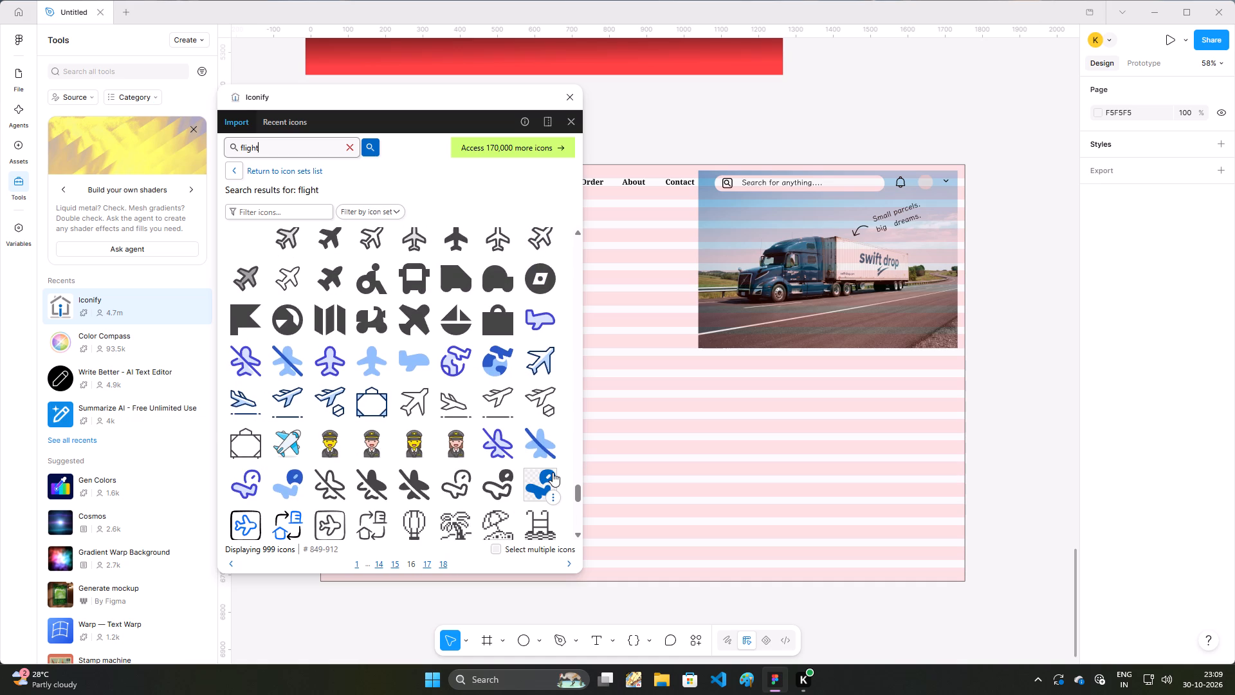
scroll(553, 472, down, 2)
scroll(372, 465, down, 3)
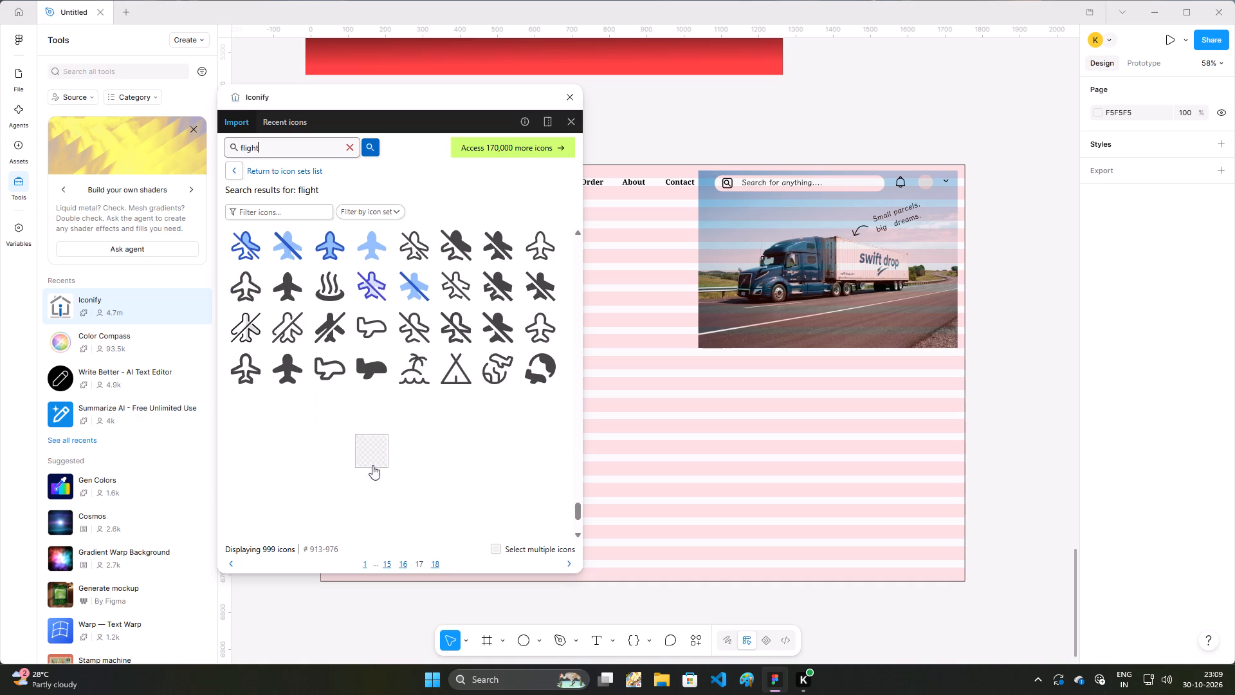
scroll(371, 477, down, 7)
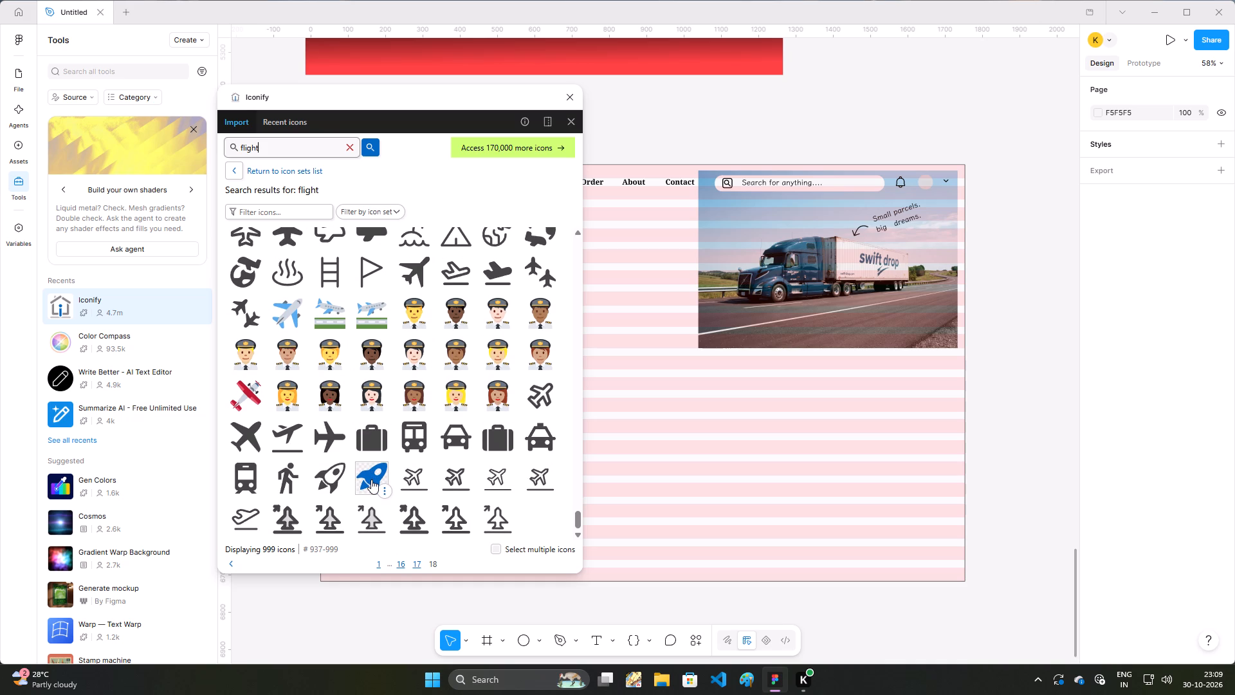
scroll(474, 514, down, 5)
scroll(483, 516, up, 7)
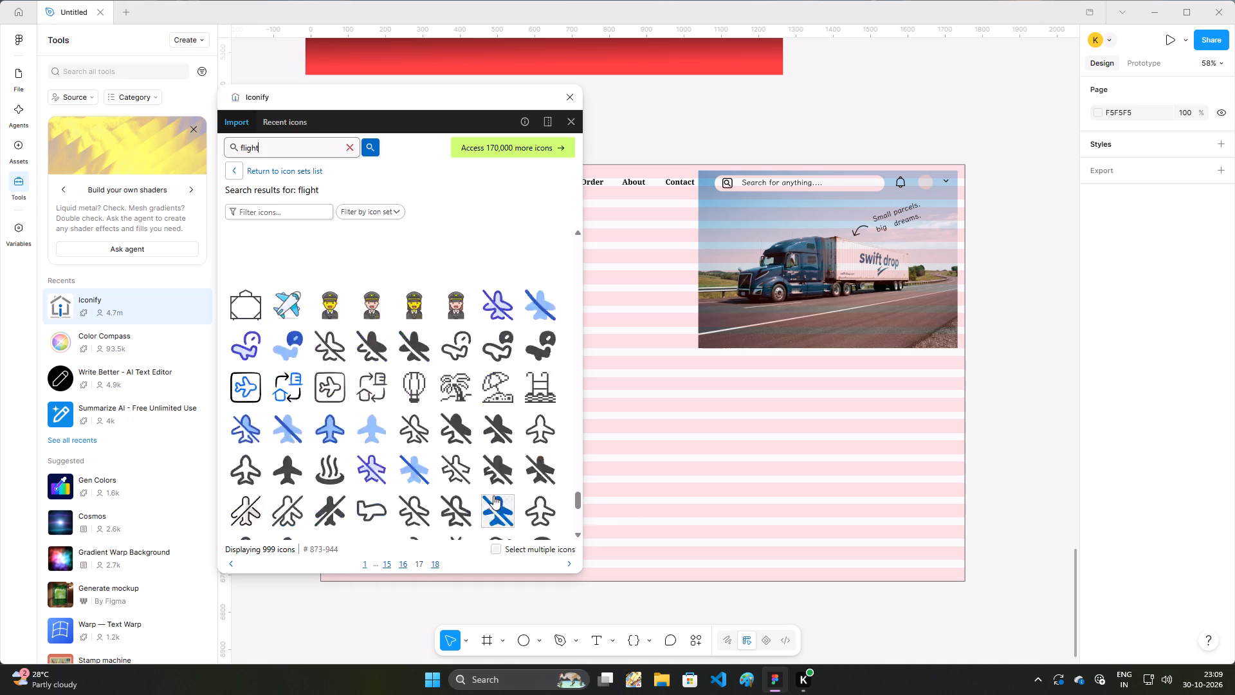
scroll(493, 496, up, 15)
scroll(493, 496, down, 1)
scroll(493, 496, up, 1)
scroll(493, 496, down, 1)
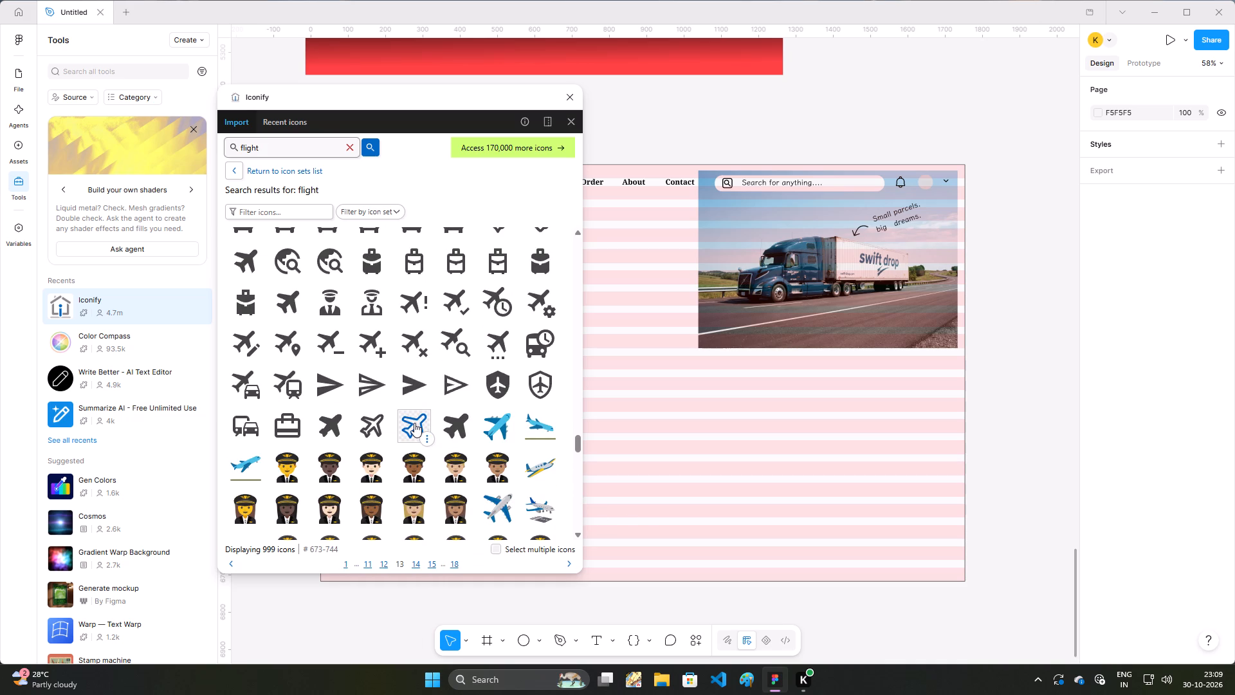
scroll(414, 423, up, 6)
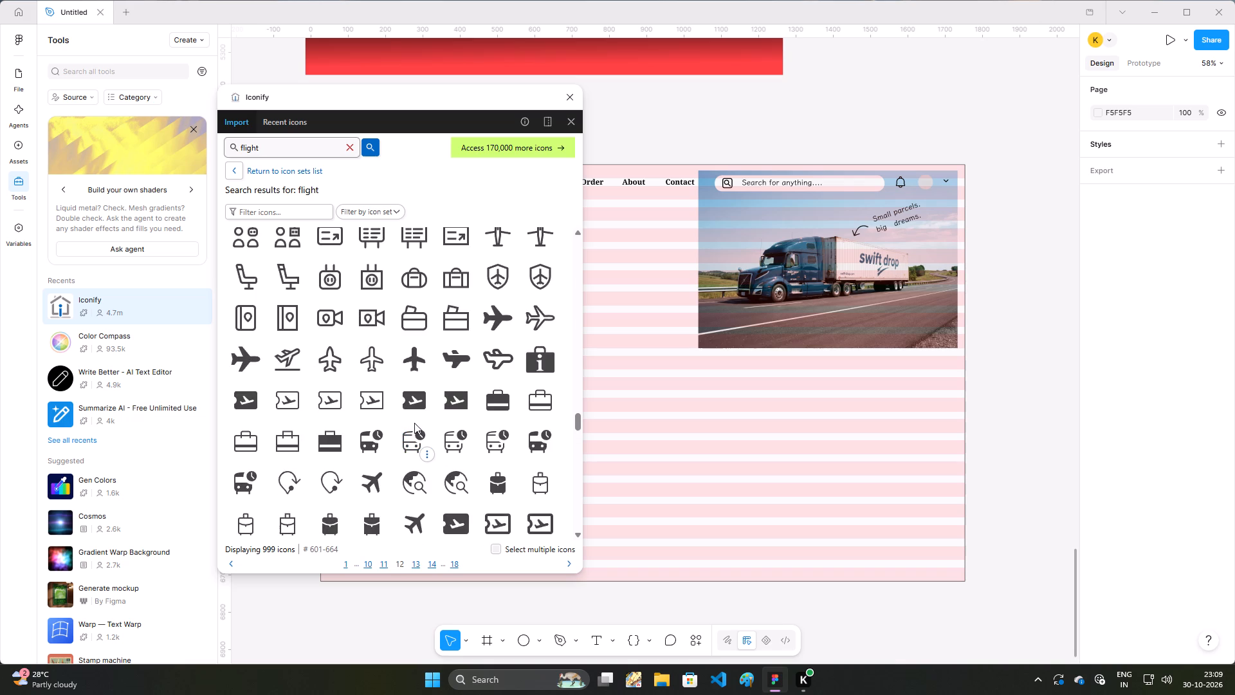
scroll(414, 423, down, 4)
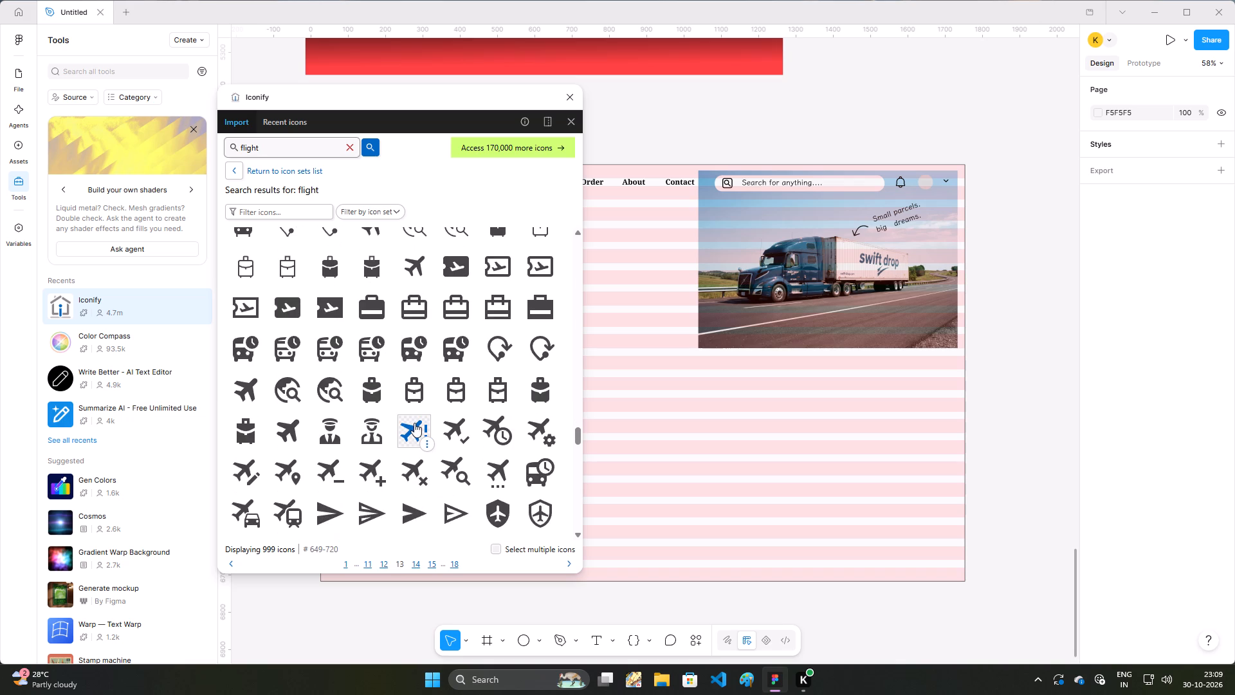
scroll(476, 440, down, 2)
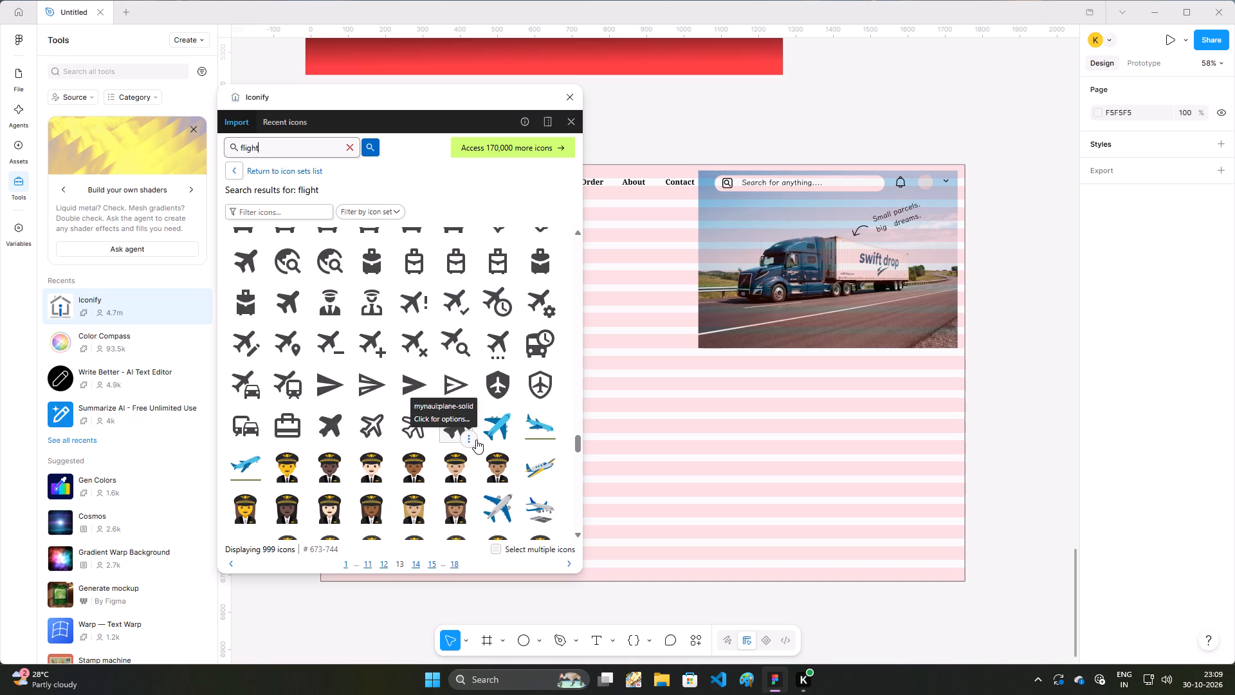
Import the blue noto-v1 airplane-arrival icon onto the frame at about X 849, Y 575, and close the Iconify plugin.
double_click(535, 423)
drag(536, 422, 538, 422)
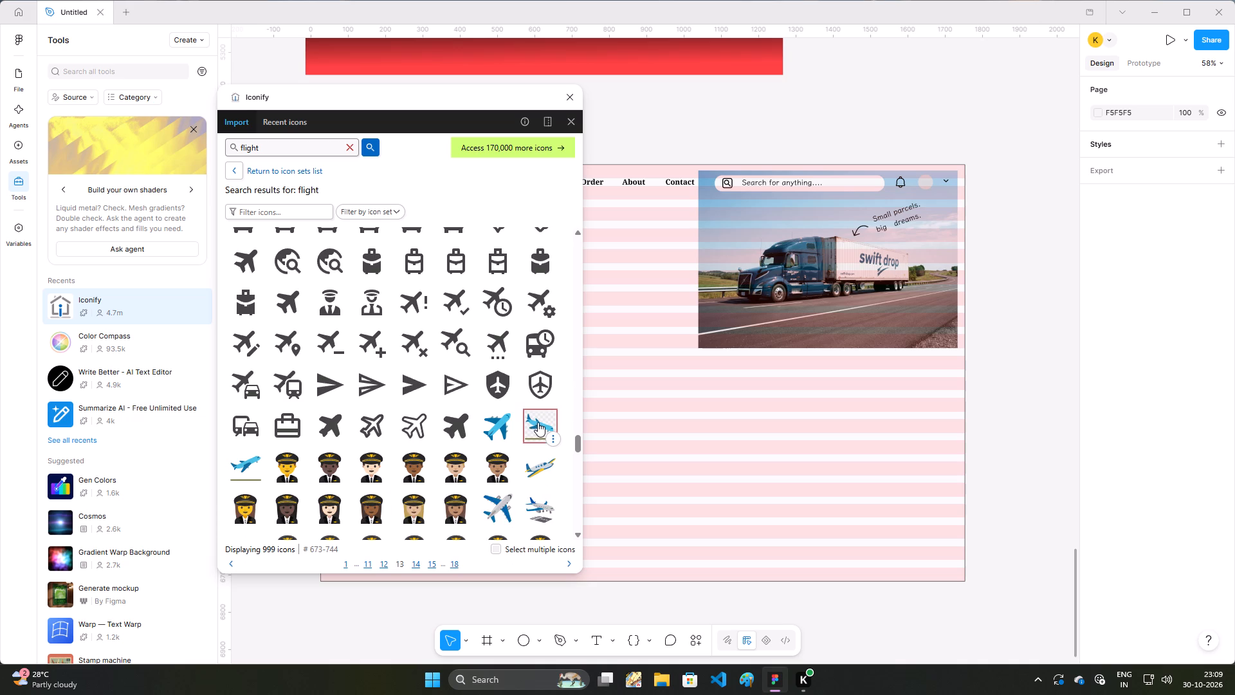
drag(538, 422, 640, 382)
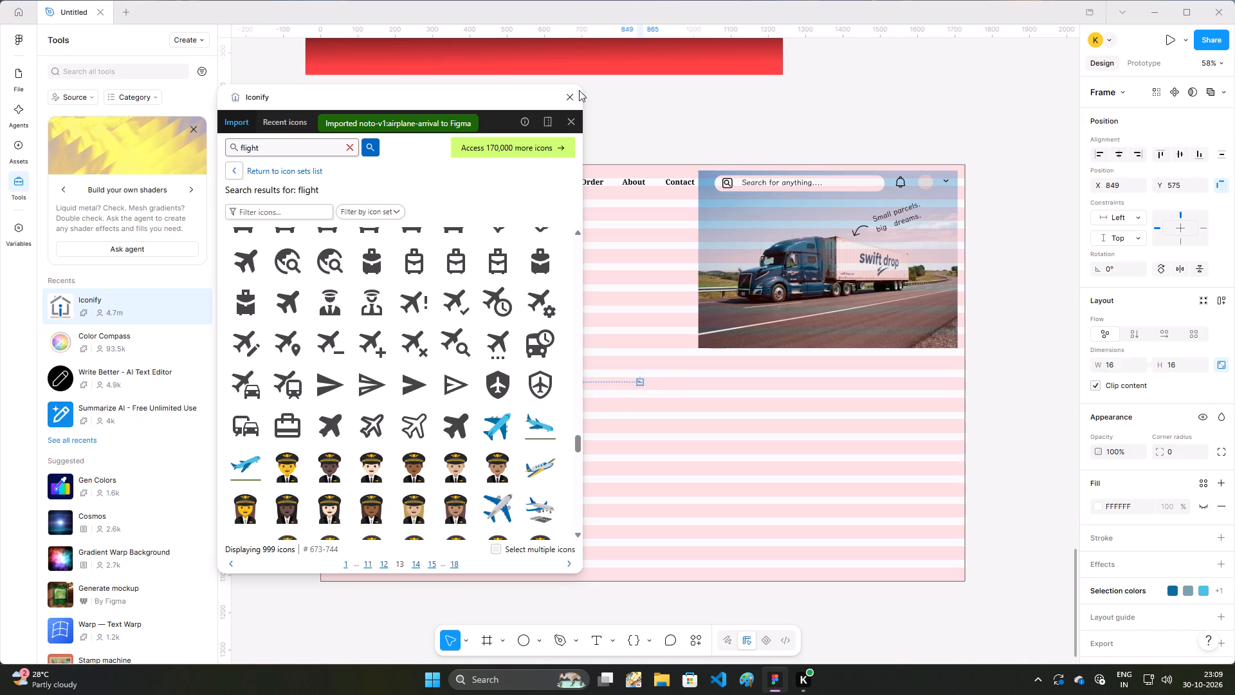
click(579, 90)
click(570, 97)
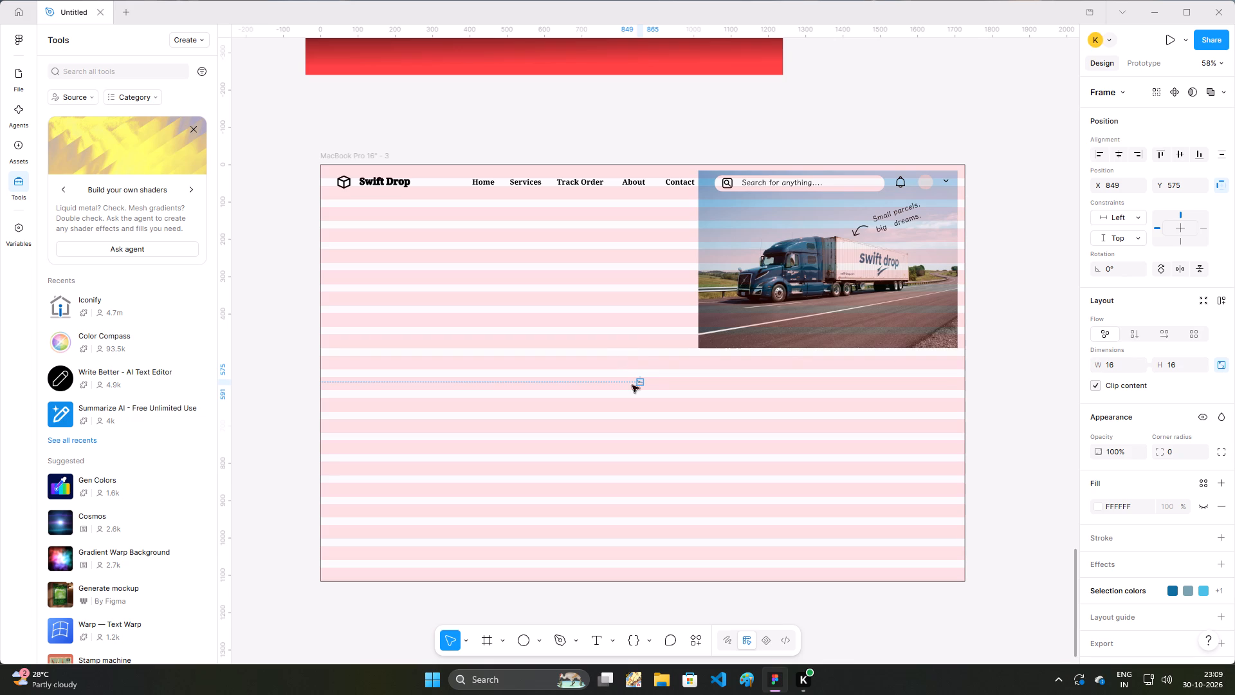
Move the airplane icon beneath the Swift Drop logo at about X 47, Y 127, keeping it selected.
drag(641, 383, 346, 216)
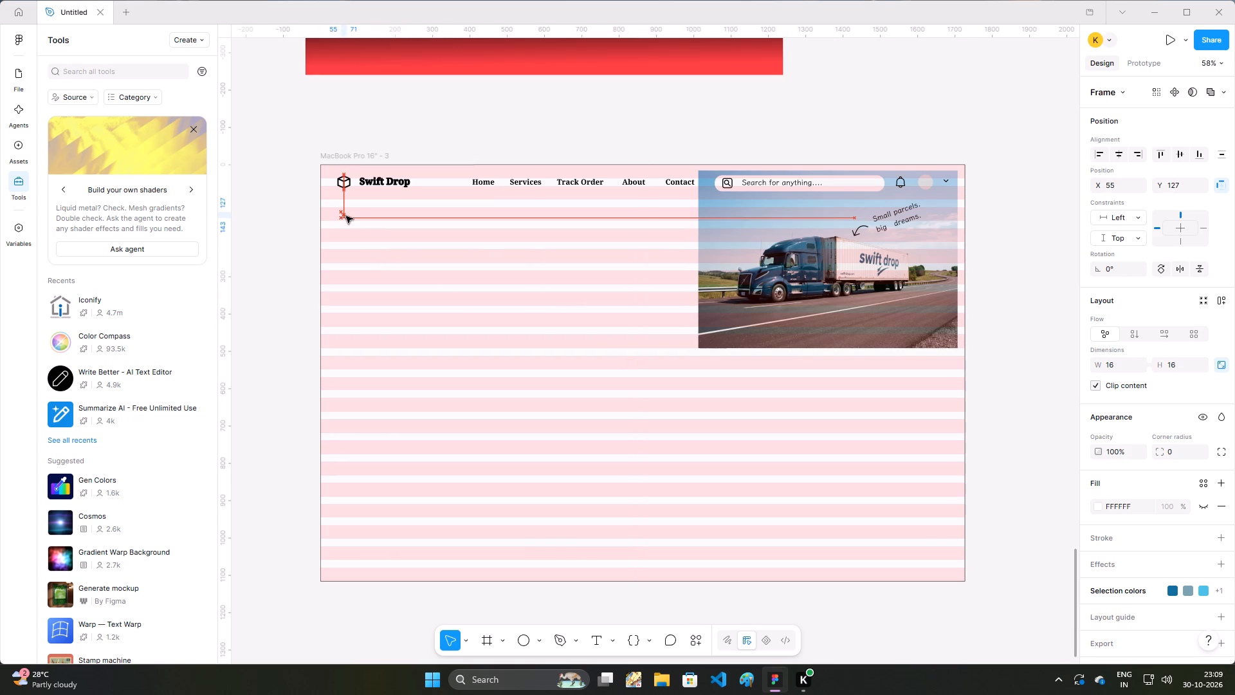
drag(346, 216, 343, 216)
click(343, 218)
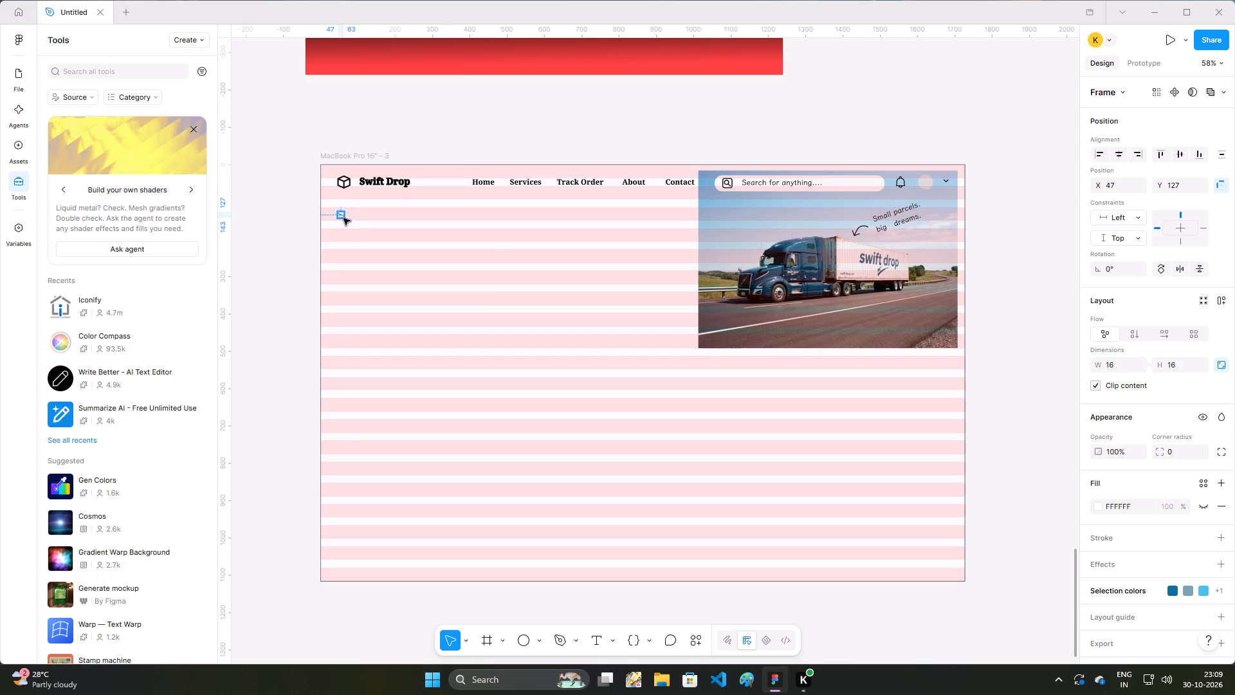
click(342, 212)
click(340, 218)
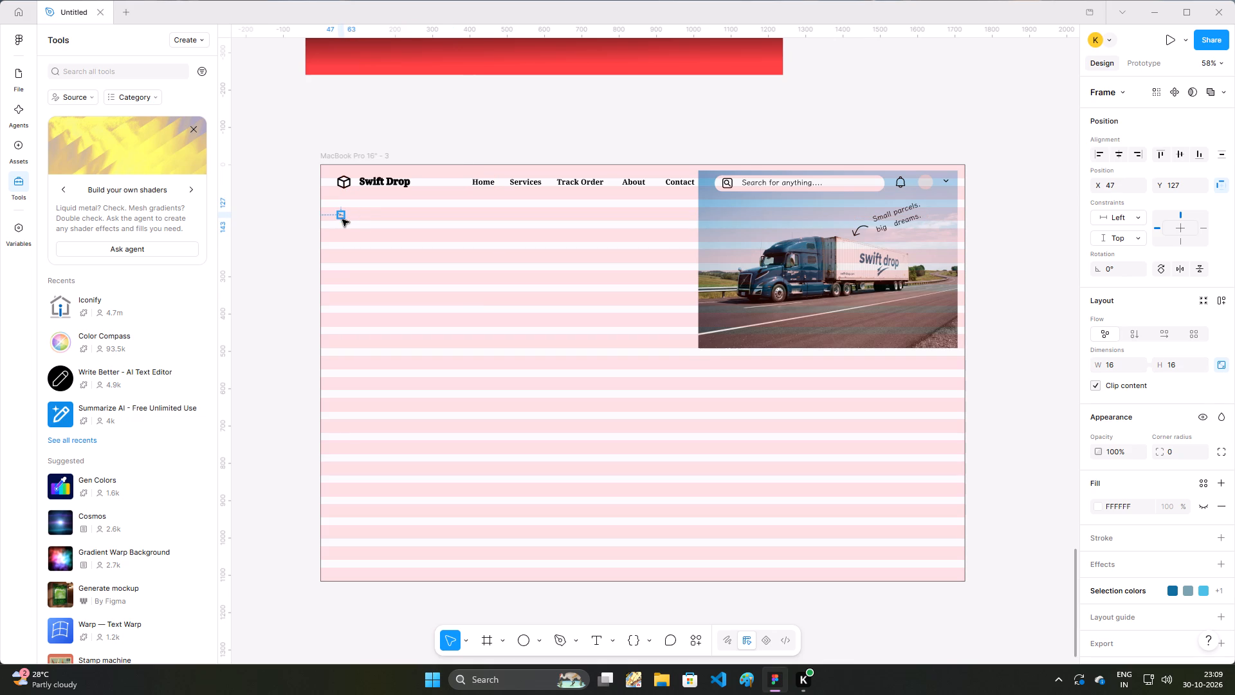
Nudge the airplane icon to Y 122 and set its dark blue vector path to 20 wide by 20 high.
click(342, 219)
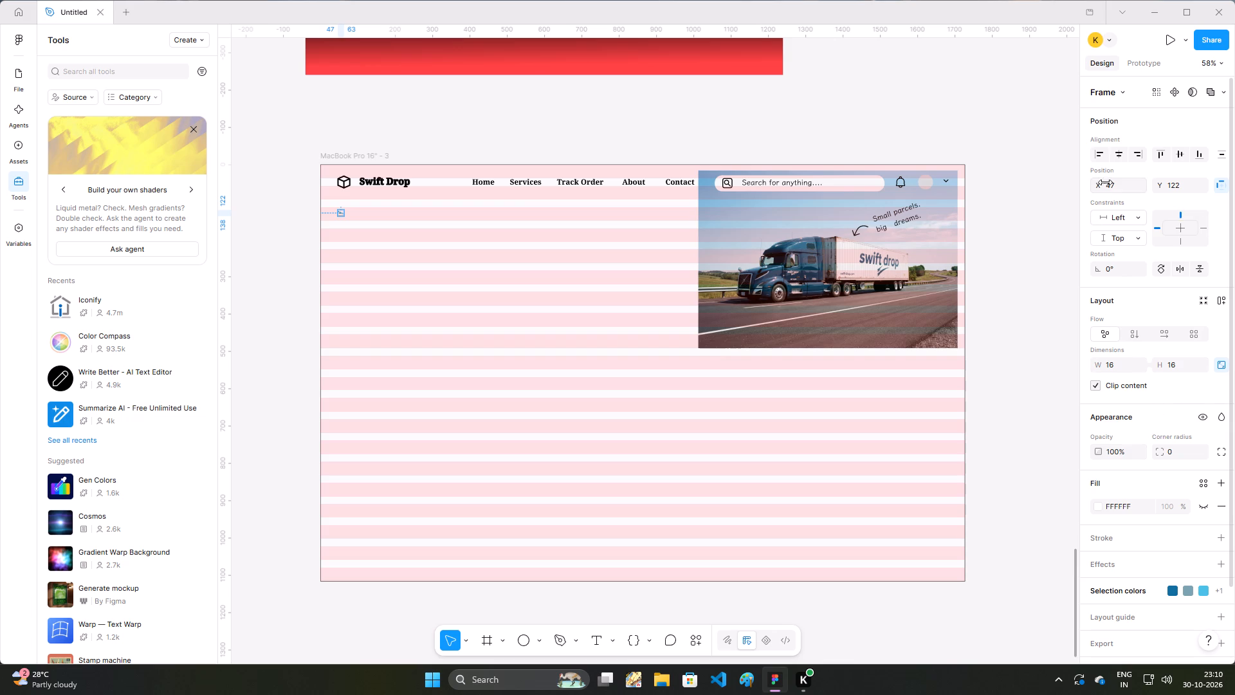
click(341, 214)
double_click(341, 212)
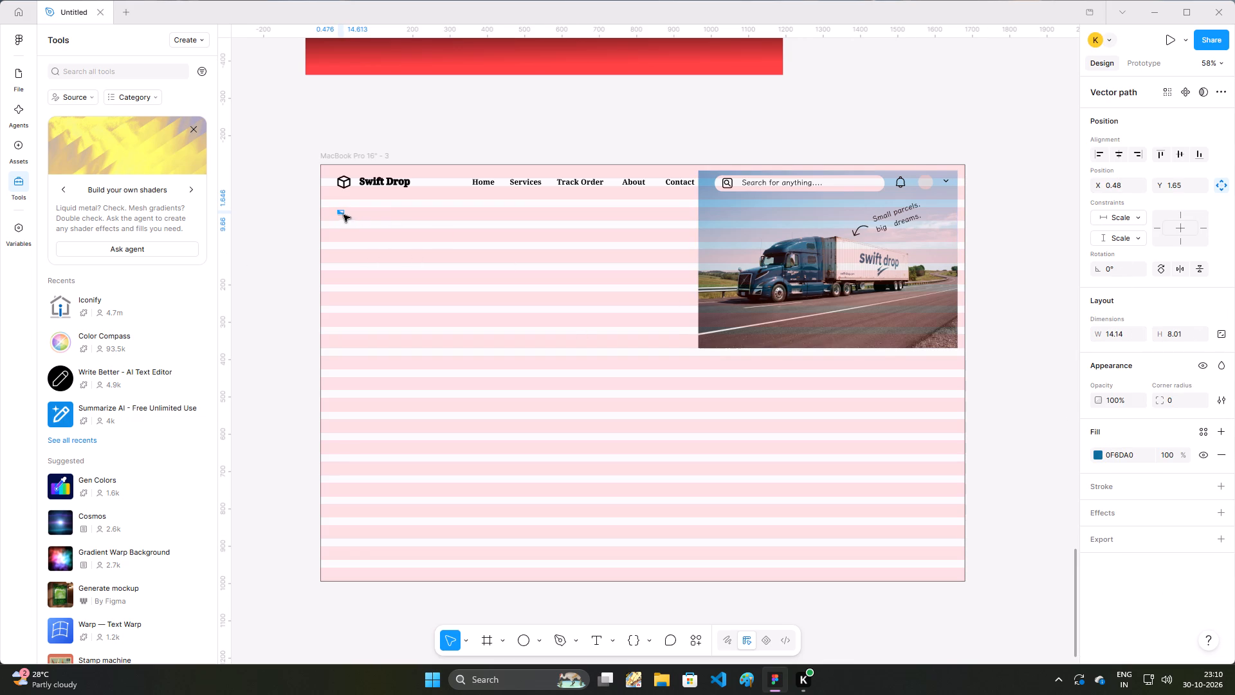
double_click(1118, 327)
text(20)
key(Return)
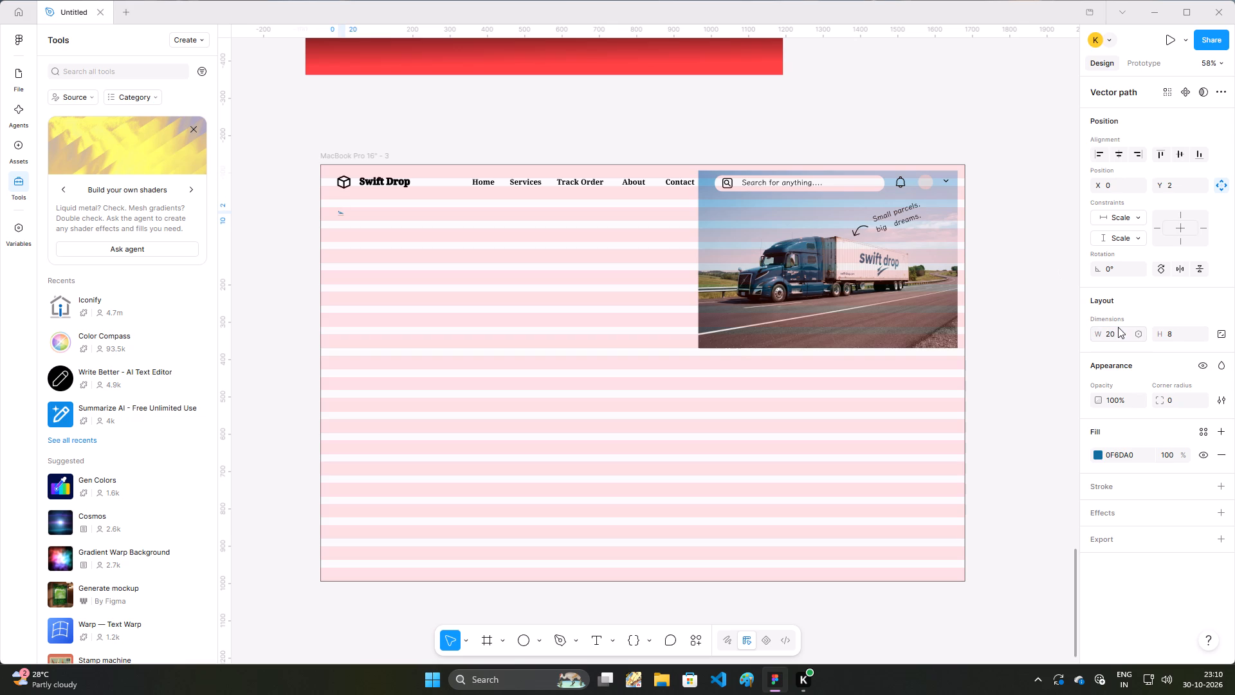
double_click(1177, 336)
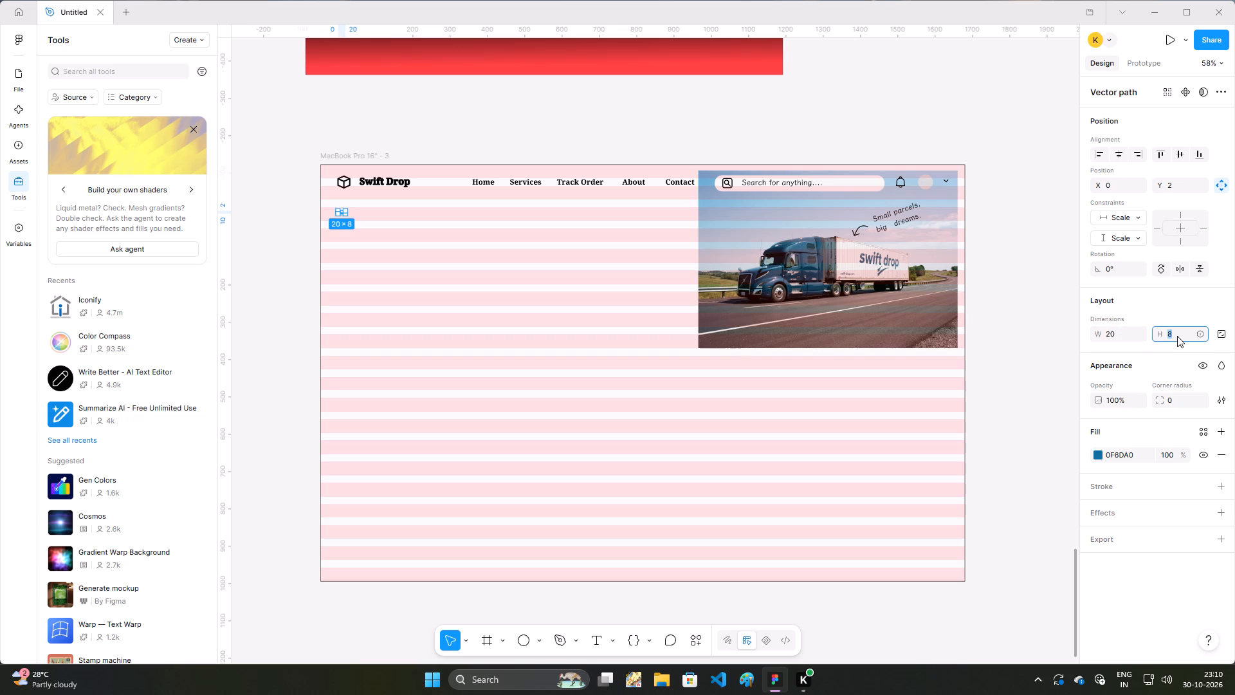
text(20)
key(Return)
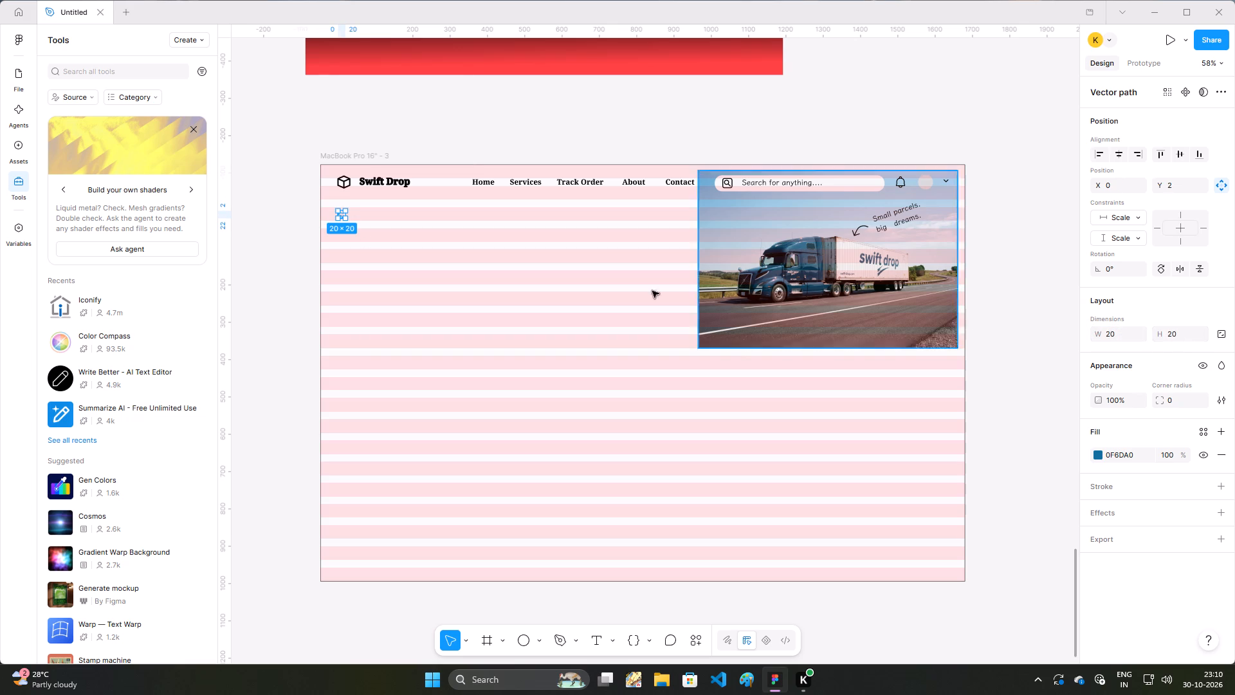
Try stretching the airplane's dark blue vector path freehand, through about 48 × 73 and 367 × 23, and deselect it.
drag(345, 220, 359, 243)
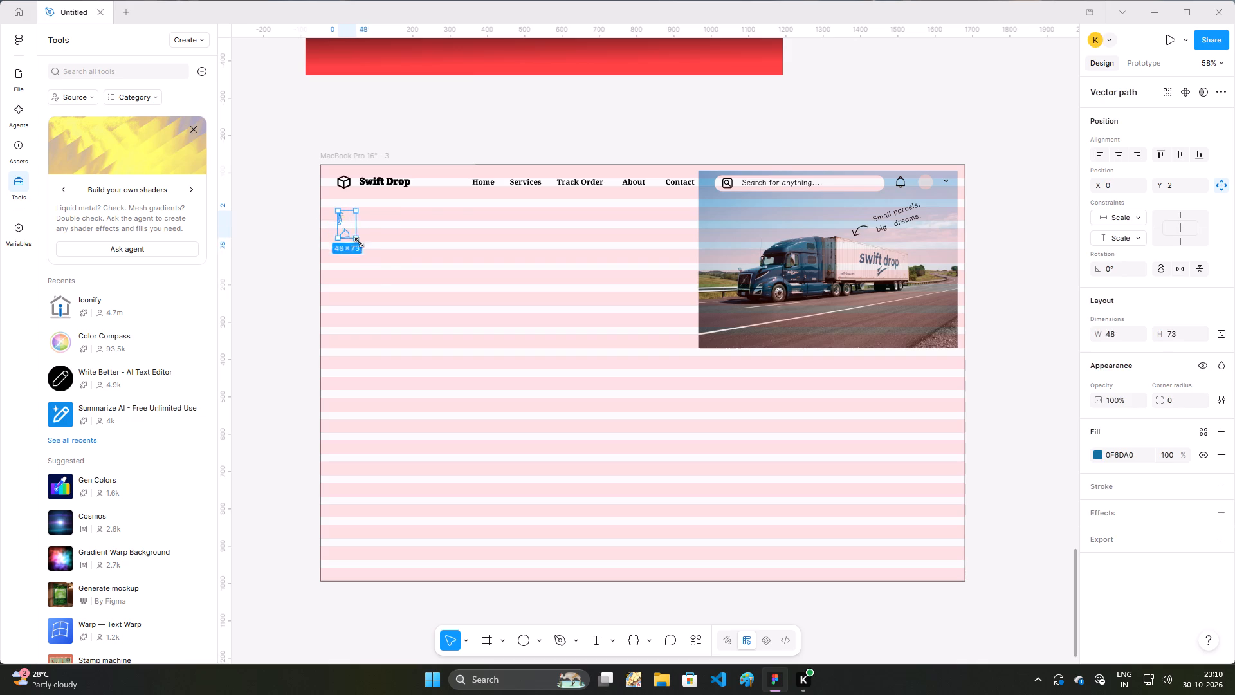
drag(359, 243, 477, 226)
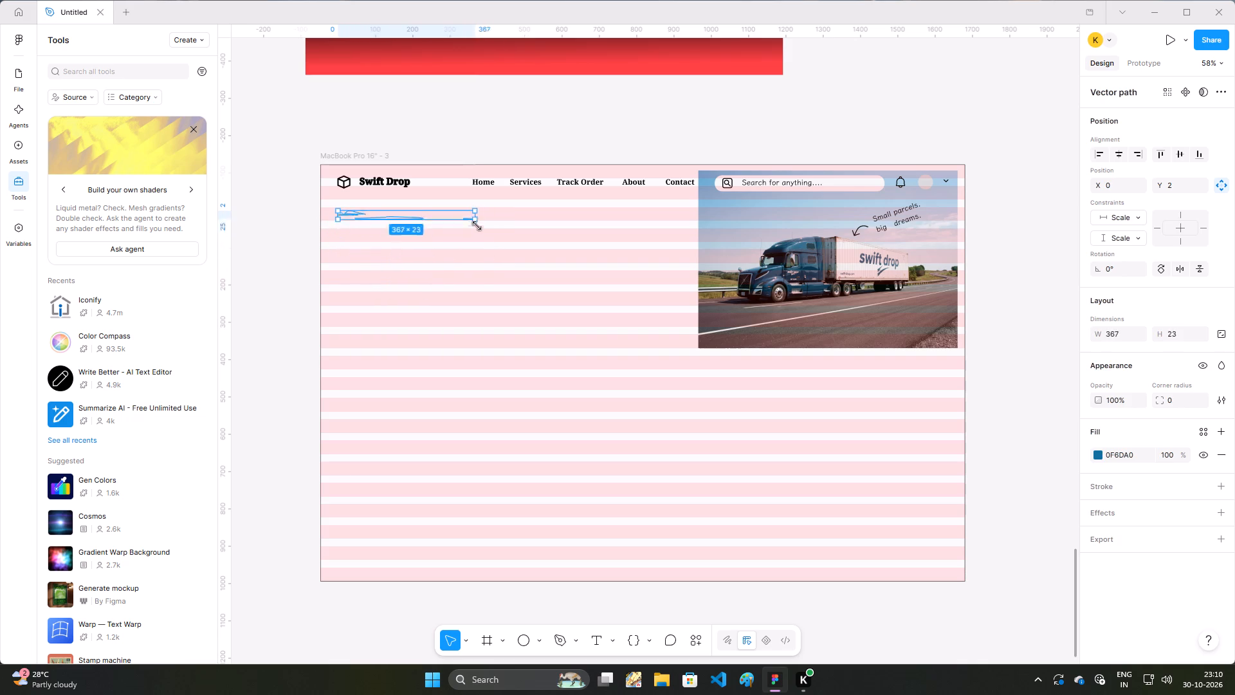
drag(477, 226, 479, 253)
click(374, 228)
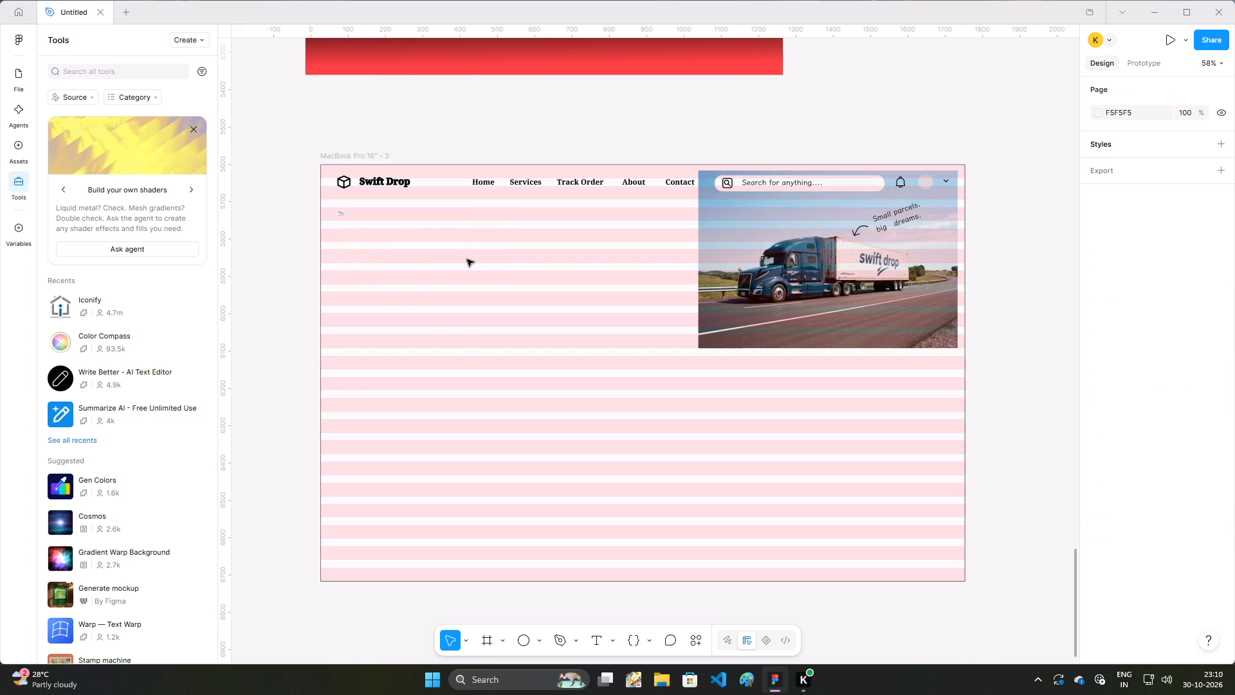
Delete the airplane icon beneath the Swift Drop logo.
click(343, 214)
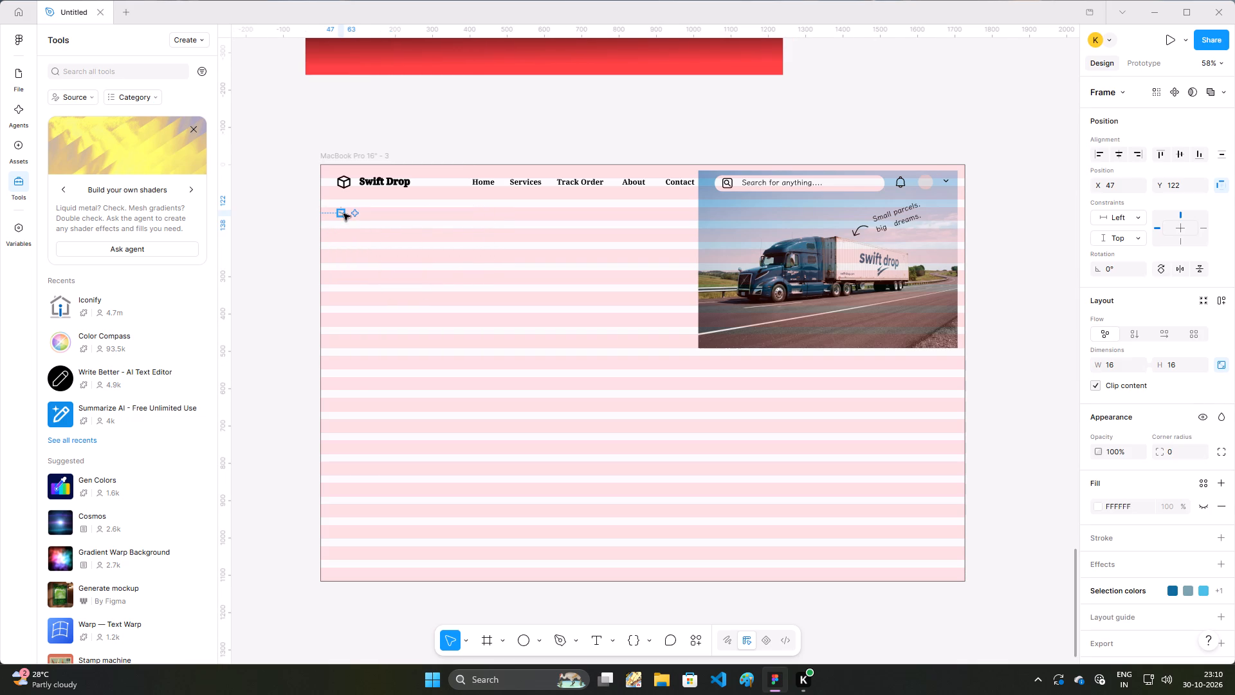
key(Delete)
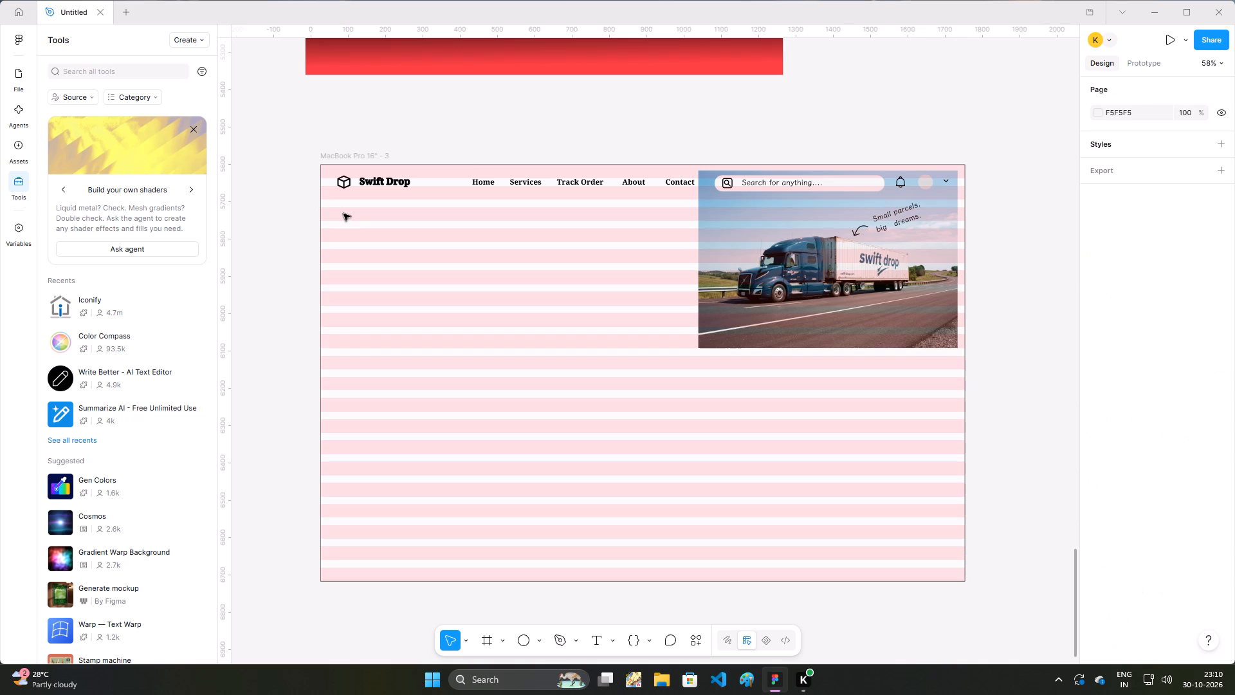